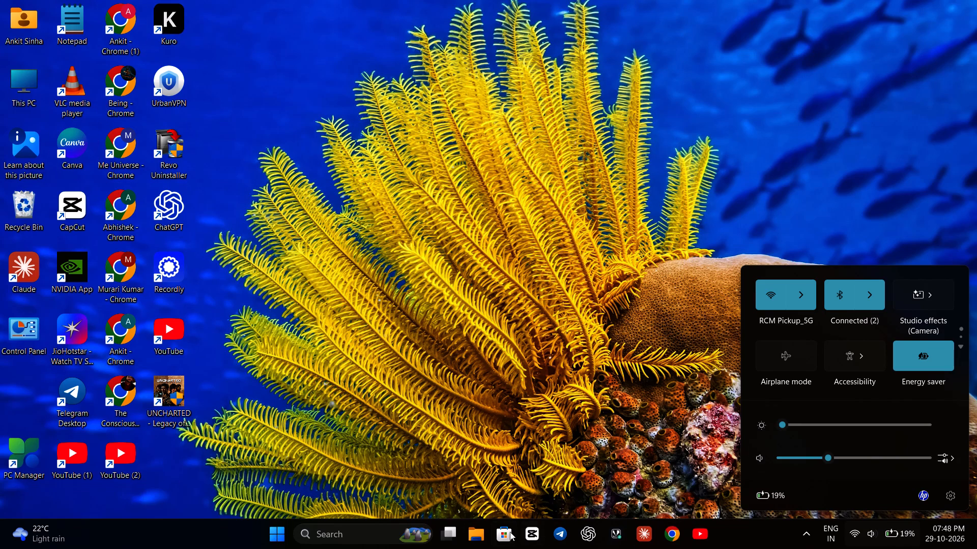
Open the CapCut video editor.
left_click(532, 537)
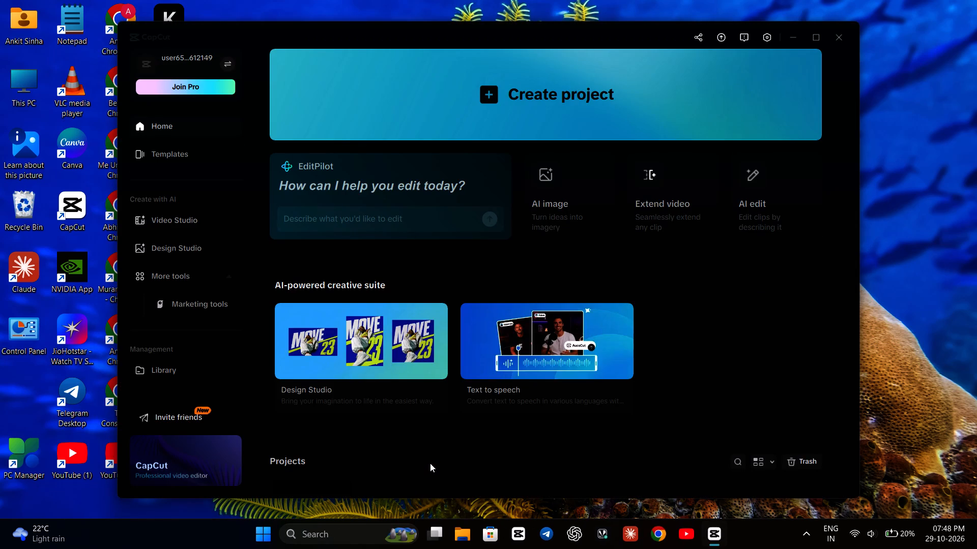
Open the existing project 1026 from the Projects list.
scroll(435, 459, "down", 4)
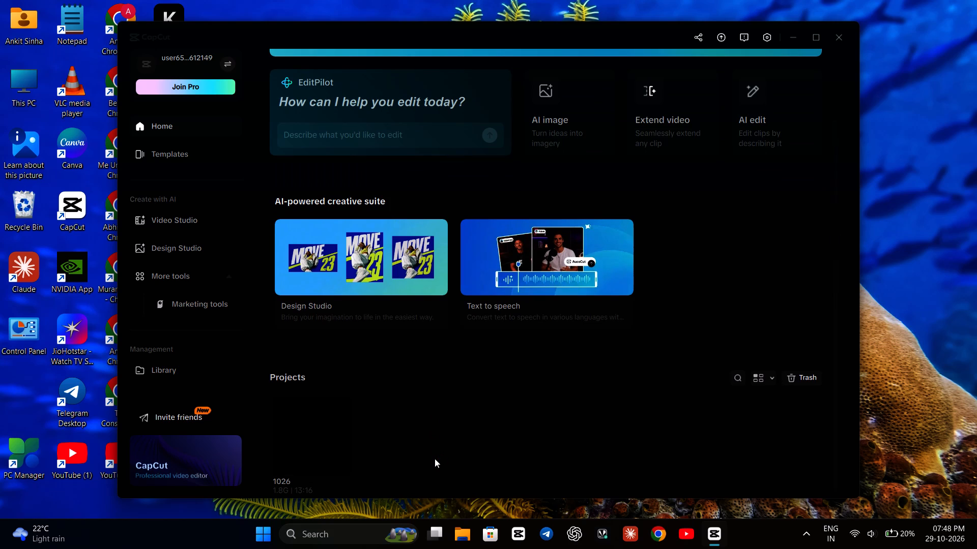
scroll(435, 459, "down", 1)
left_click(331, 434)
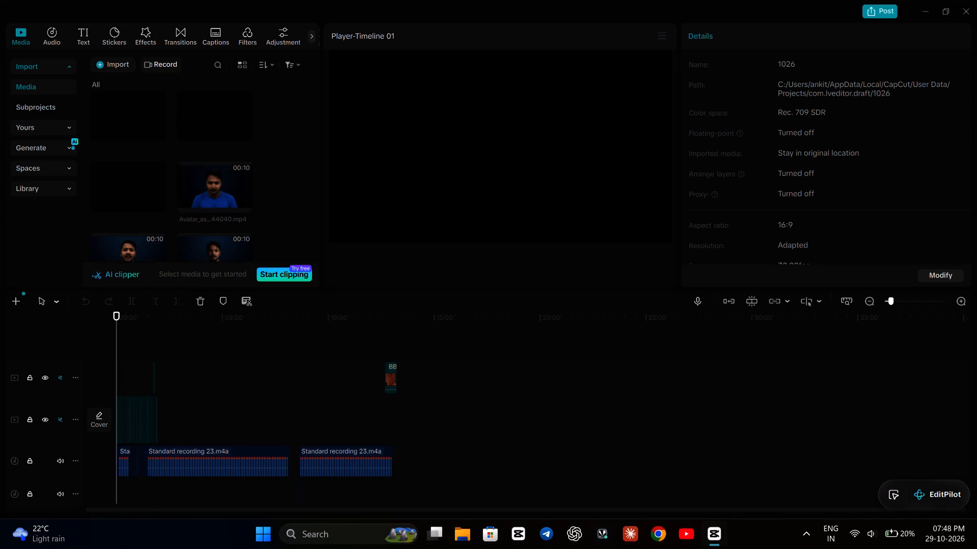
Play the timeline near 00:08:50, and check the gap after the second Standard recording 23.m4a clip frame by frame from about 00:08:13.
left_click(304, 423)
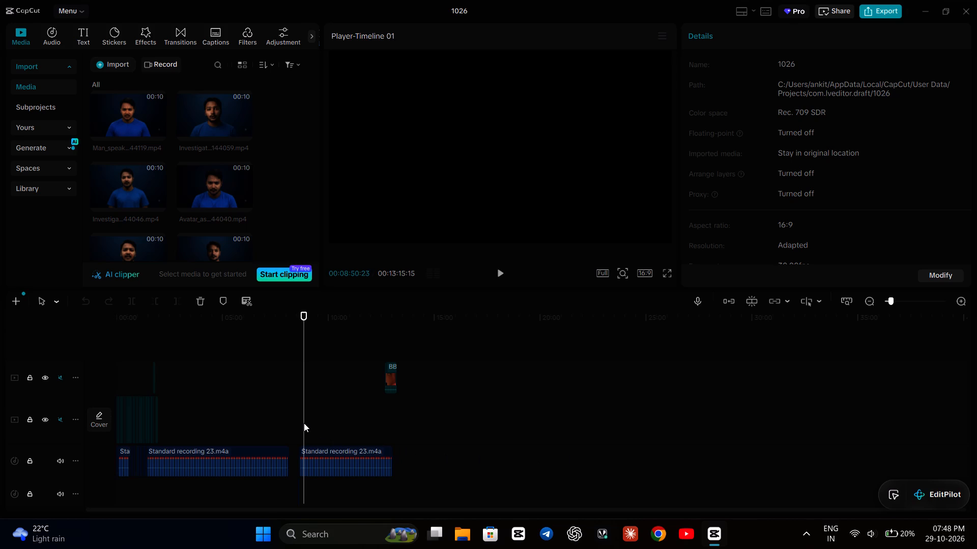
key("space")
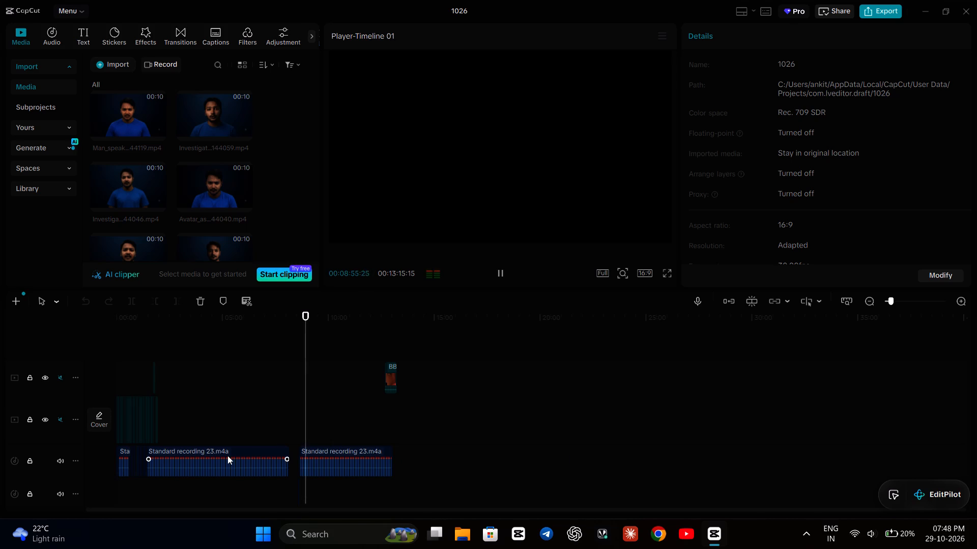
left_click(291, 405)
key("space")
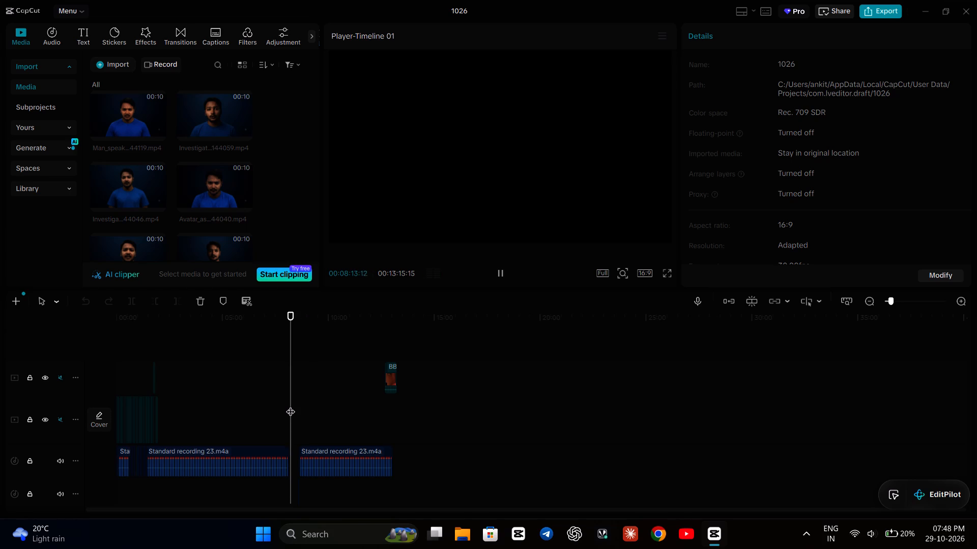
key("Right")
key("Right")
key("Right")
key("Right")
key("Right")
key("Right")
key("Right")
key("Right")
key("Right")
key("Right")
key("Right")
key("Right")
key("Right")
key("Right")
key("Right")
key("Right")
key("Right")
key("Right")
key("Right")
key("Right")
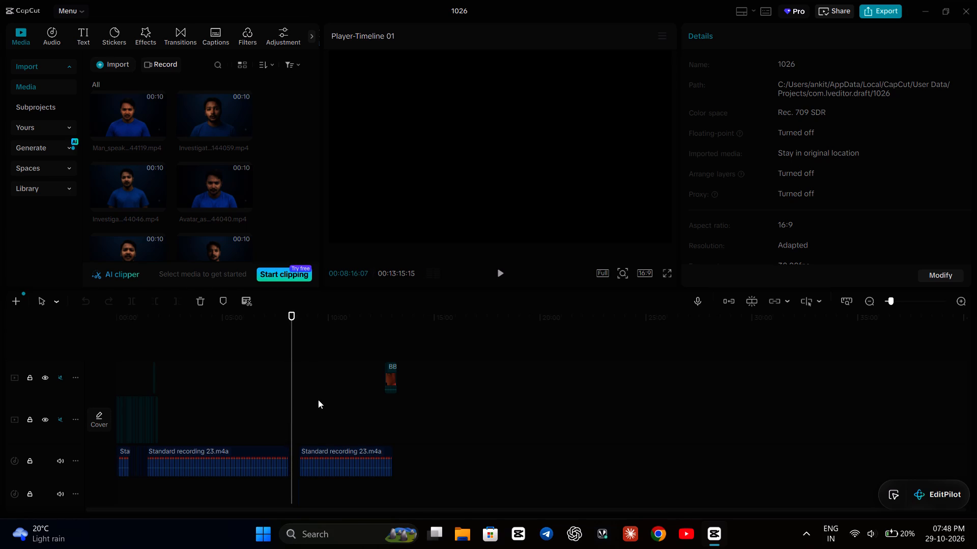
Play the start of the last long Standard recording 23.m4a clip from about 00:08:40.
left_click(303, 398)
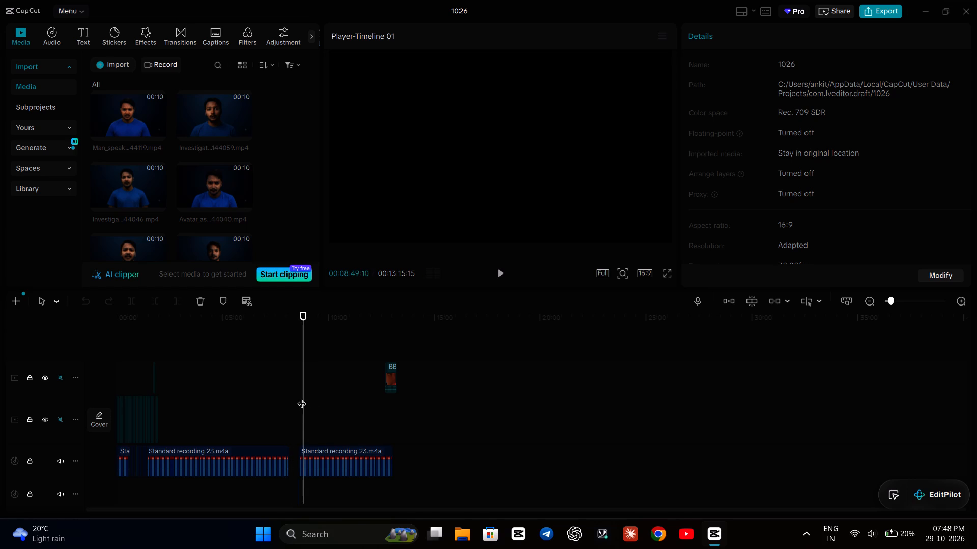
left_click(302, 397)
left_click(302, 397)
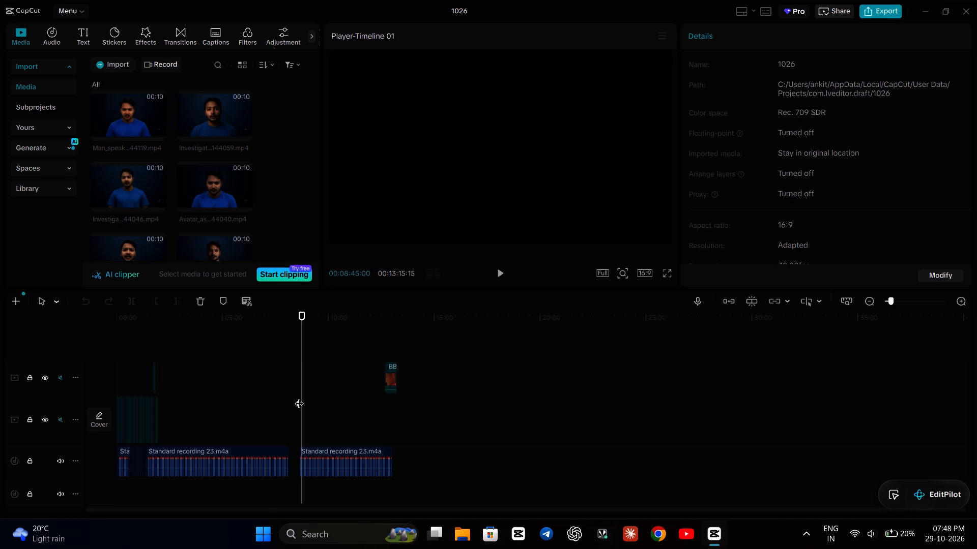
left_click(299, 397)
key("space")
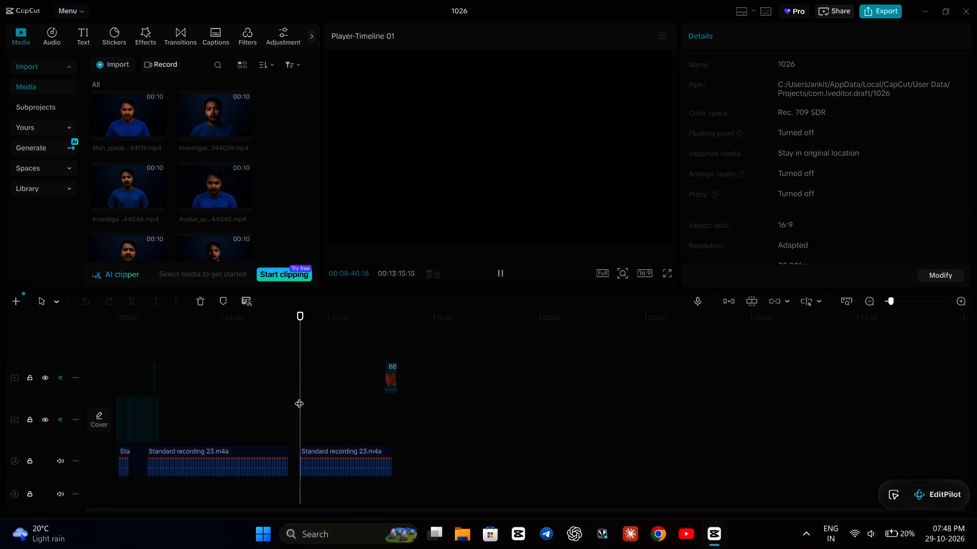
key("space")
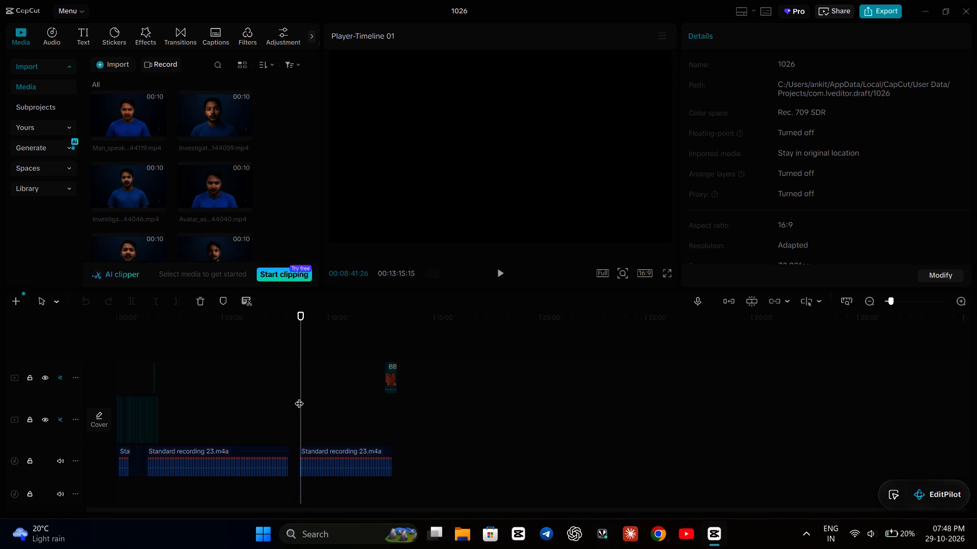
Extend the start of the short audio clip on the lowest track back to about 00:08:16, within the gap between the long recordings.
left_click(263, 398)
left_click(276, 391)
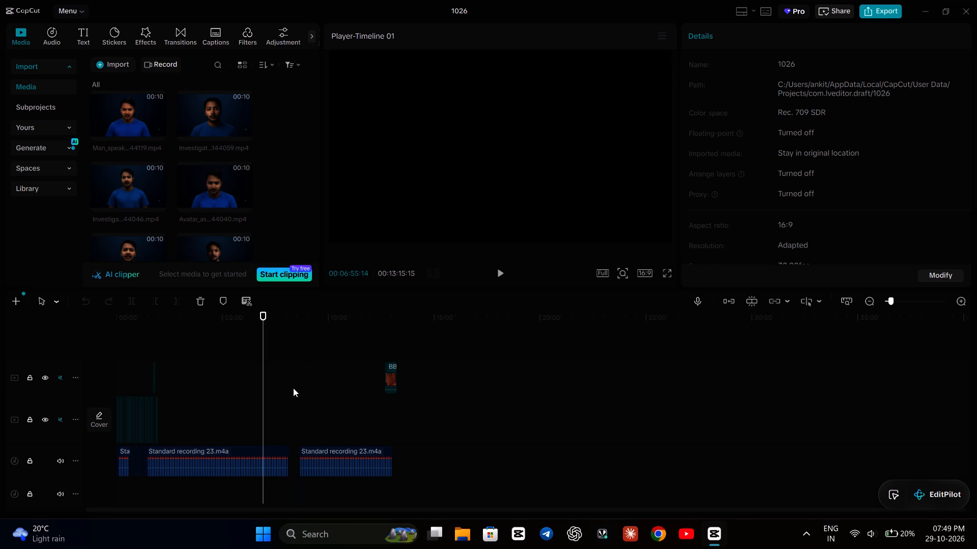
scroll(293, 388, "up", 7)
scroll(293, 388, "up", 2, "ctrl")
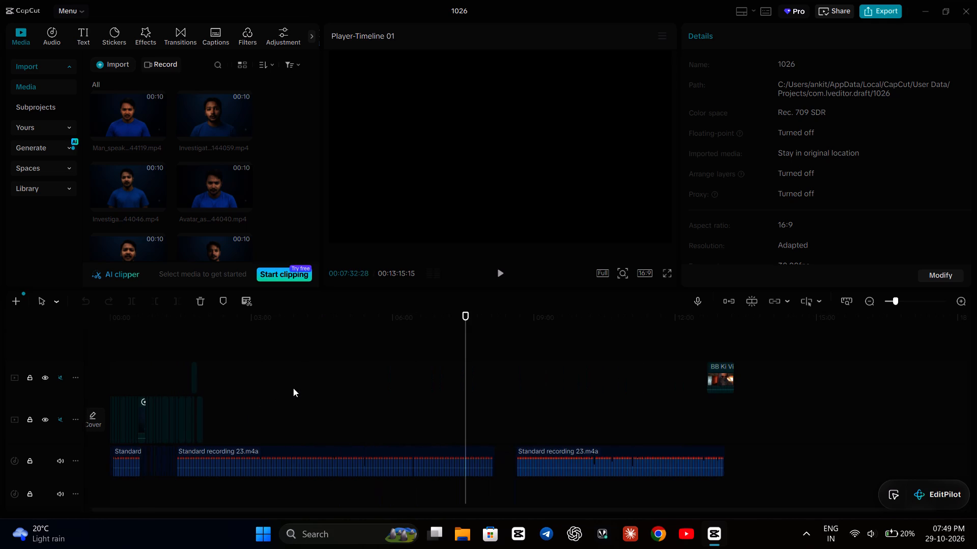
scroll(293, 388, "up", 5, "ctrl")
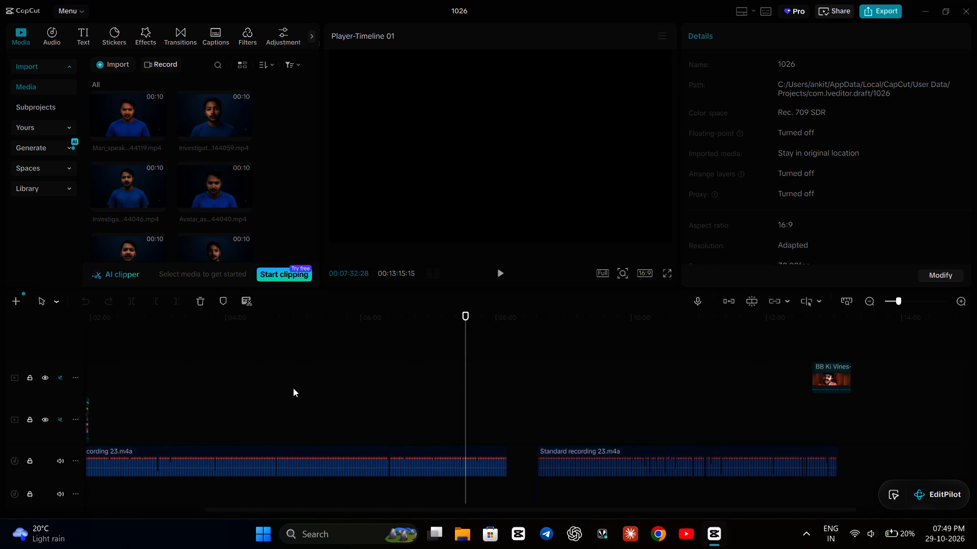
scroll(293, 388, "up", 1, "ctrl")
scroll(406, 394, "up", 1, "ctrl")
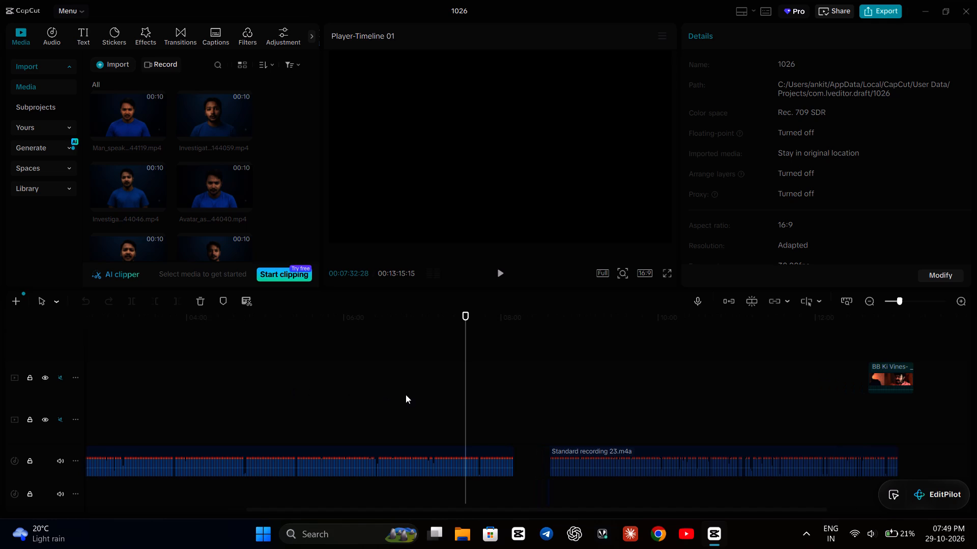
scroll(489, 400, "down", 1)
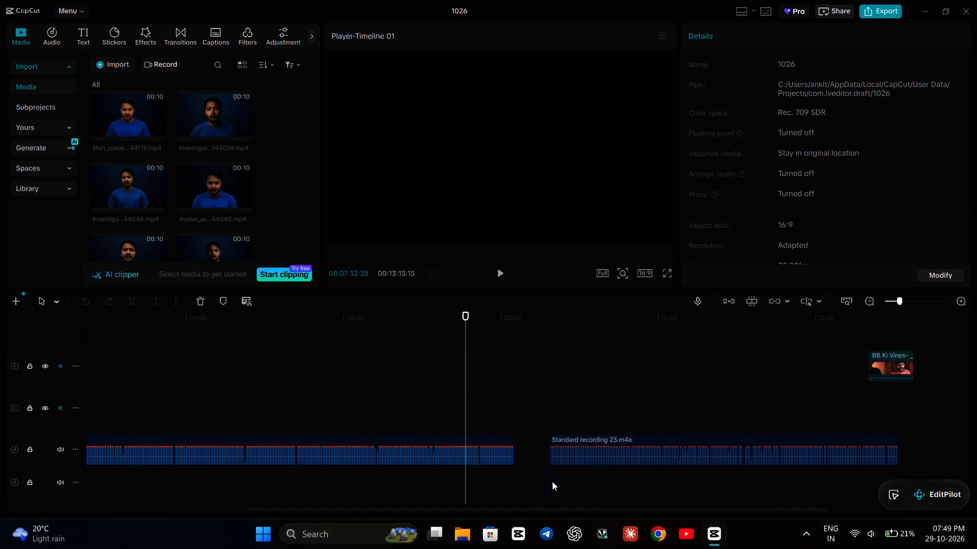
left_click(547, 479)
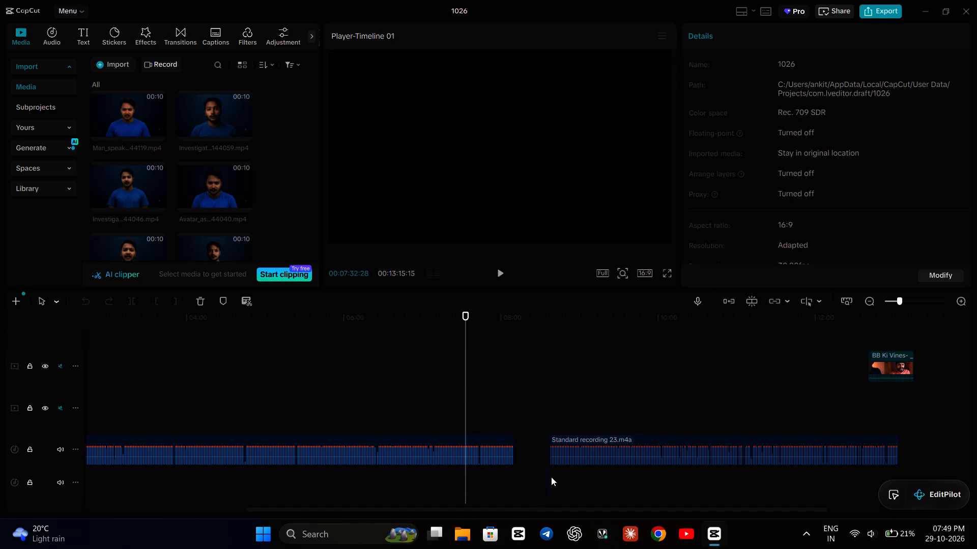
left_click(550, 478)
scroll(550, 478, "up", 4, "ctrl")
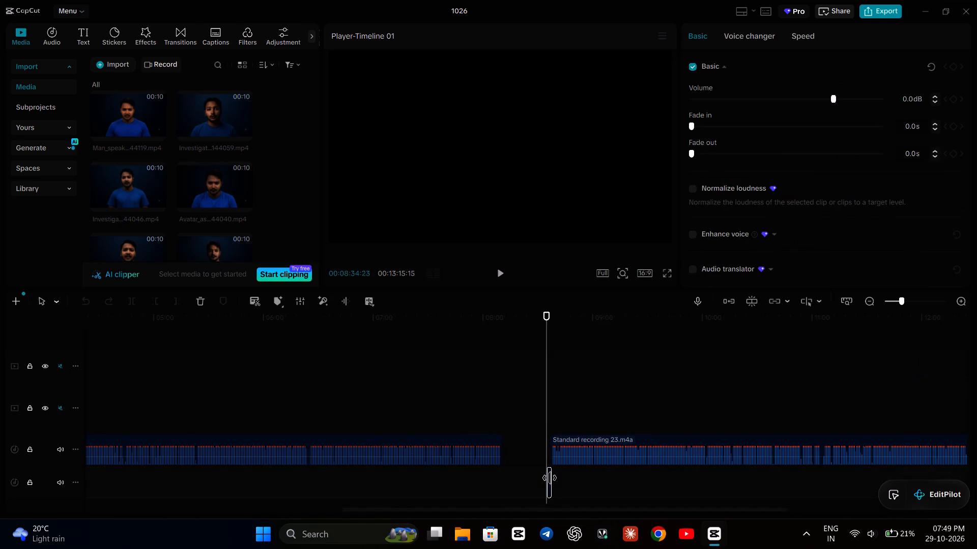
scroll(550, 478, "up", 5, "ctrl")
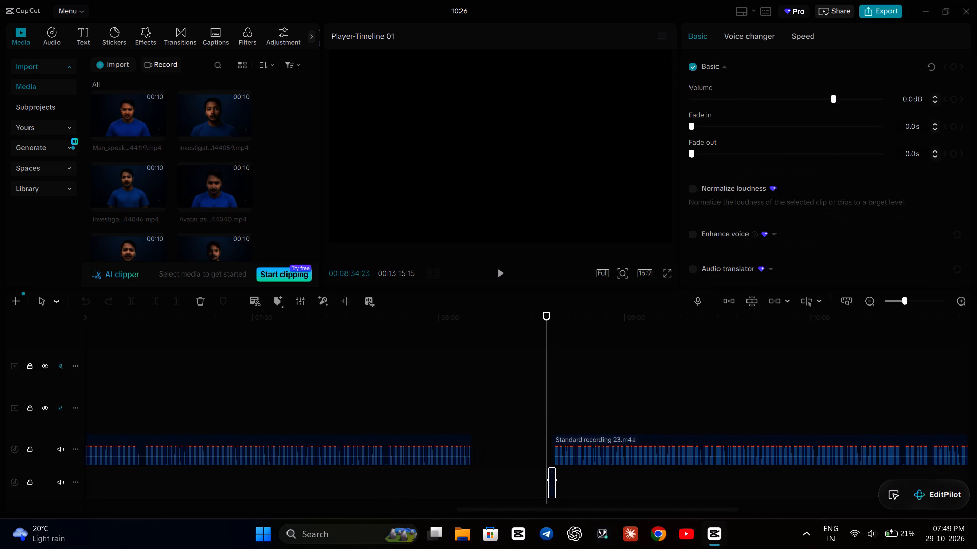
left_click_drag(549, 473, 549, 462)
left_click_drag(549, 462, 484, 486)
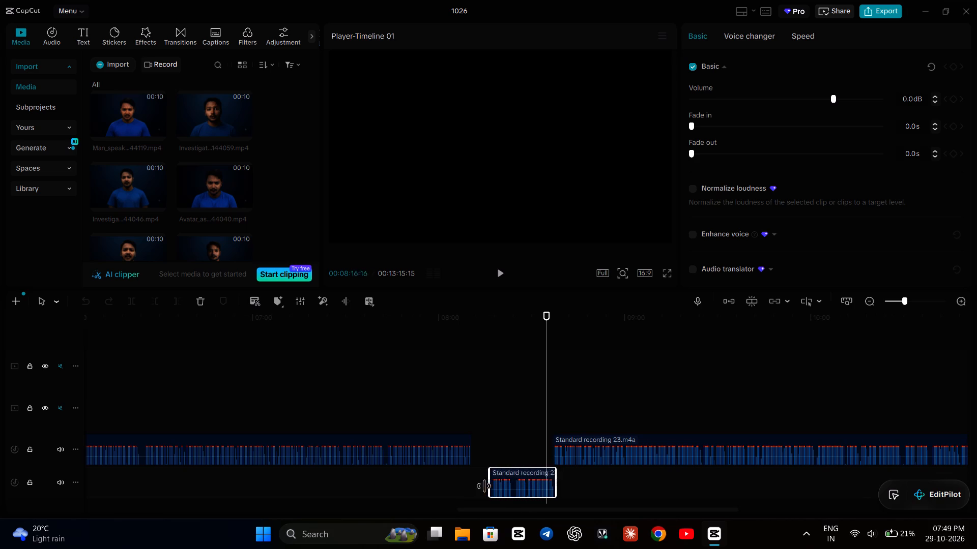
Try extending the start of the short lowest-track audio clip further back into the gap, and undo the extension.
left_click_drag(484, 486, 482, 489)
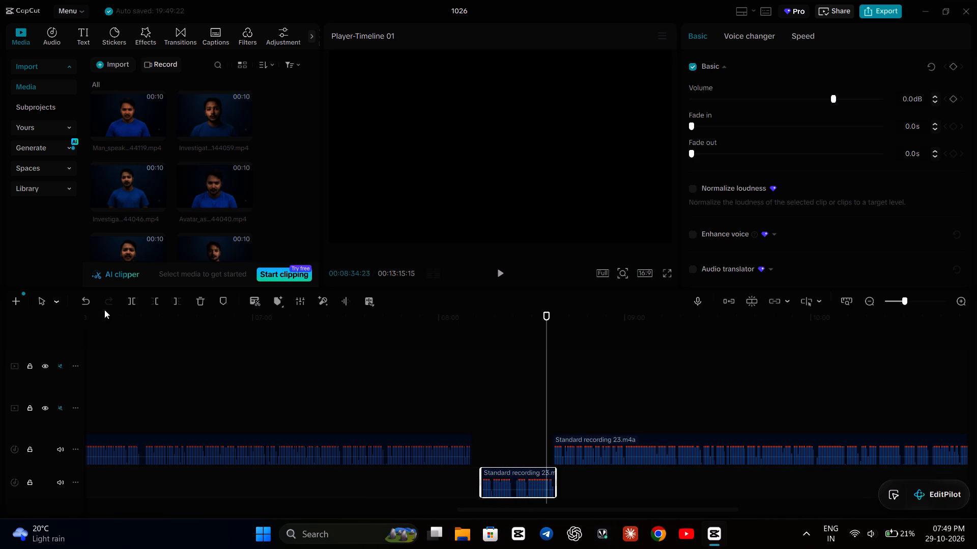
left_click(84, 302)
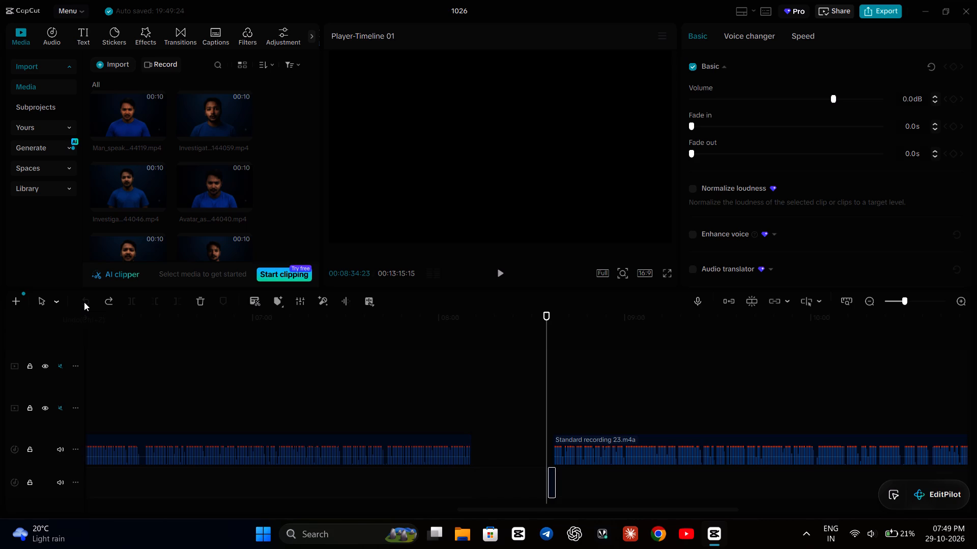
Move the short lowest-track audio clip up onto the main audio track, directly before the last long Standard recording 23.m4a clip.
scroll(312, 507, "up", 6, "ctrl")
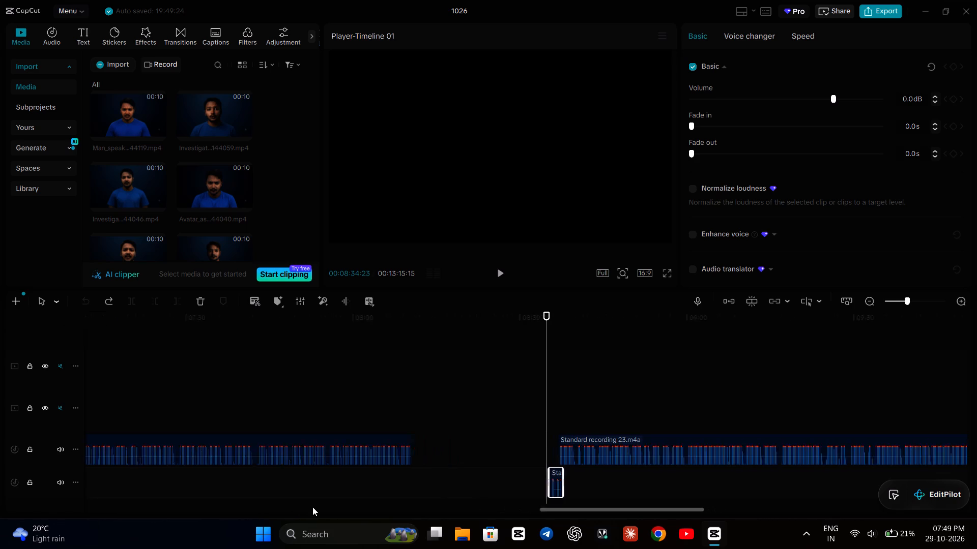
scroll(312, 507, "up", 4, "ctrl")
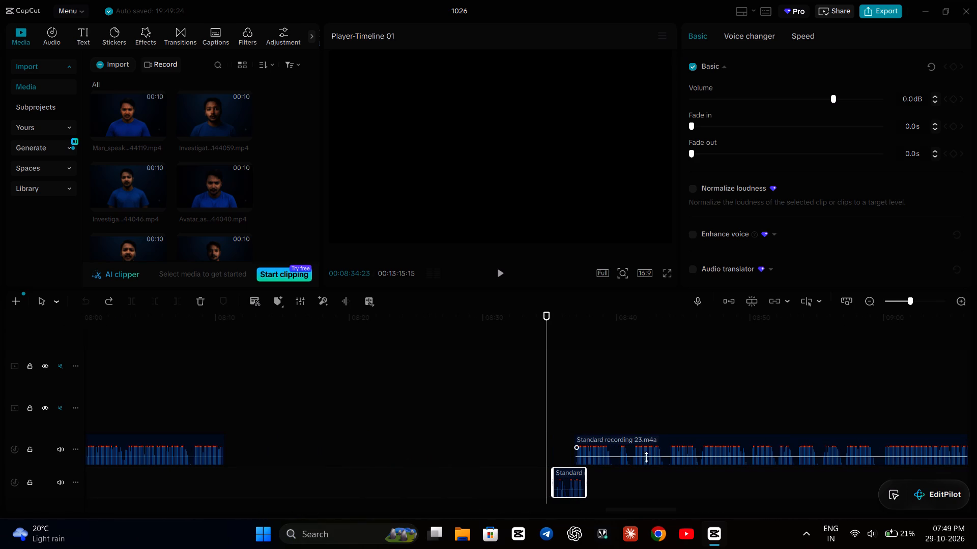
left_click_drag(559, 485, 547, 443)
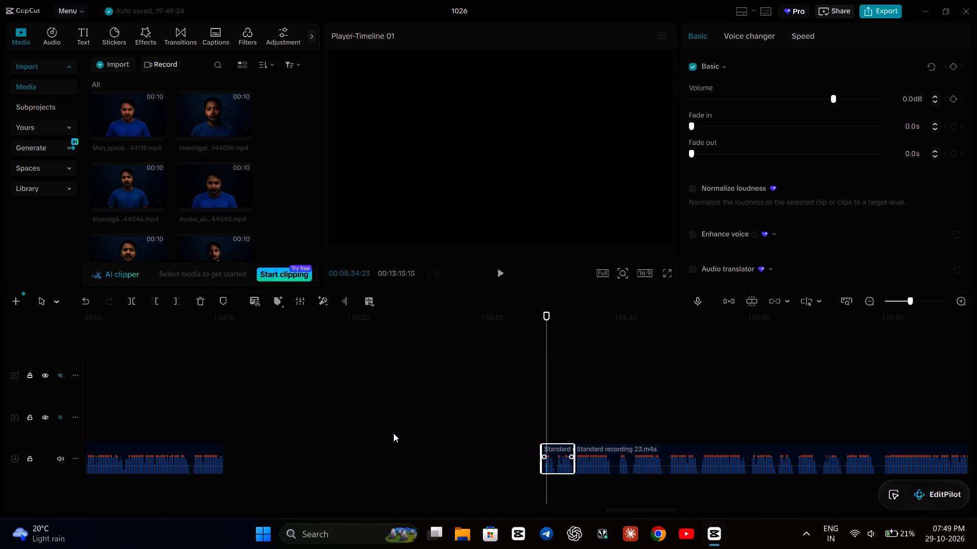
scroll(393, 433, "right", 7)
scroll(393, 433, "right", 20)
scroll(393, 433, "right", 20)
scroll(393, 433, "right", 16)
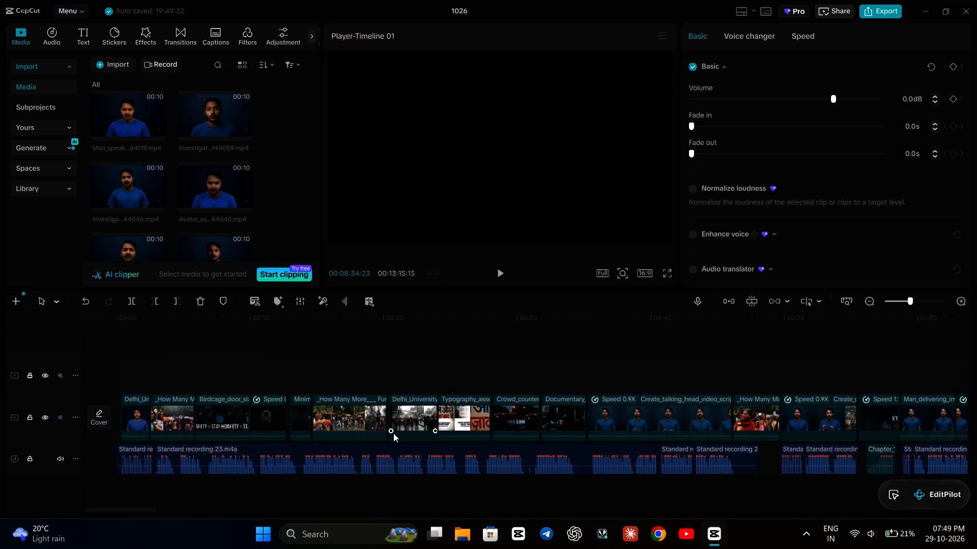
Switch to Telegram.
left_click(548, 534)
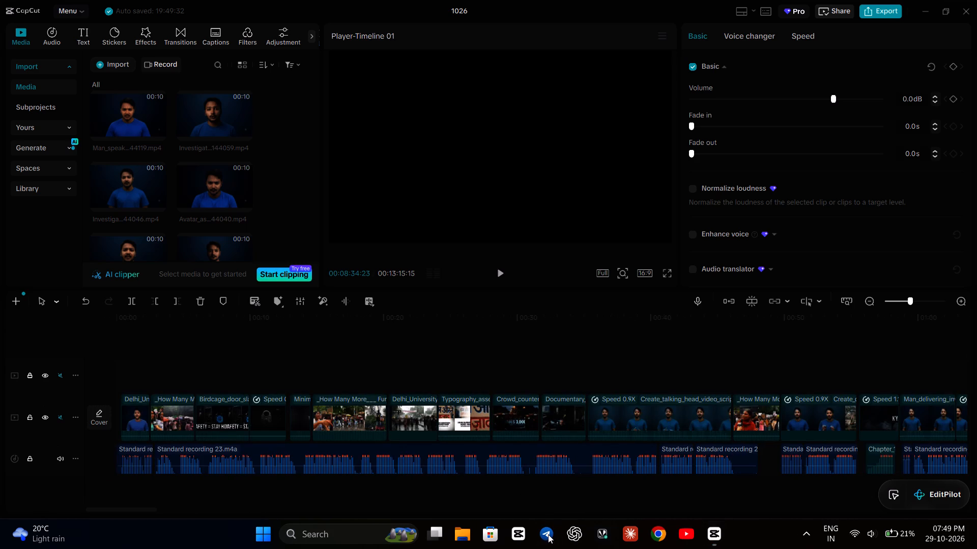
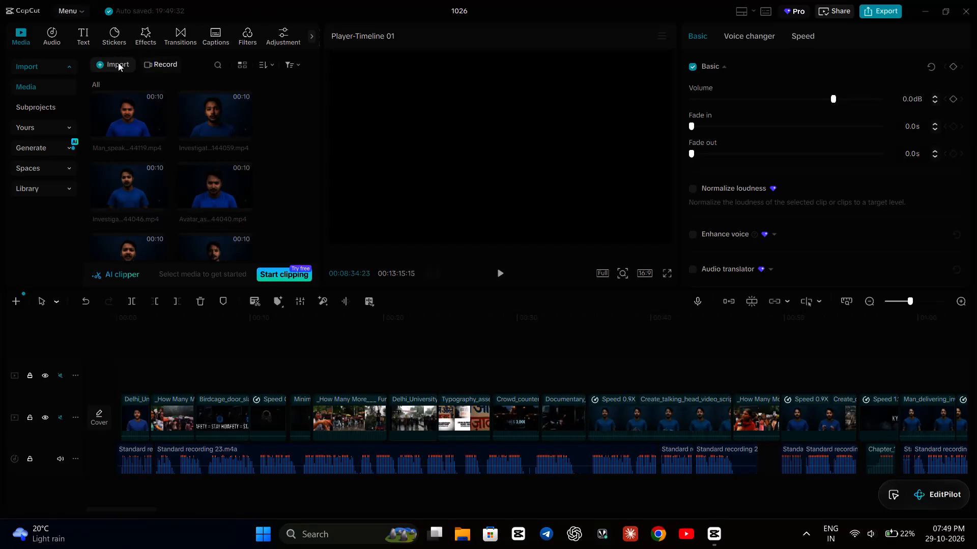
Import the audio file Standard recording 24 from the Telegram Desktop downloads folder into the project's media.
left_click(112, 67)
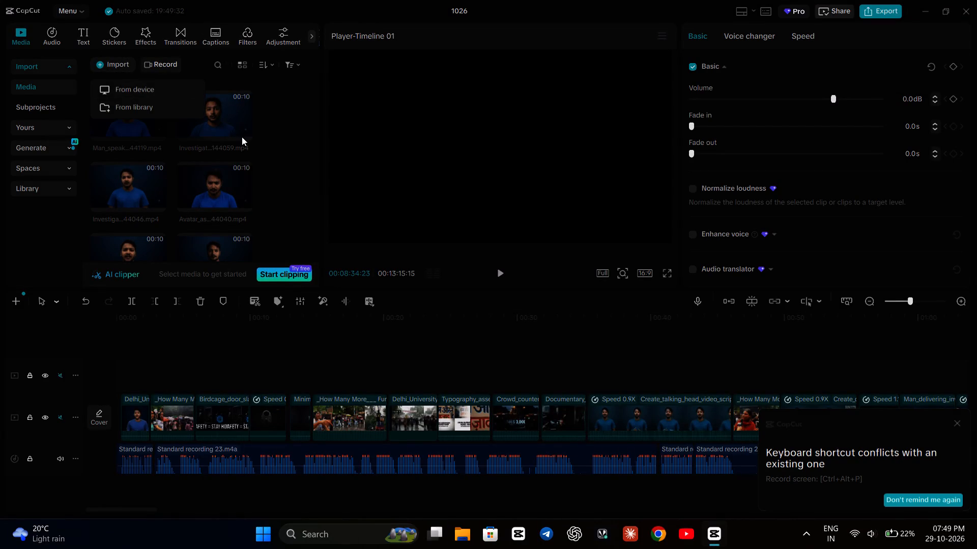
left_click(173, 93)
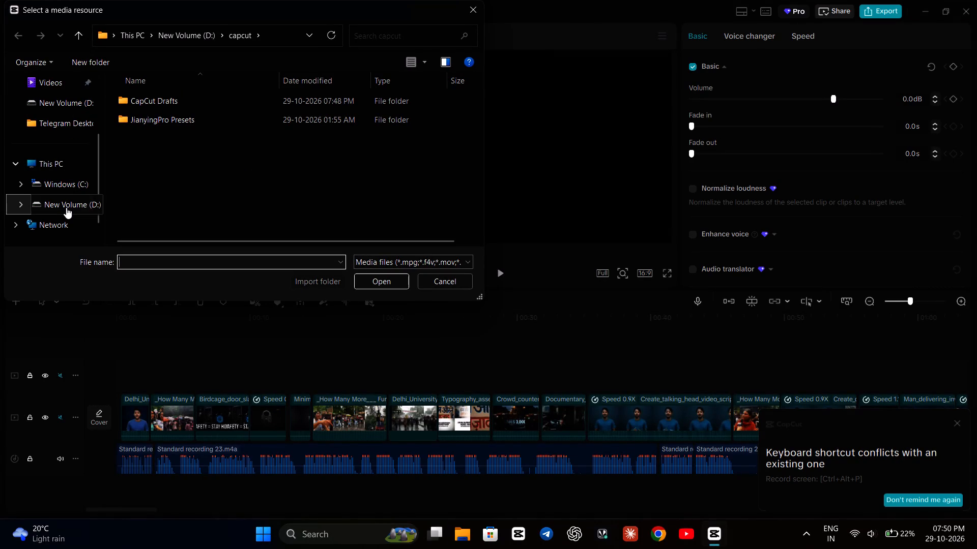
left_click(81, 116)
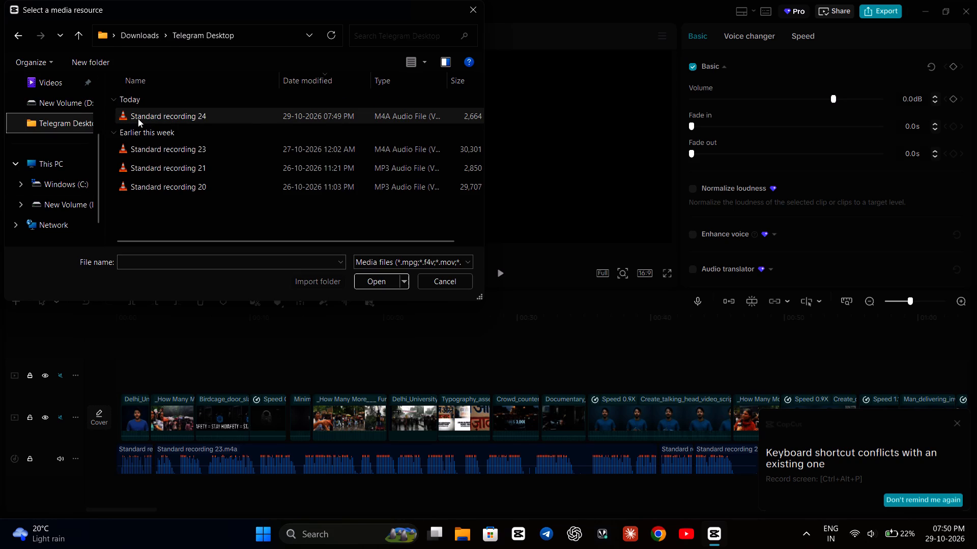
left_click(138, 118)
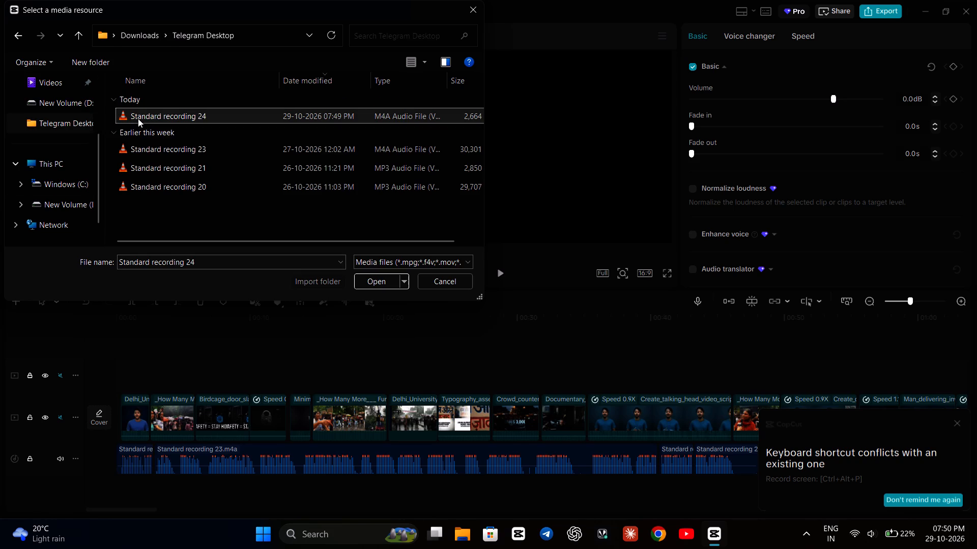
left_click(382, 286)
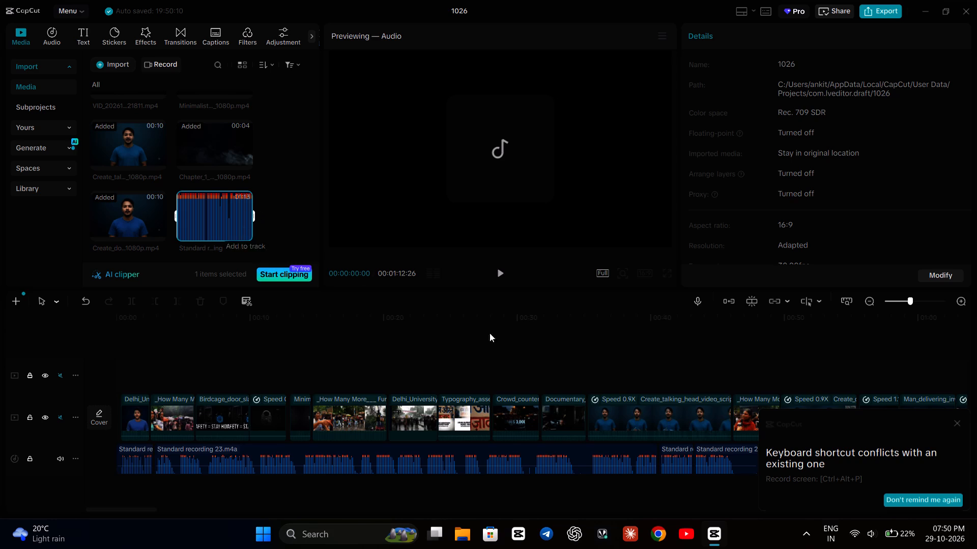
Dismiss the keyboard shortcut conflict notification and turn off further reminders about it.
left_click(934, 499)
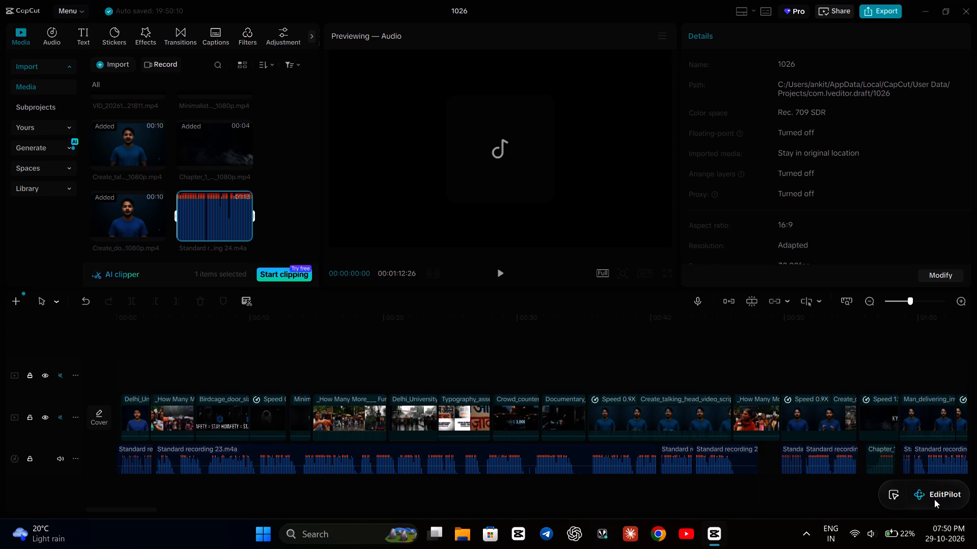
Add the Standard recording 24.m4a audio to the timeline at about 00:13:05, after the last voice recording clip.
scroll(824, 417, "left", 17)
scroll(824, 417, "left", 15)
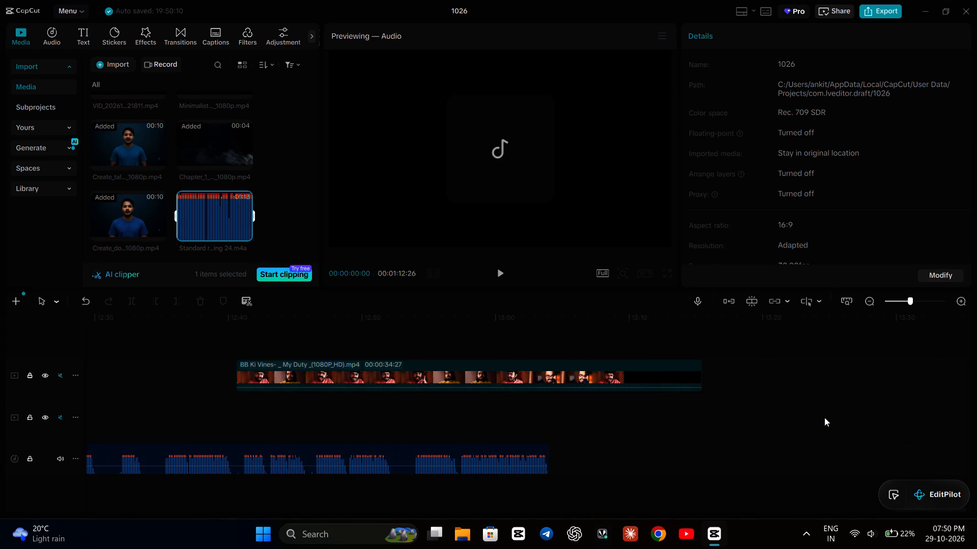
scroll(824, 417, "left", 1)
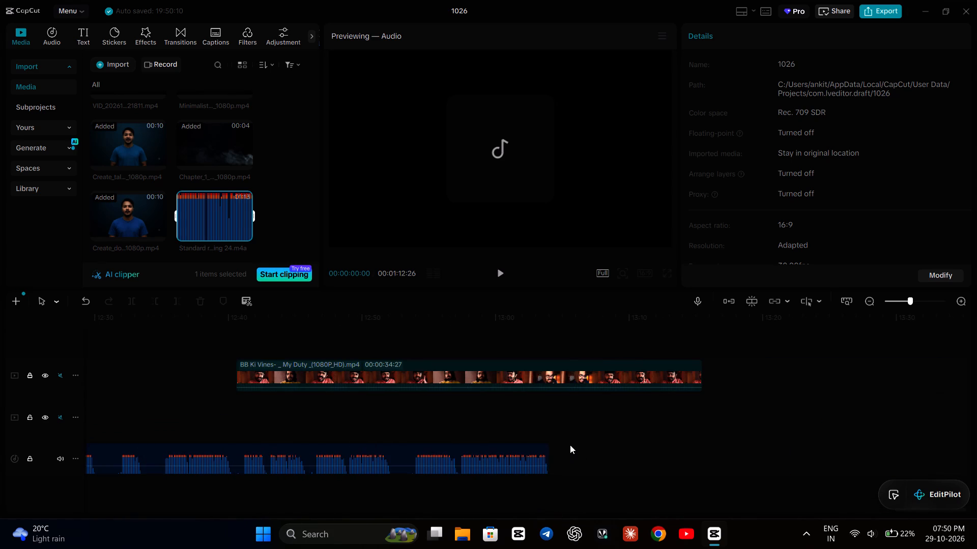
left_click(569, 443)
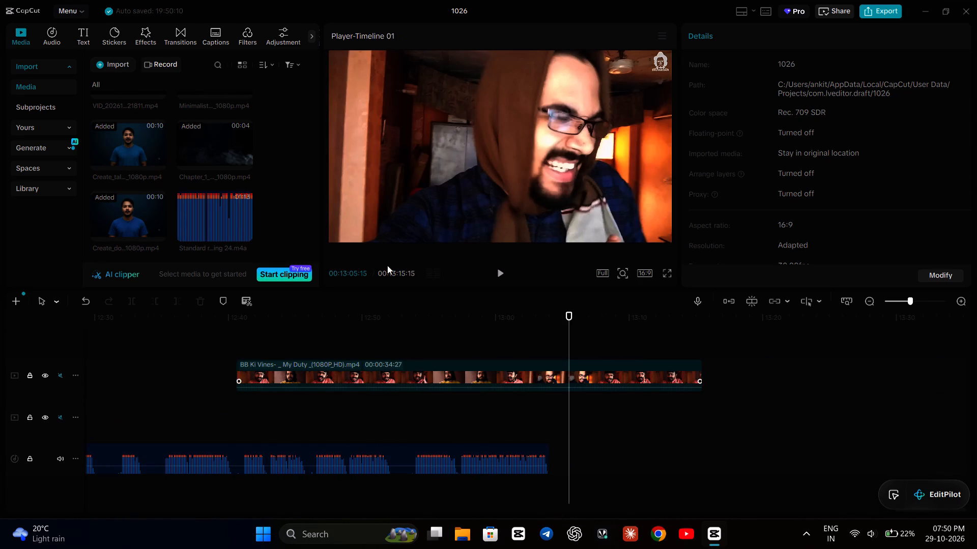
left_click(241, 234)
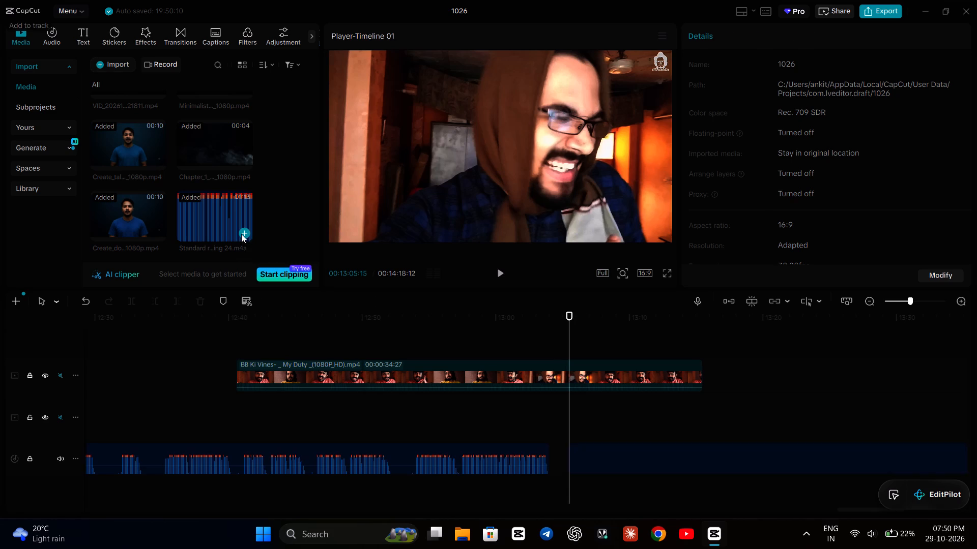
Play the timeline from about 00:01:41 to check the Kinetic_timeline_animation and Crowd_counter clips against the voice recording.
scroll(281, 340, "right", 10)
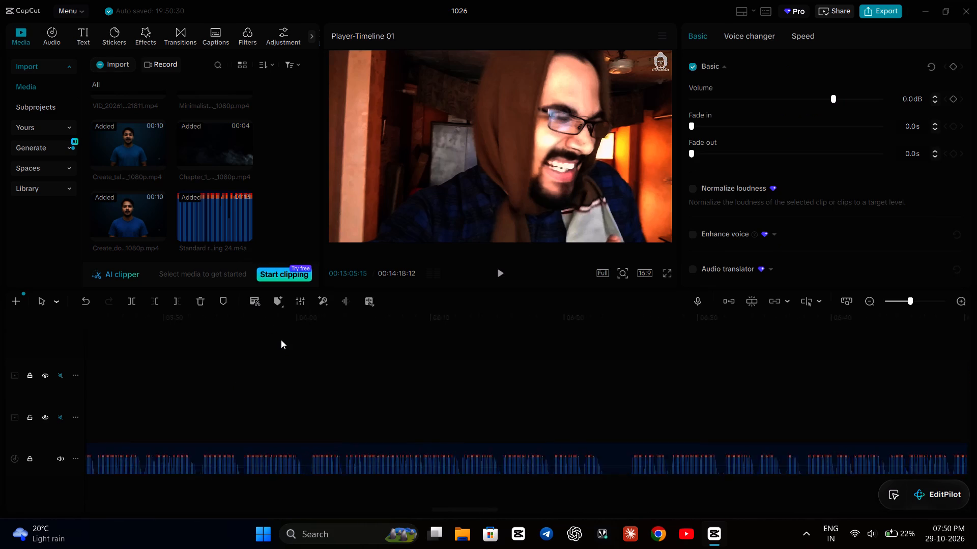
scroll(281, 340, "right", 16)
scroll(318, 381, "right", 1)
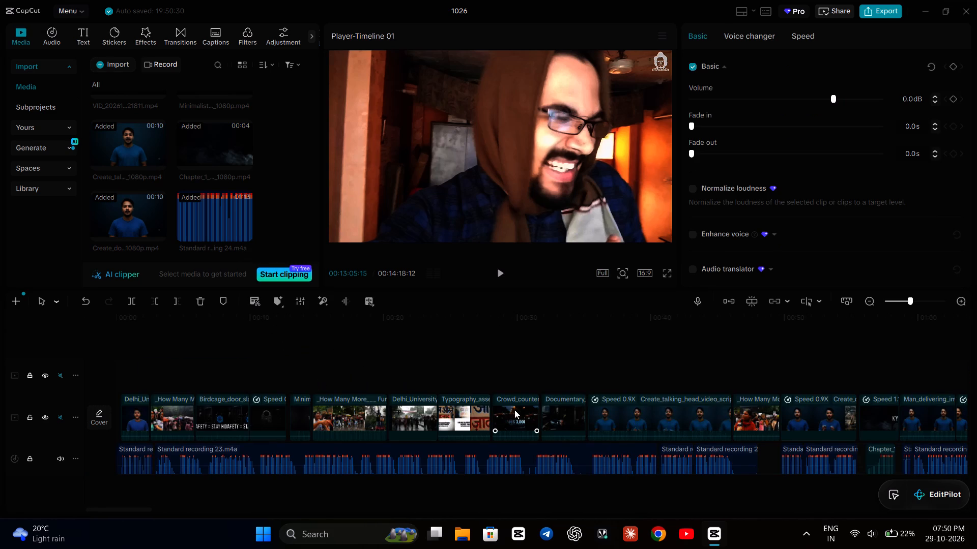
scroll(683, 333, "left", 5)
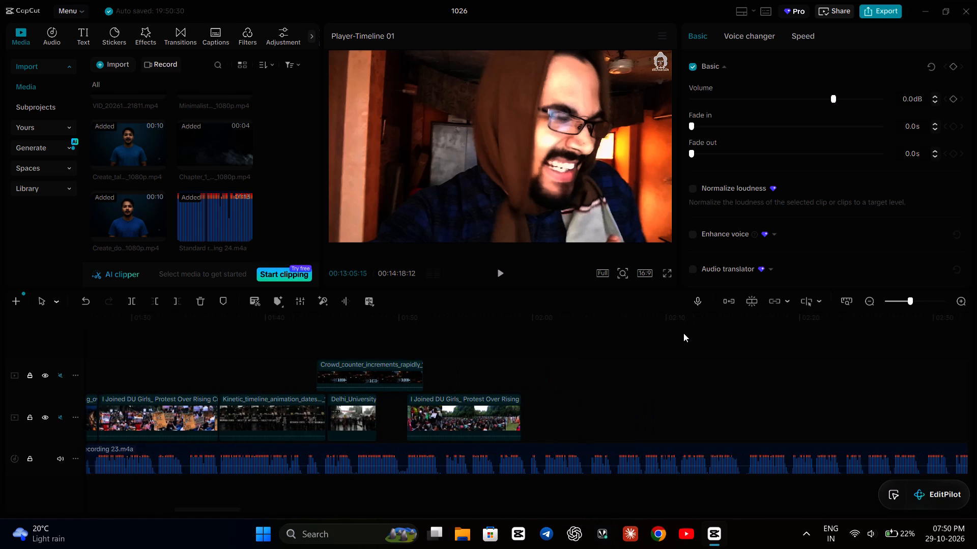
left_click(289, 361)
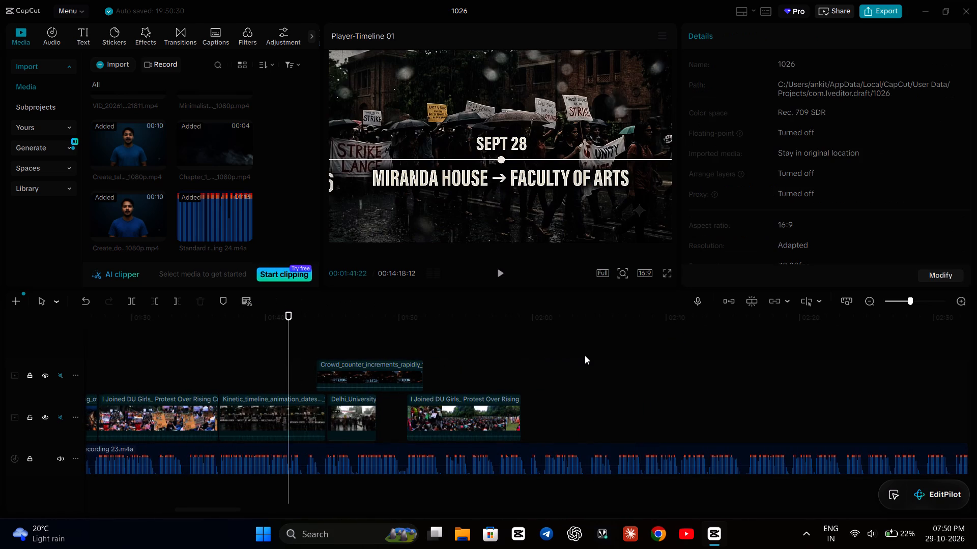
scroll(585, 355, "up", 8, "ctrl")
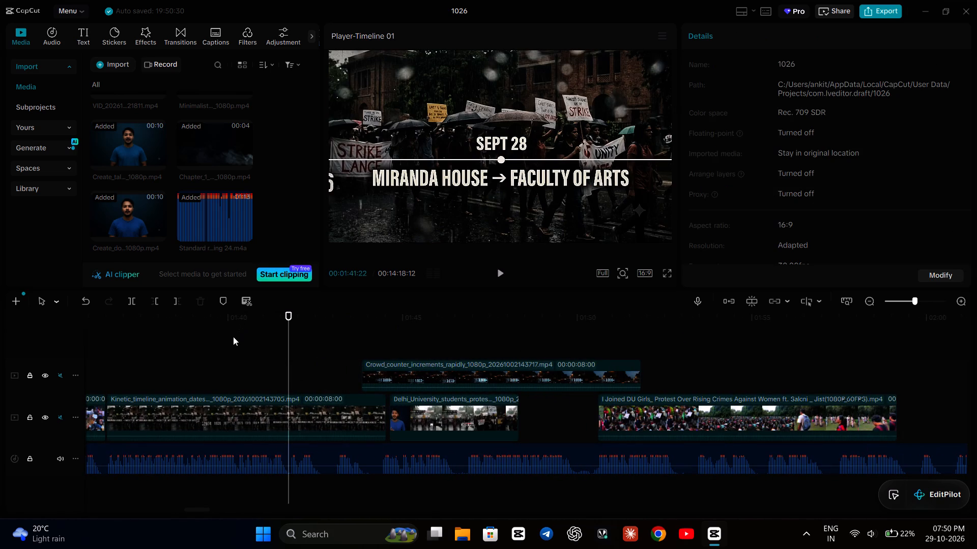
key("space")
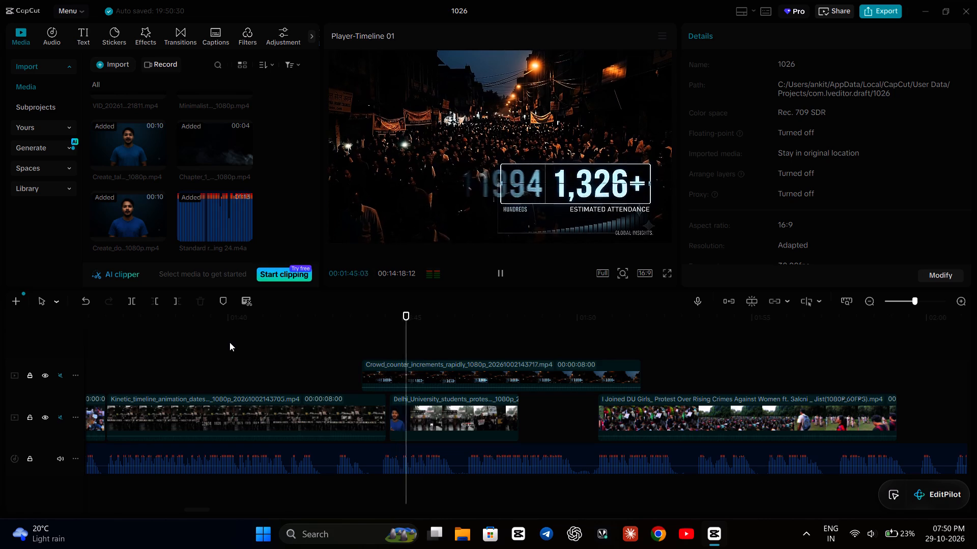
left_click(131, 369)
key("space")
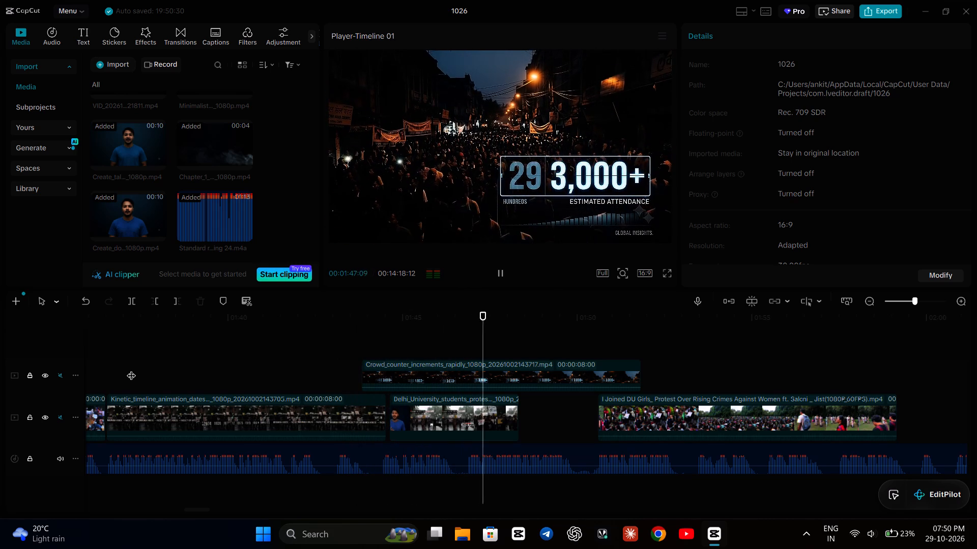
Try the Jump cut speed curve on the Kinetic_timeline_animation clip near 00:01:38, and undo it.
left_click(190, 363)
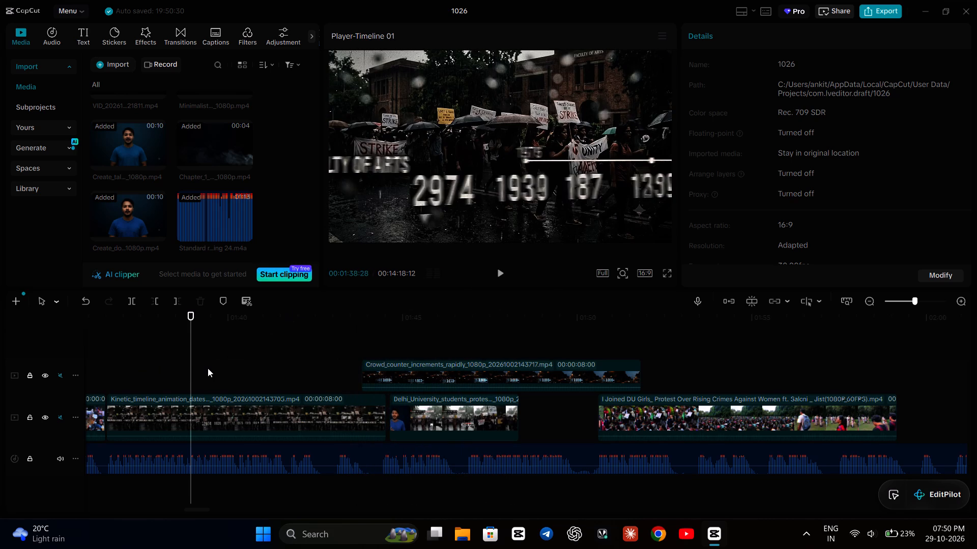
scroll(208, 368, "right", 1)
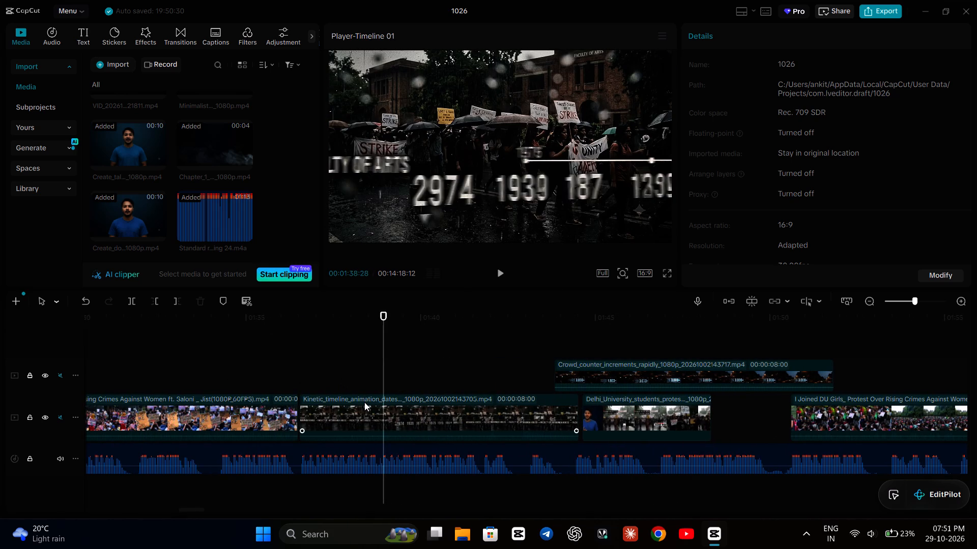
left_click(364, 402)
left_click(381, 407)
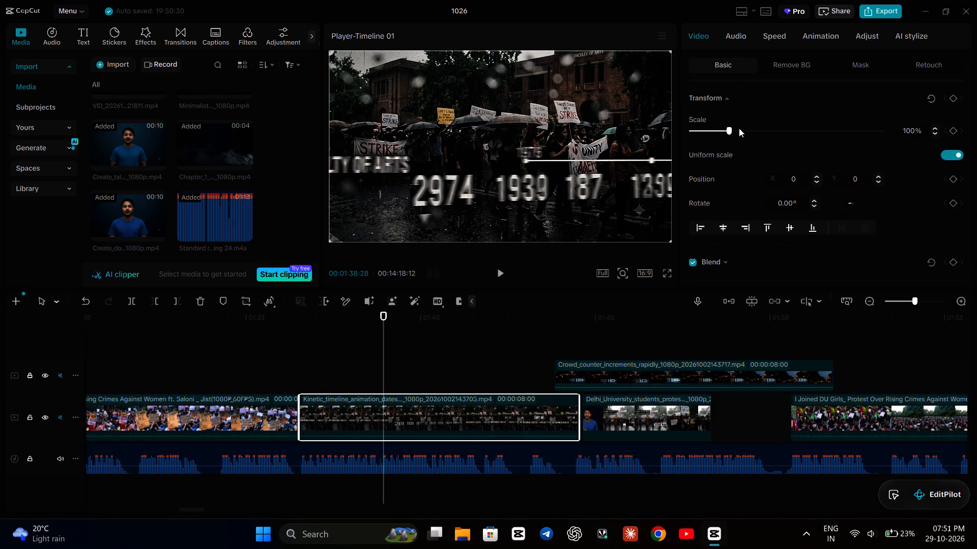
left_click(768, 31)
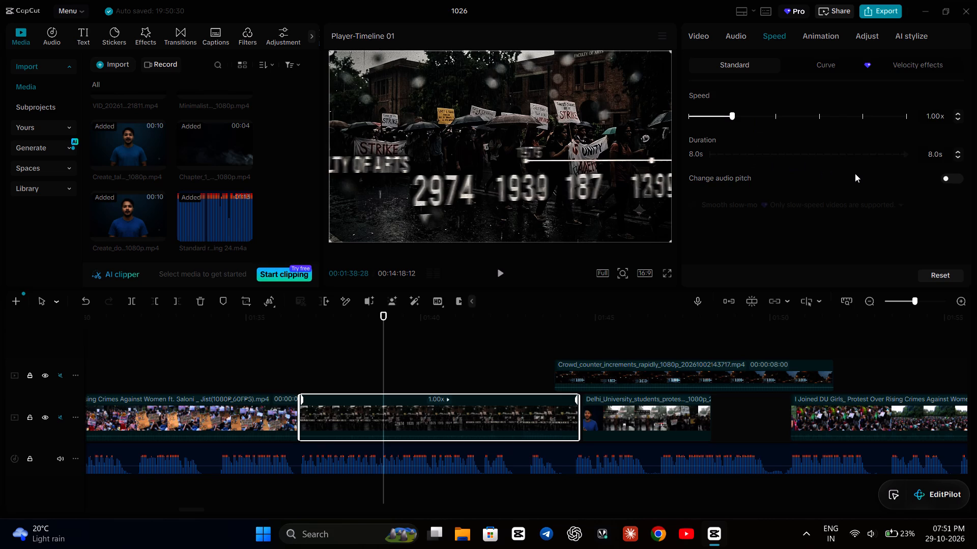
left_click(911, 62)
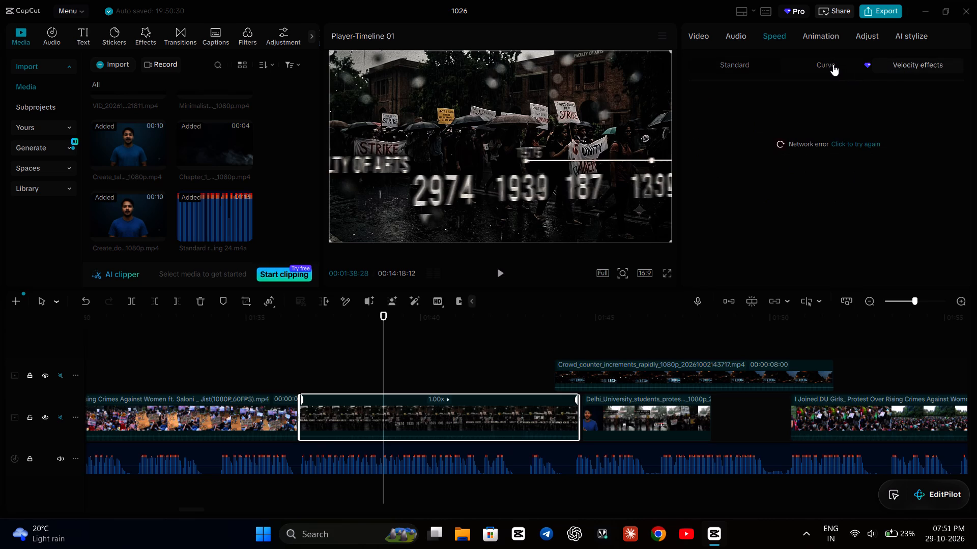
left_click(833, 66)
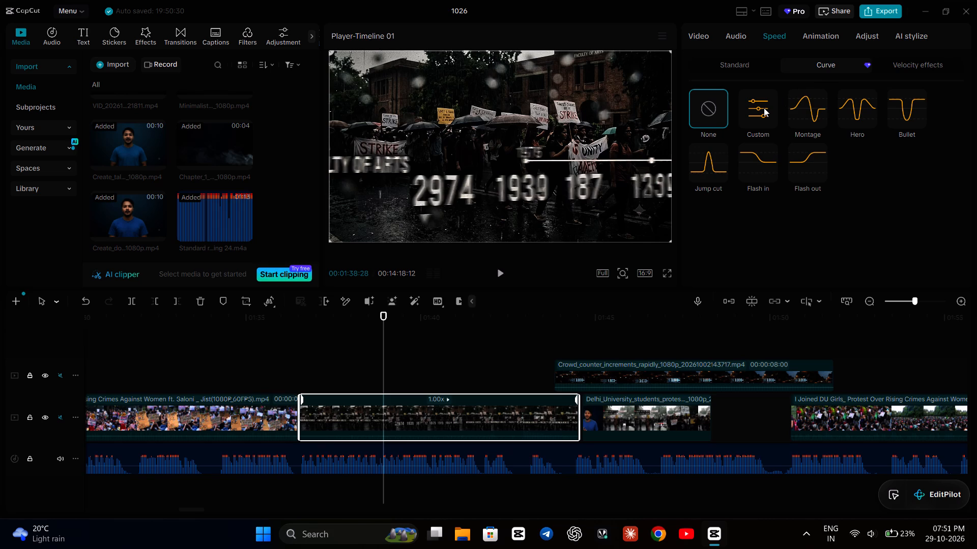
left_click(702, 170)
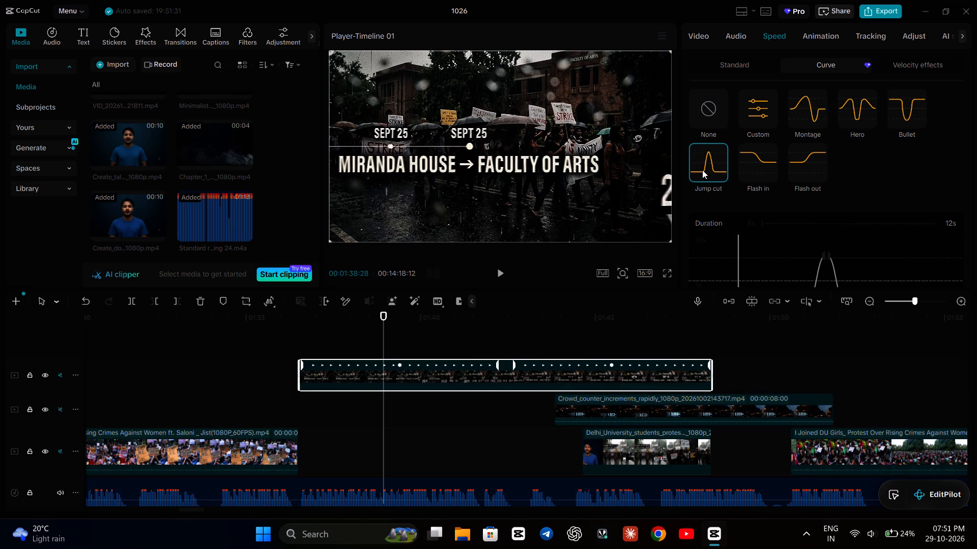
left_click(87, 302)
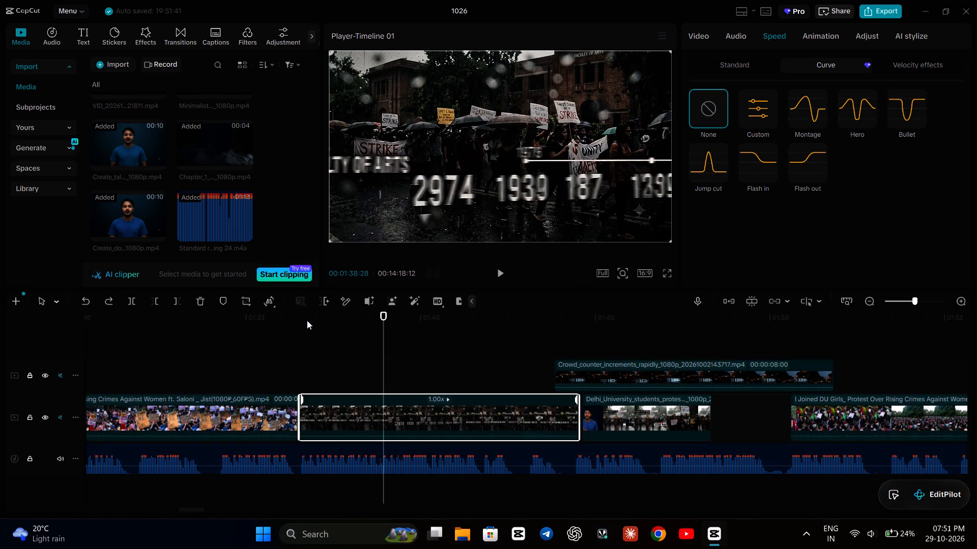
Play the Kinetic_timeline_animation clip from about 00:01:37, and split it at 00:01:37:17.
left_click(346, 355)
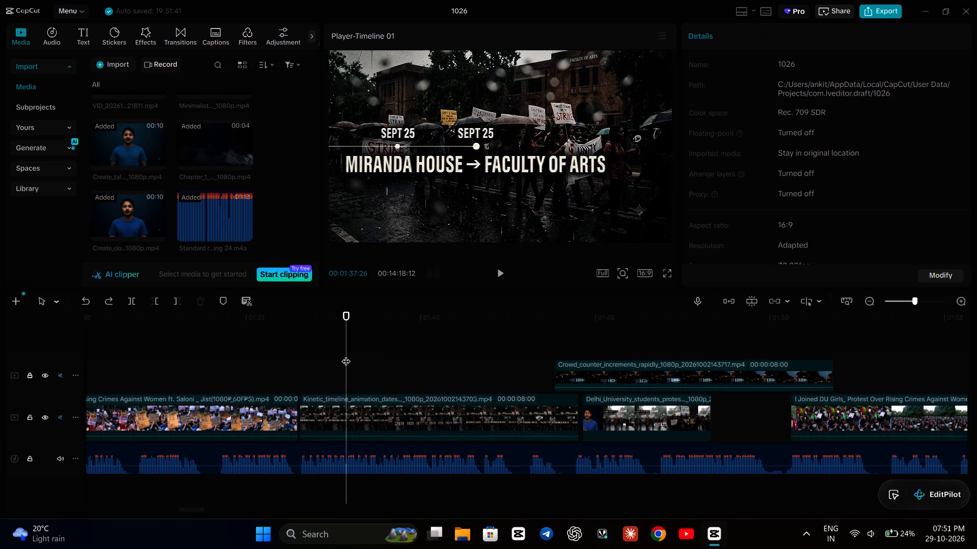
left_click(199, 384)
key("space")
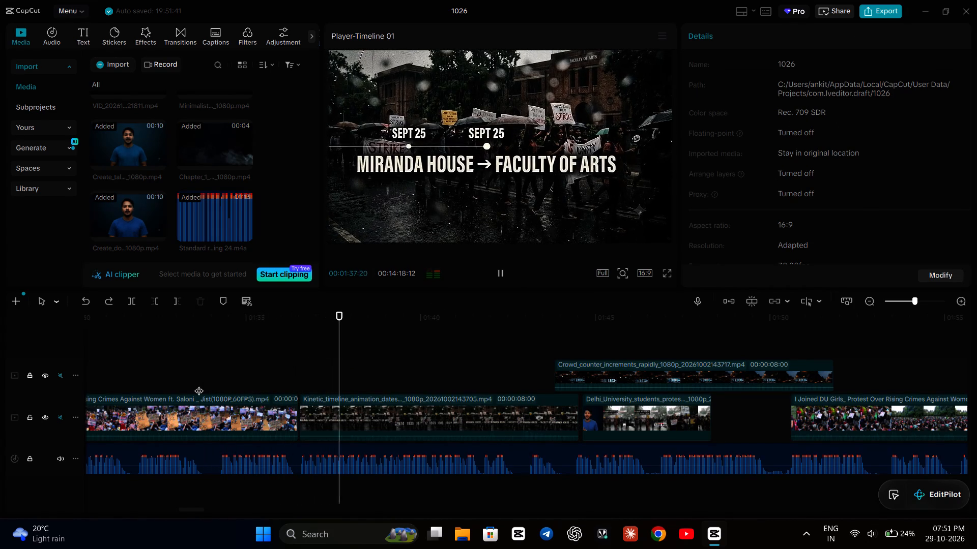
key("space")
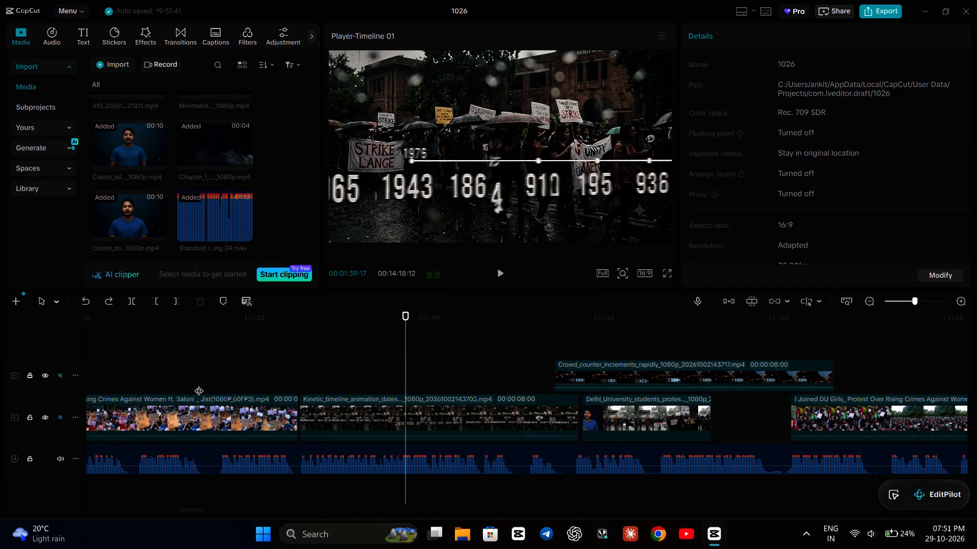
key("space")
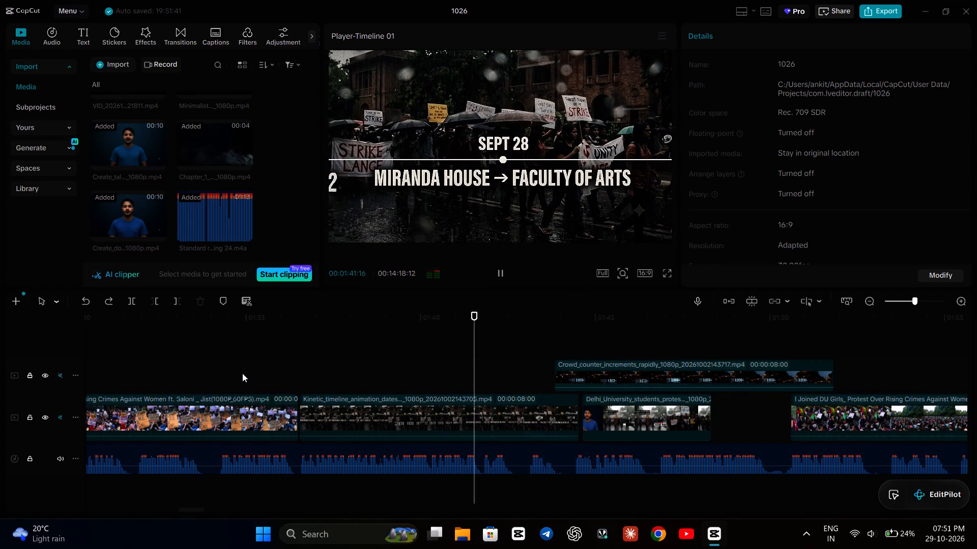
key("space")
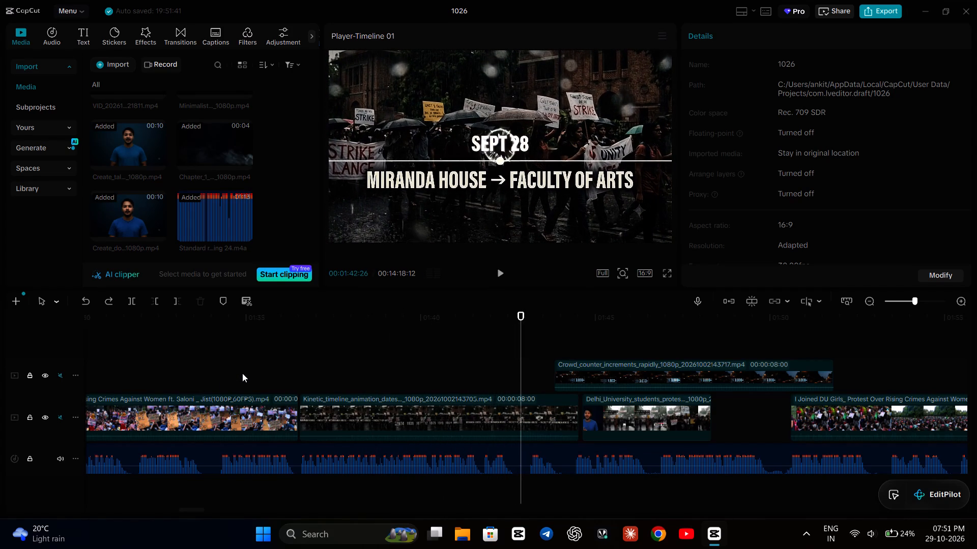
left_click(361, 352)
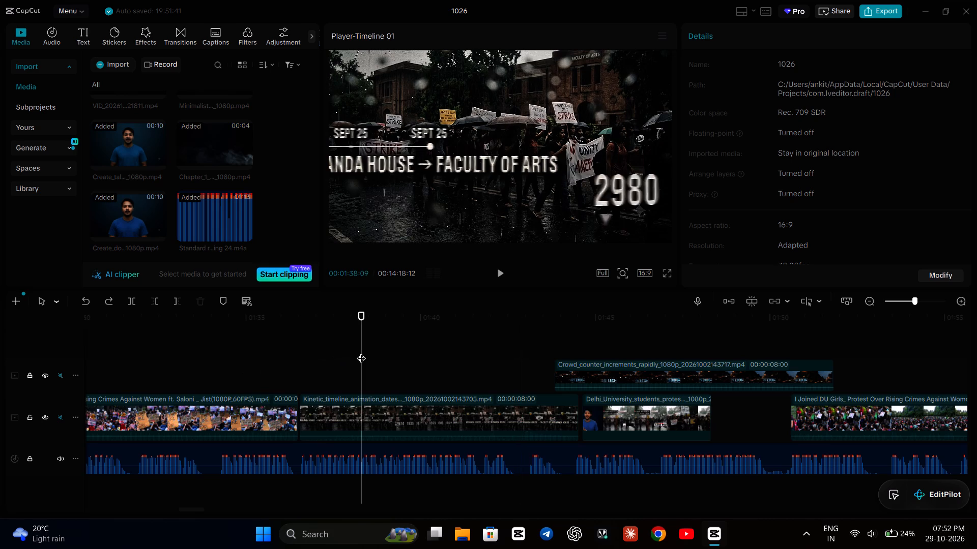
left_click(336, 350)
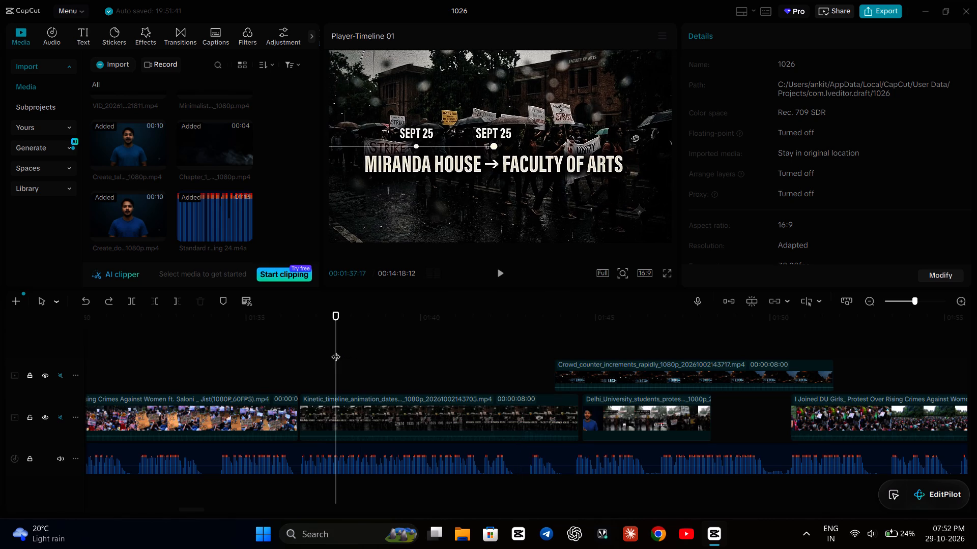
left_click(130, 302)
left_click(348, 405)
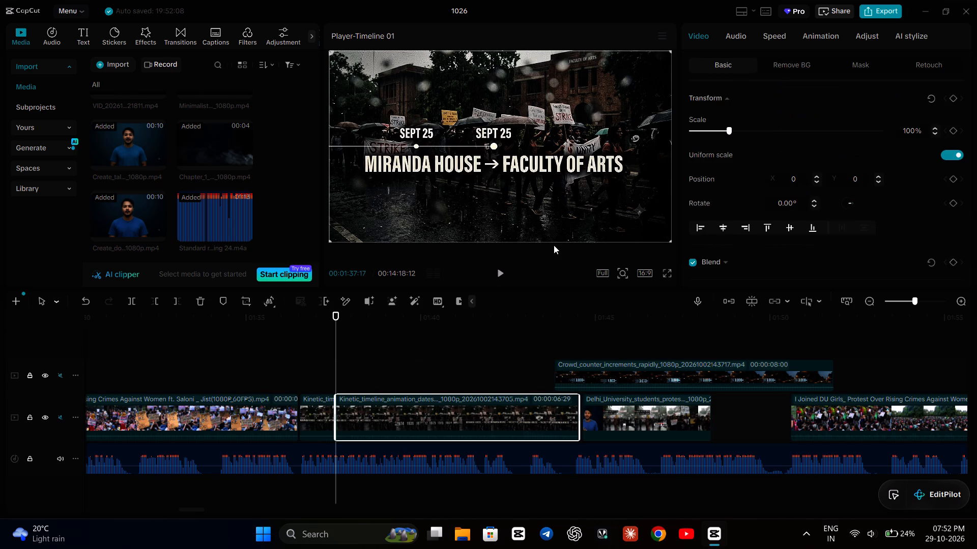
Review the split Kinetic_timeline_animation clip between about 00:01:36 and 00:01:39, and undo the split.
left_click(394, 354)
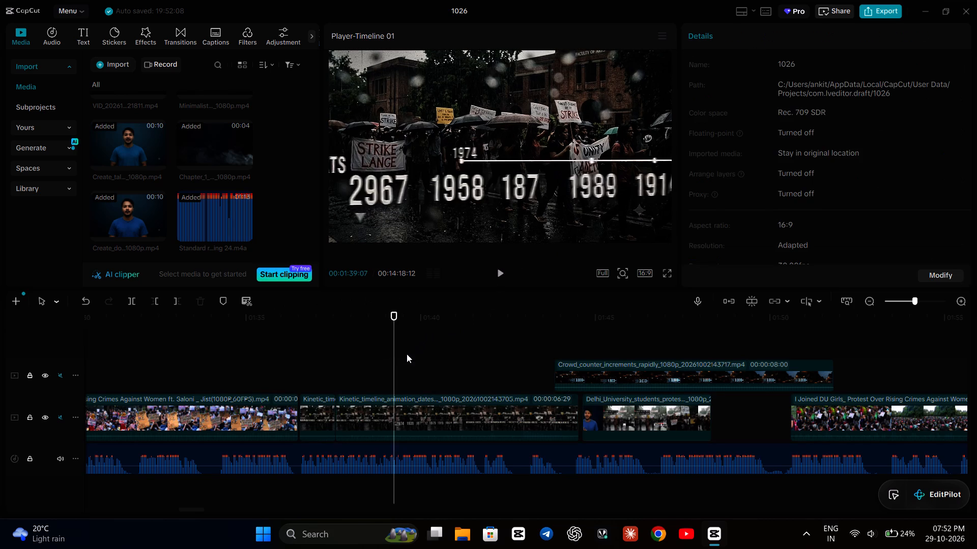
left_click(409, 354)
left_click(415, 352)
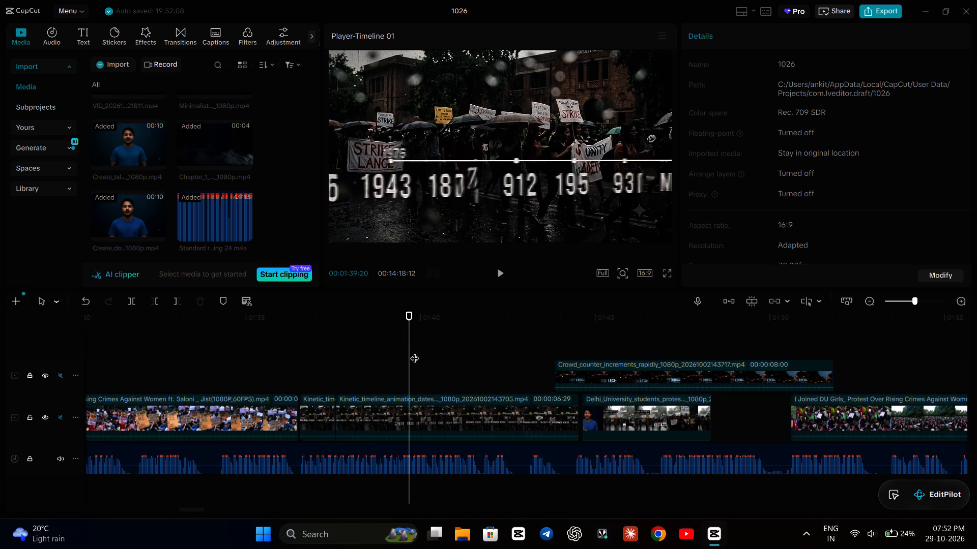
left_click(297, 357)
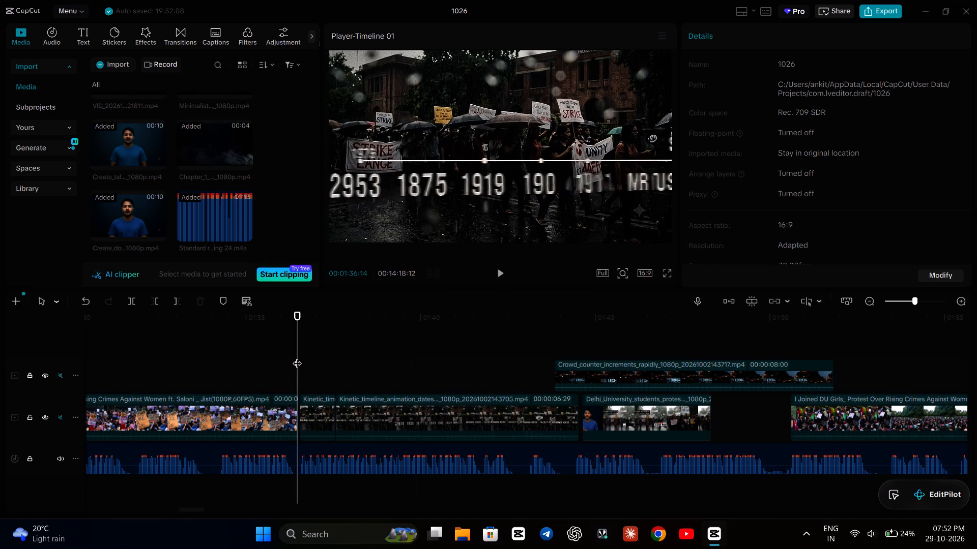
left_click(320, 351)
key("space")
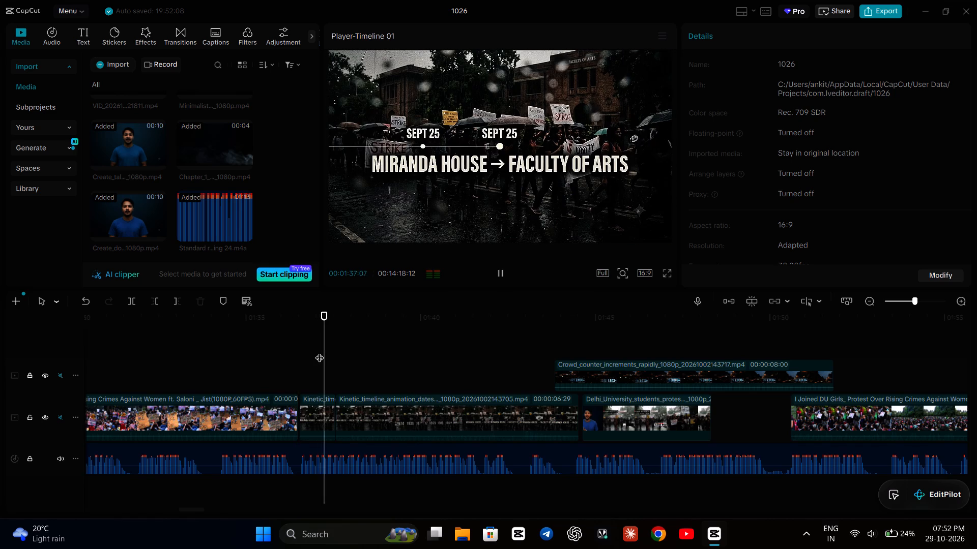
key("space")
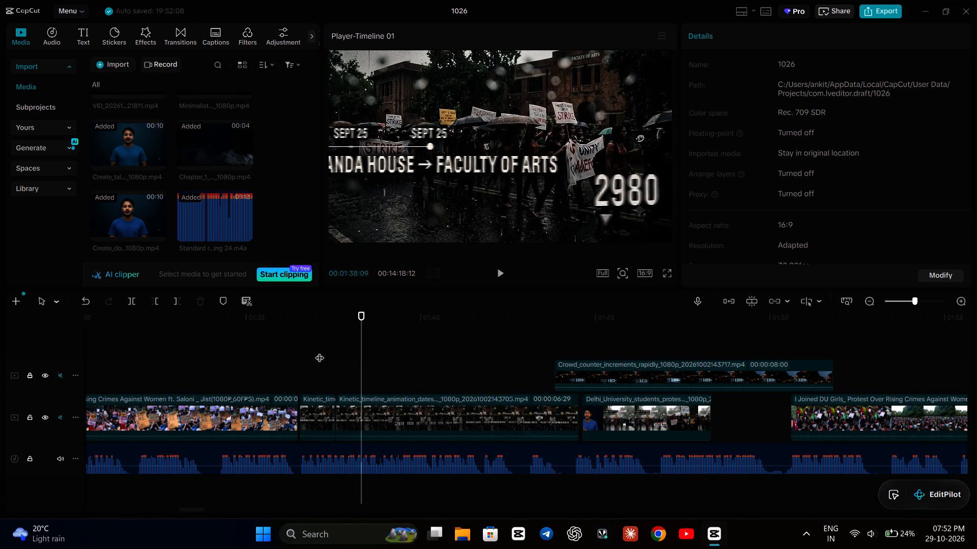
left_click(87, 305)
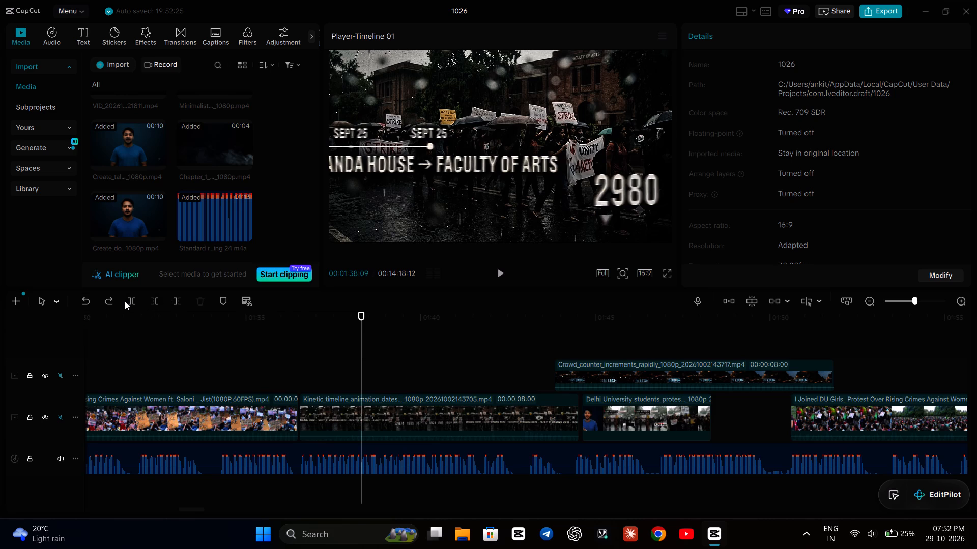
Split the Kinetic_timeline_animation clip at 00:01:38:09.
left_click(313, 411)
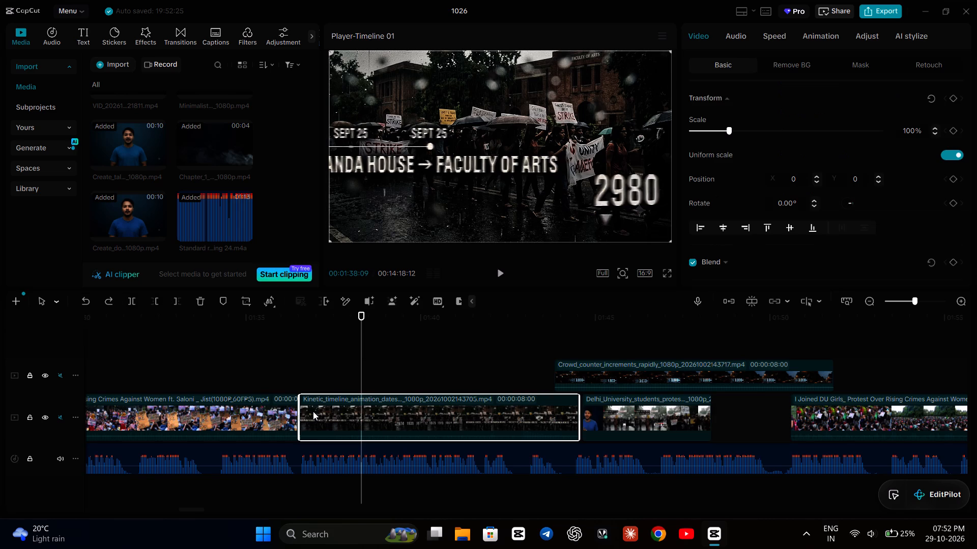
left_click(127, 303)
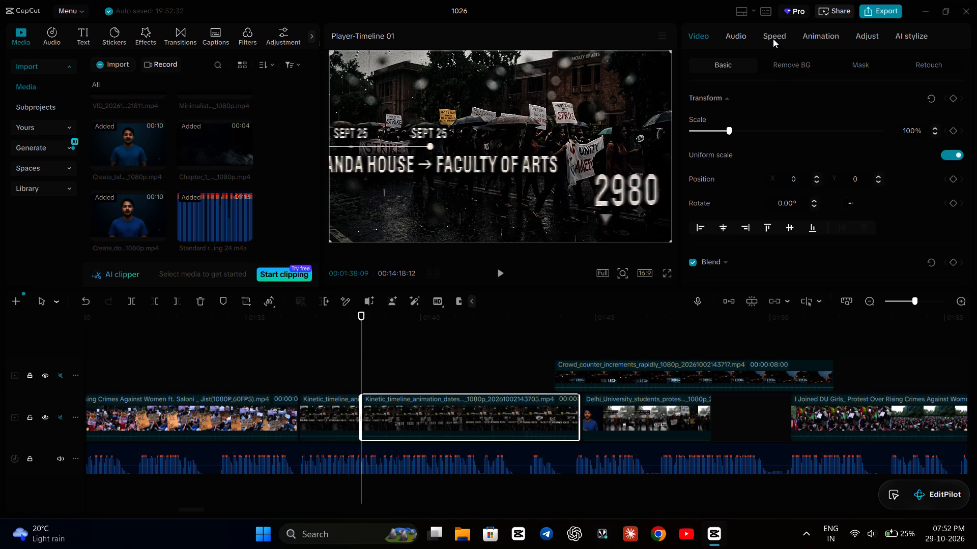
Find the SEPT 28 moment in the second Kinetic_timeline_animation piece and split that piece at 00:01:40:16.
left_click(439, 346)
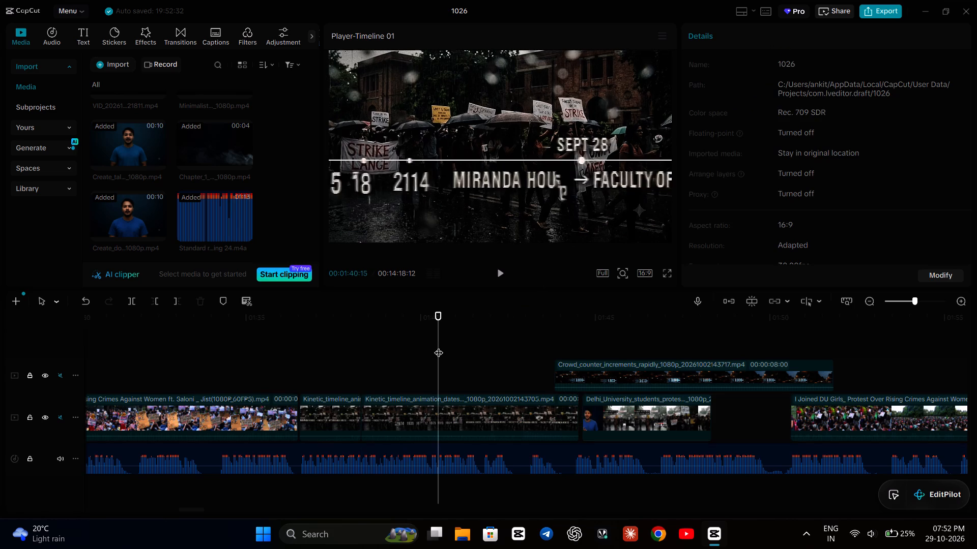
key("space")
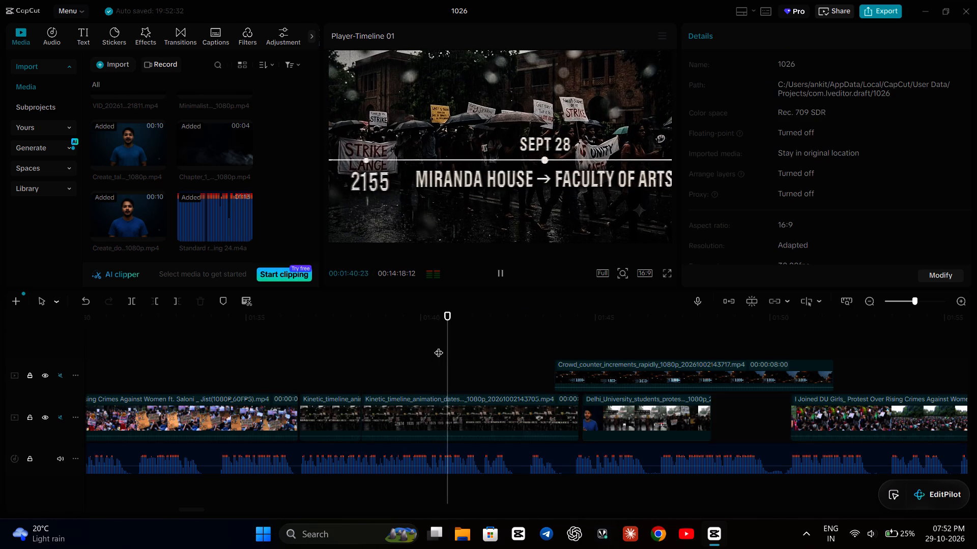
key("space")
key("Left")
key("Left")
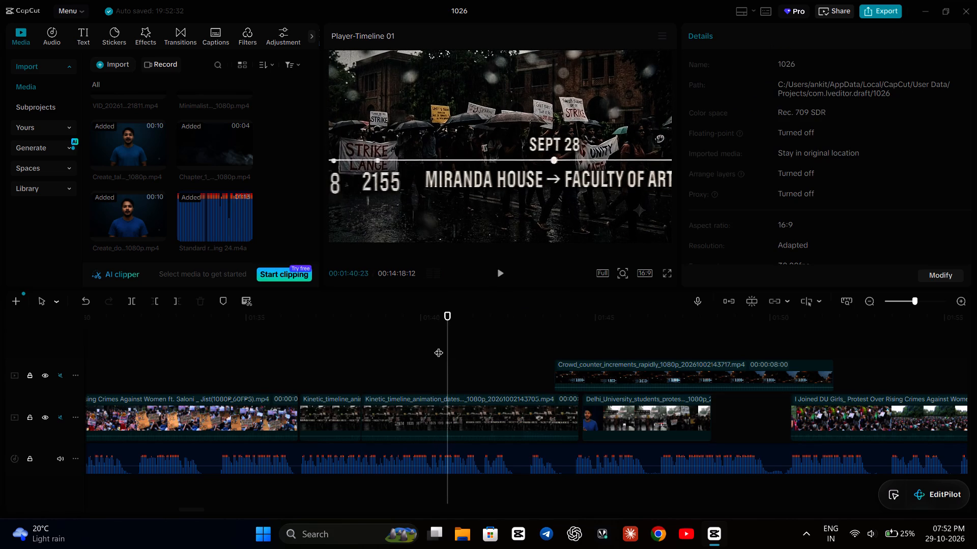
key("Left")
key("Left")
key("Left")
key("Left")
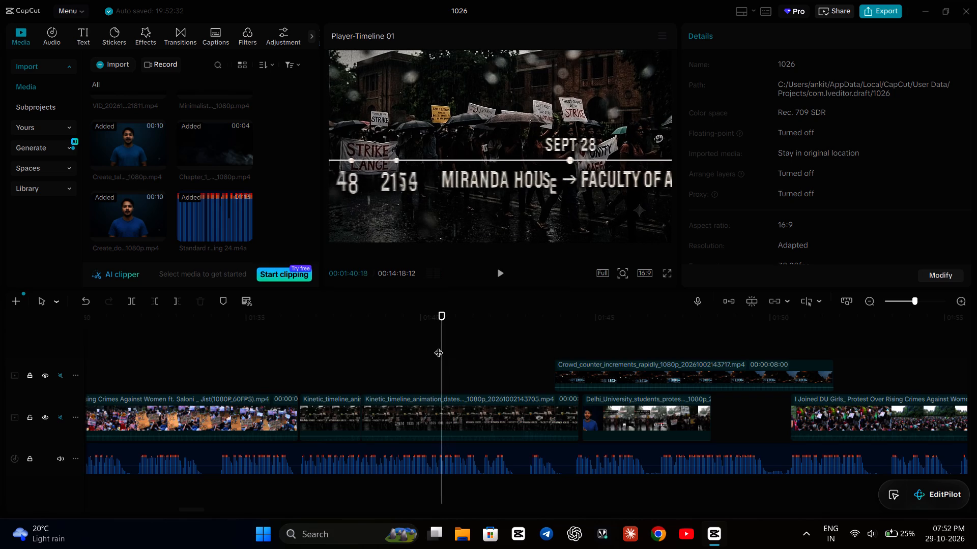
key("Left")
key("Left")
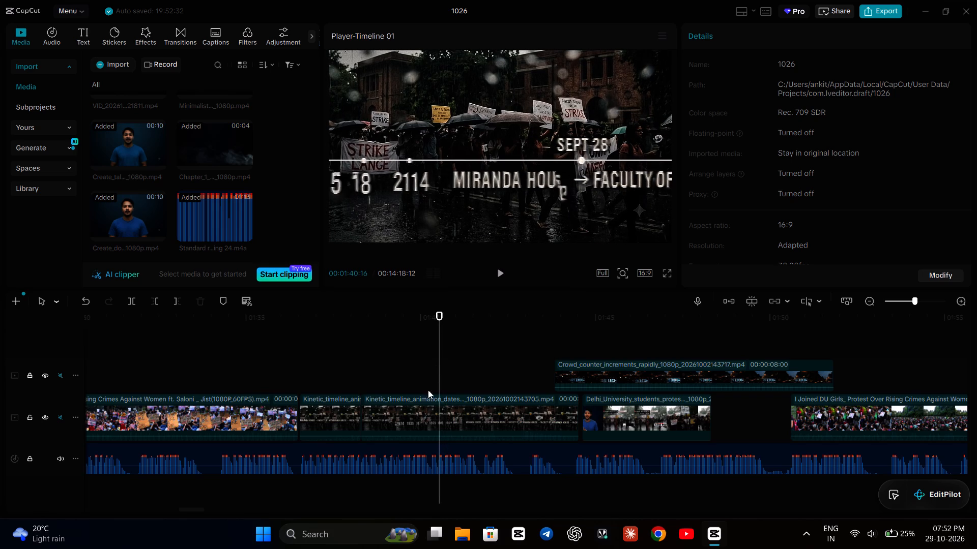
left_click(418, 403)
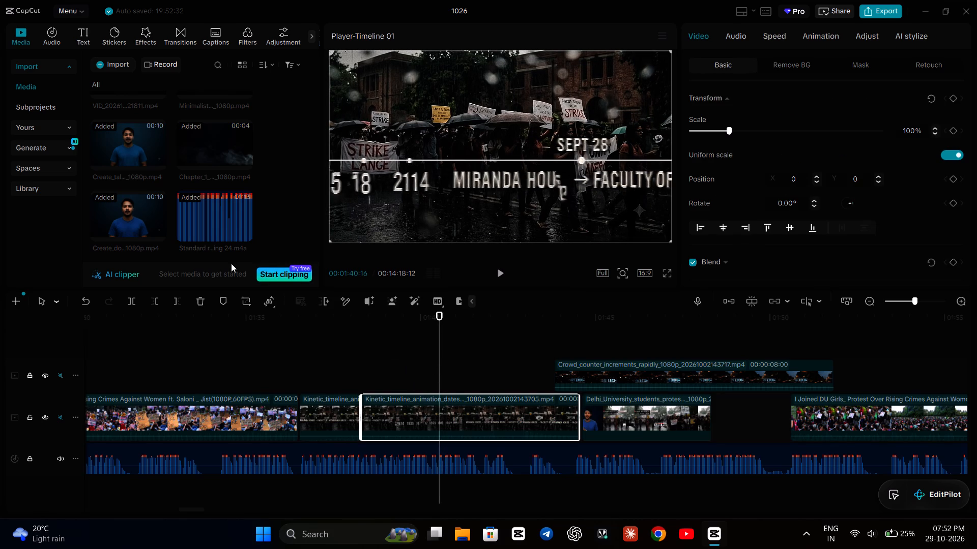
left_click(132, 304)
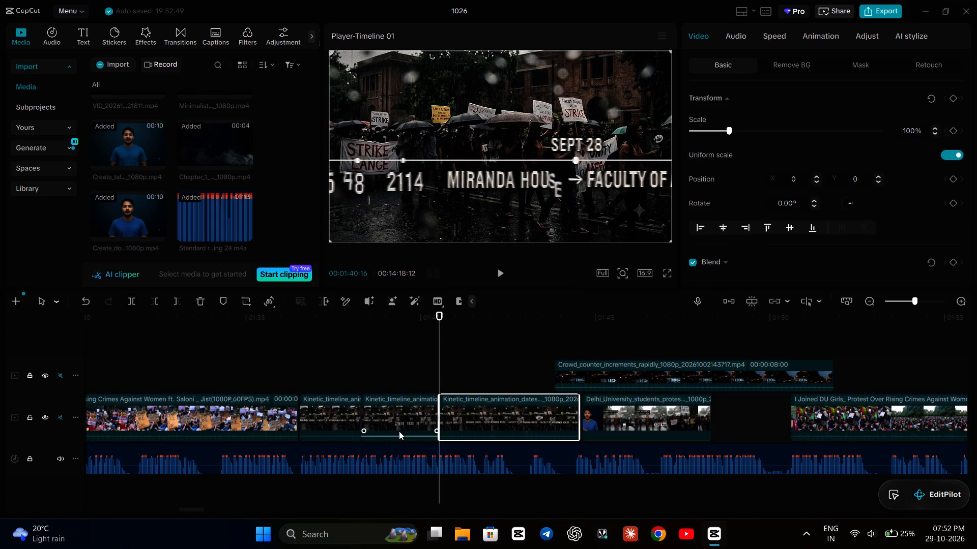
Set the standard speed of the middle Kinetic_timeline_animation piece, starting at 00:01:38:09, to 1.20x.
left_click(399, 431)
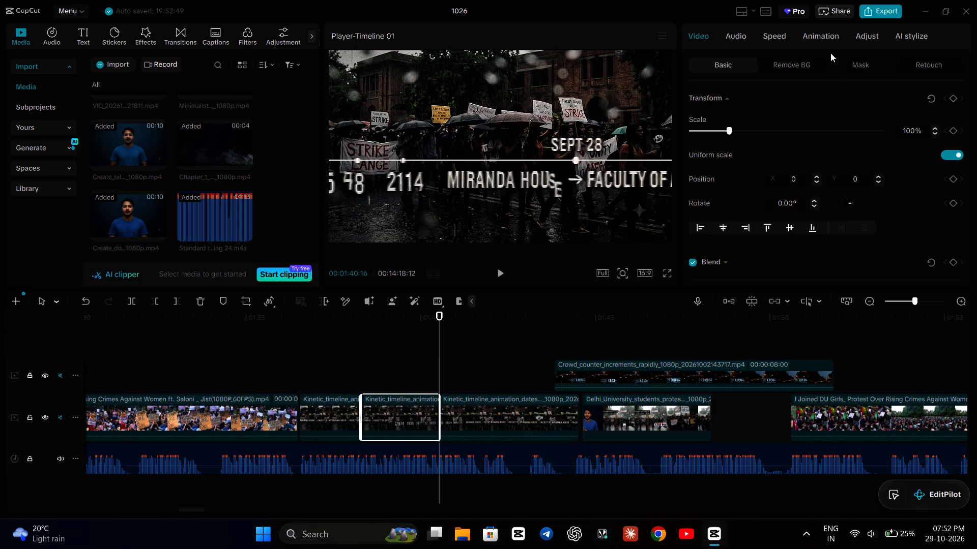
left_click(776, 32)
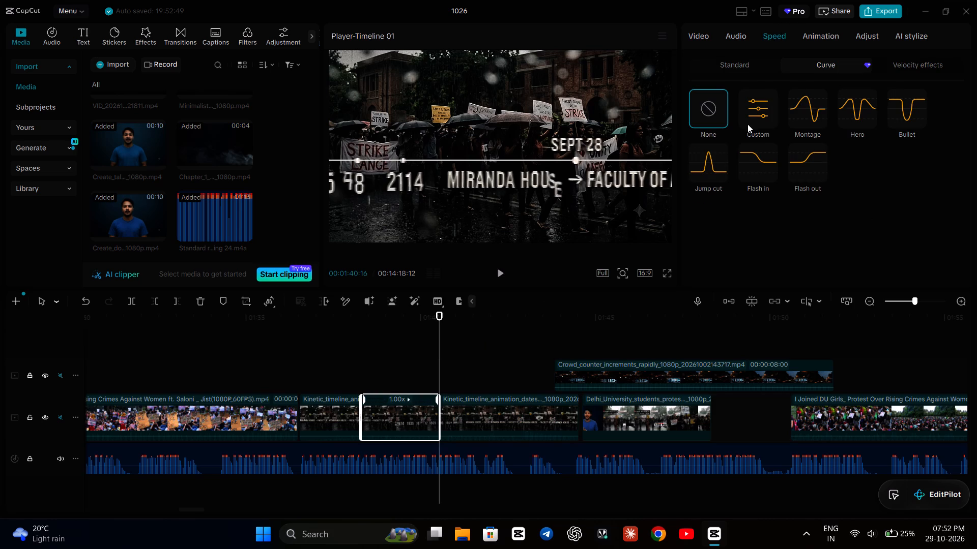
left_click(741, 66)
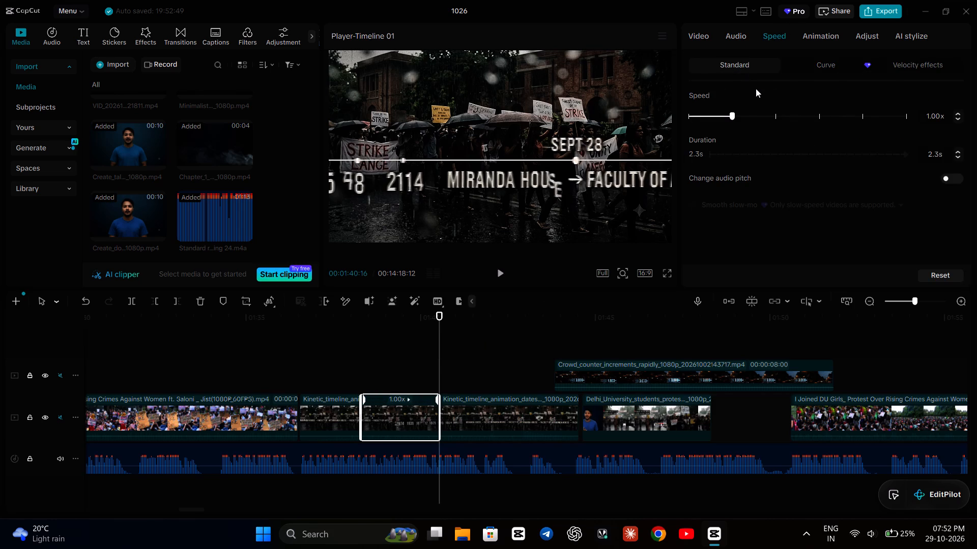
left_click(957, 111)
left_click(957, 112)
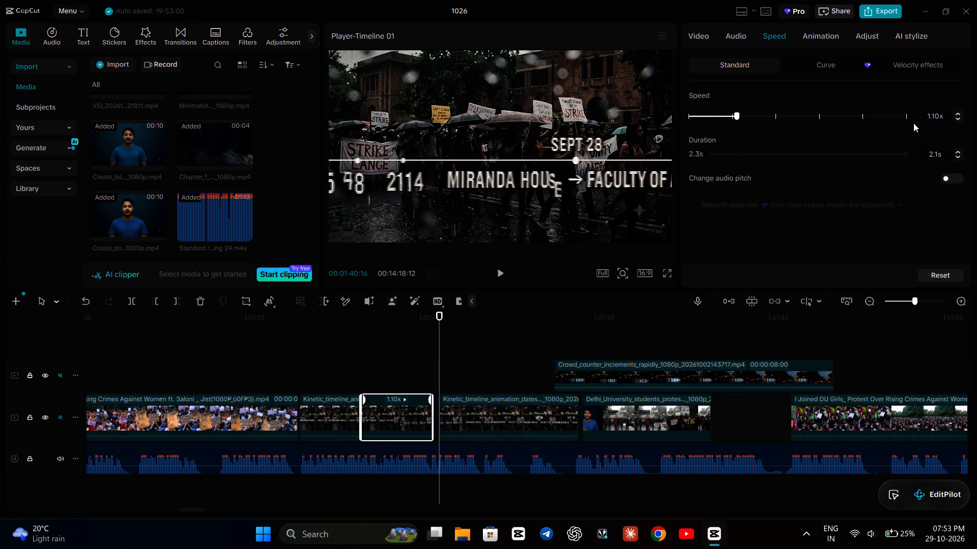
left_click(960, 111)
left_click(957, 113)
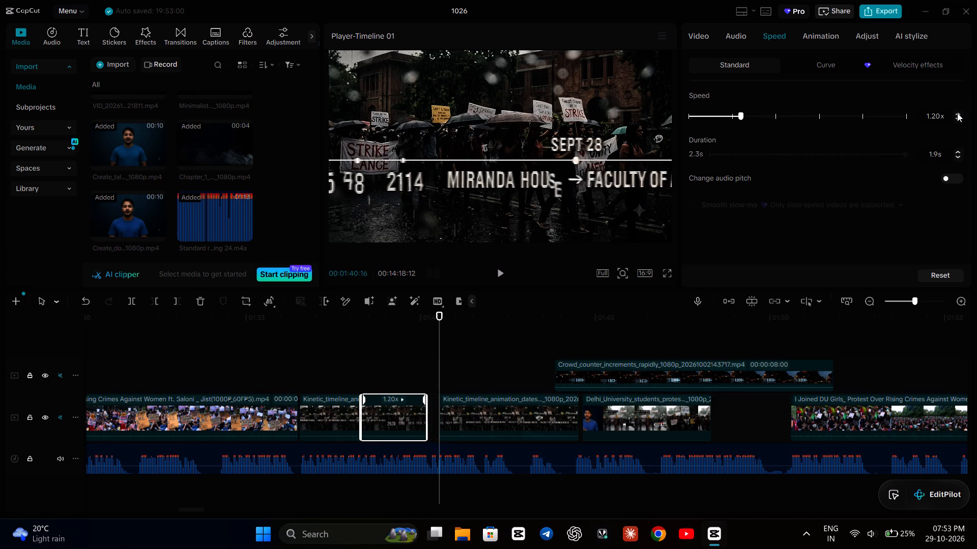
Move the last Kinetic_timeline_animation piece earlier to close the gap after the 1.20x piece.
left_click(503, 400)
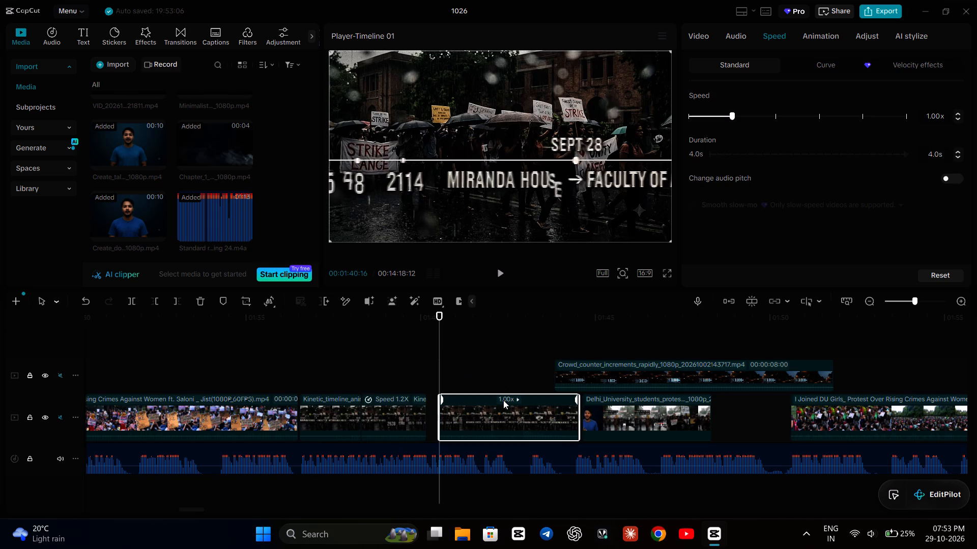
left_click_drag(503, 400, 474, 404)
left_click_drag(474, 404, 462, 407)
left_click_drag(462, 407, 451, 410)
left_click(302, 361)
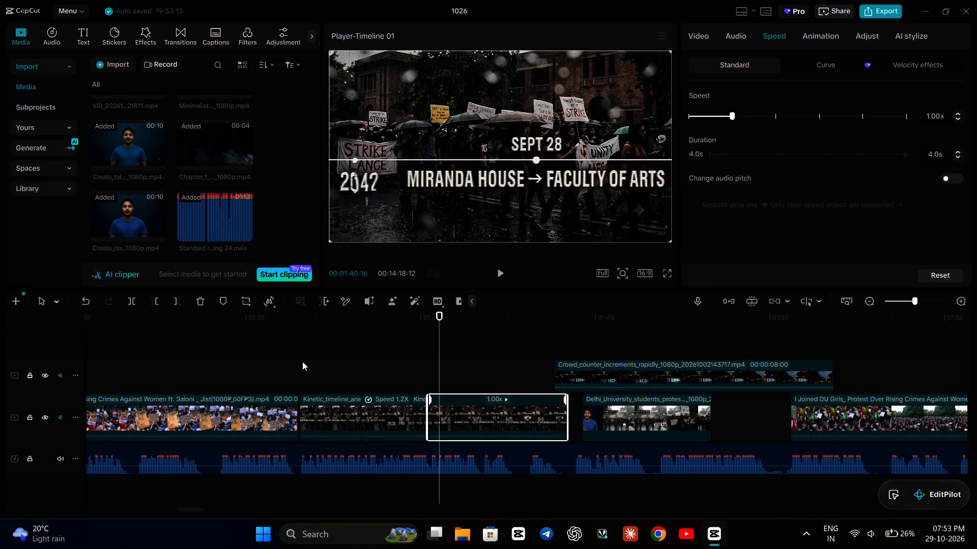
Play the timeline from about 00:01:34 to 00:01:50 to check the retimed Kinetic_timeline_animation and following clips against the narration.
key("space")
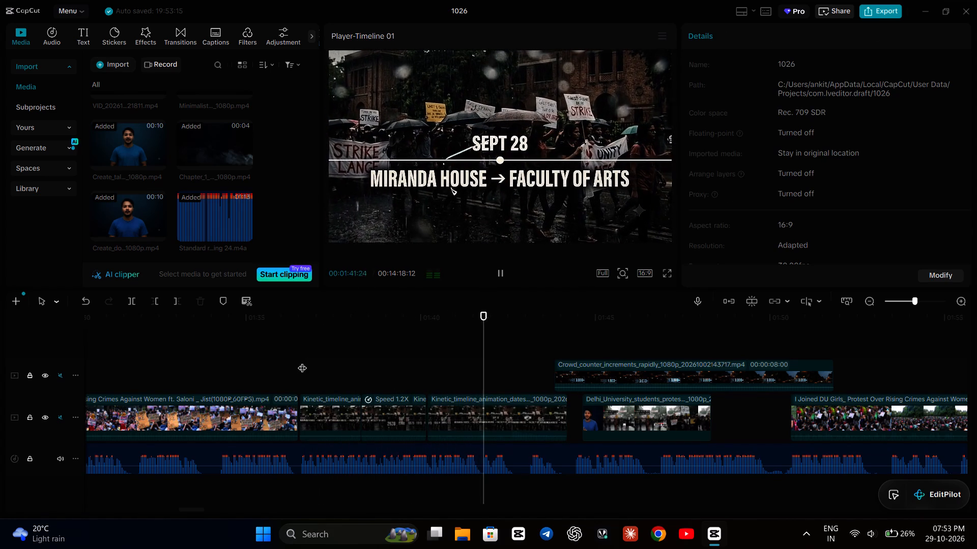
left_click(404, 360)
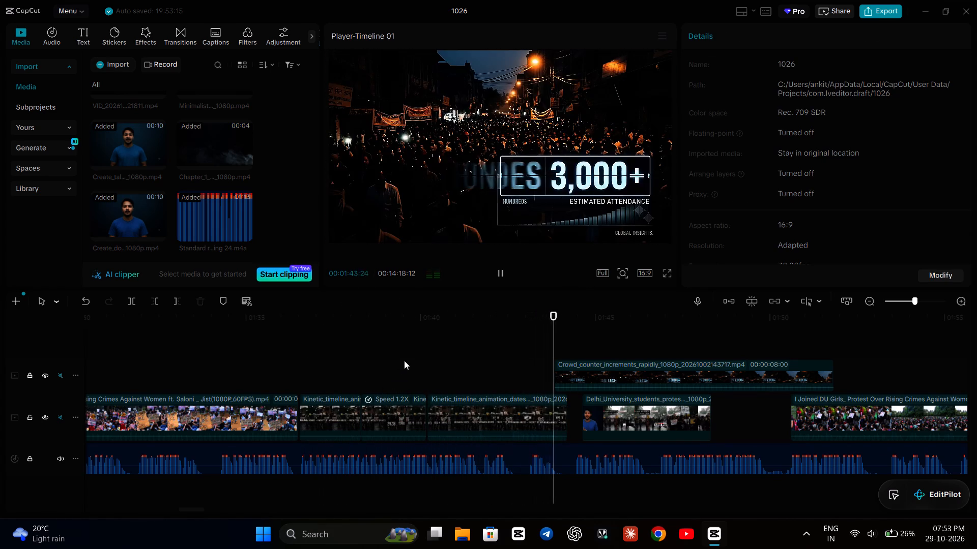
left_click(294, 357)
left_click(229, 343)
key("space")
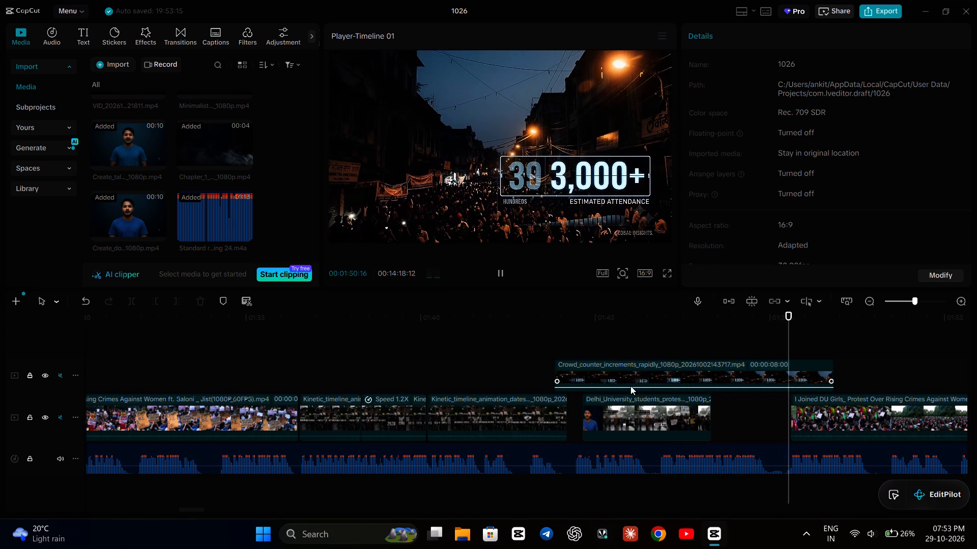
left_click(761, 406)
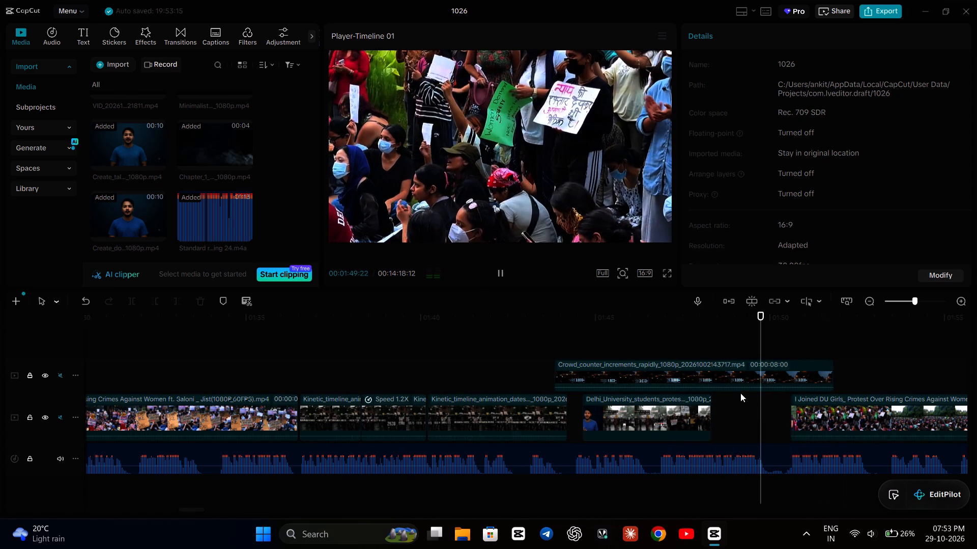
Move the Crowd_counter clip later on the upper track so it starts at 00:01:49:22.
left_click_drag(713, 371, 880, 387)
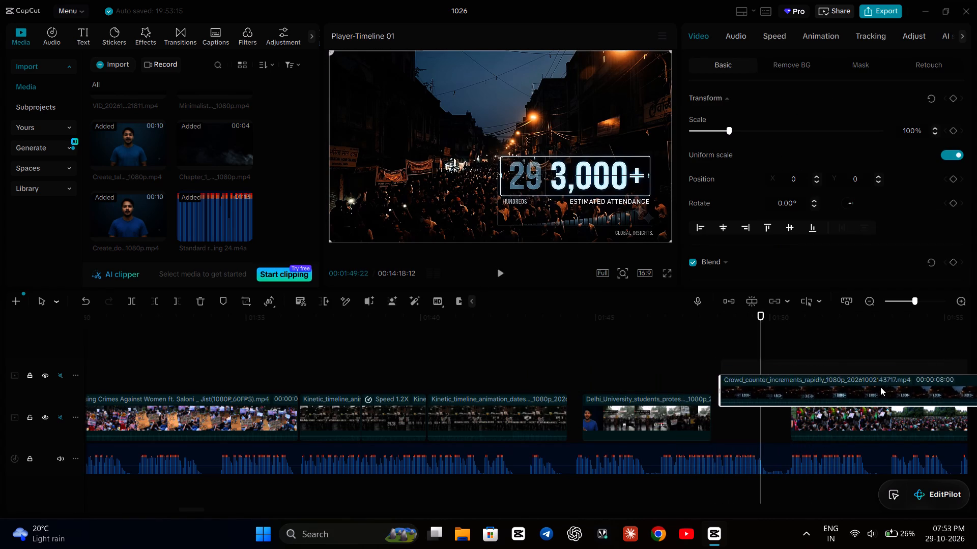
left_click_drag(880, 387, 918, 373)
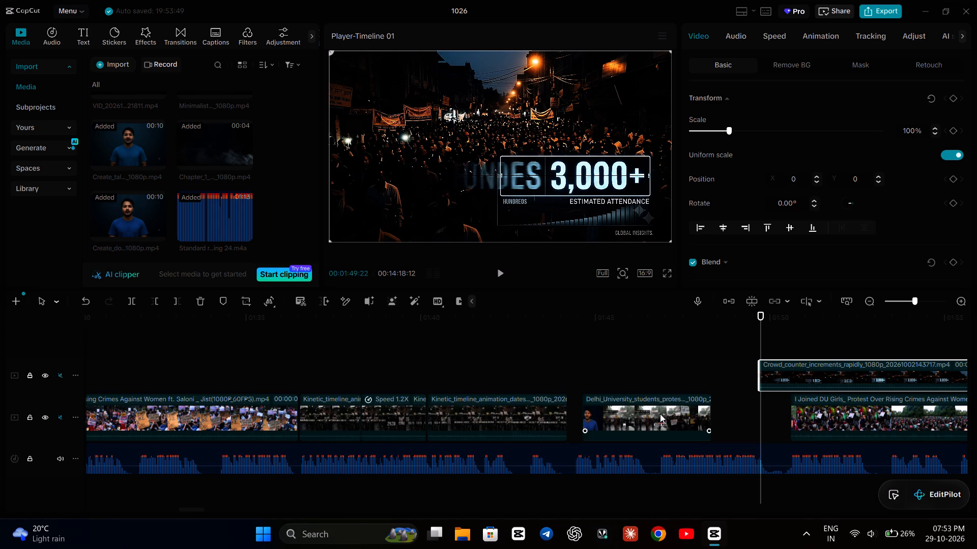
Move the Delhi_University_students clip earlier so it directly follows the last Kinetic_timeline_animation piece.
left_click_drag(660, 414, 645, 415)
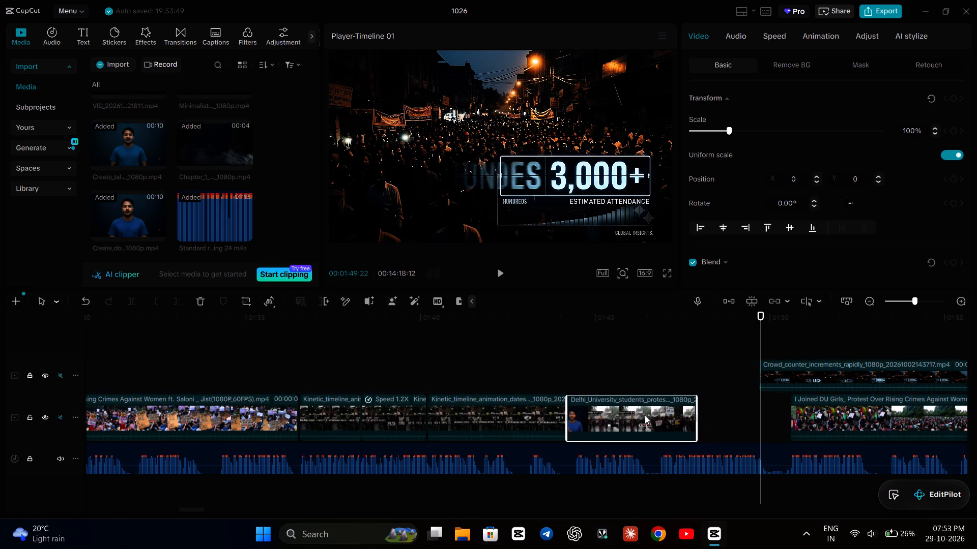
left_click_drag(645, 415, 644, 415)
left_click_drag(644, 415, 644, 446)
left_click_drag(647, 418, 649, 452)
Play the timeline from 00:01:42:03 to check the Delhi_University_students clip against the voice recording.
left_click(495, 337)
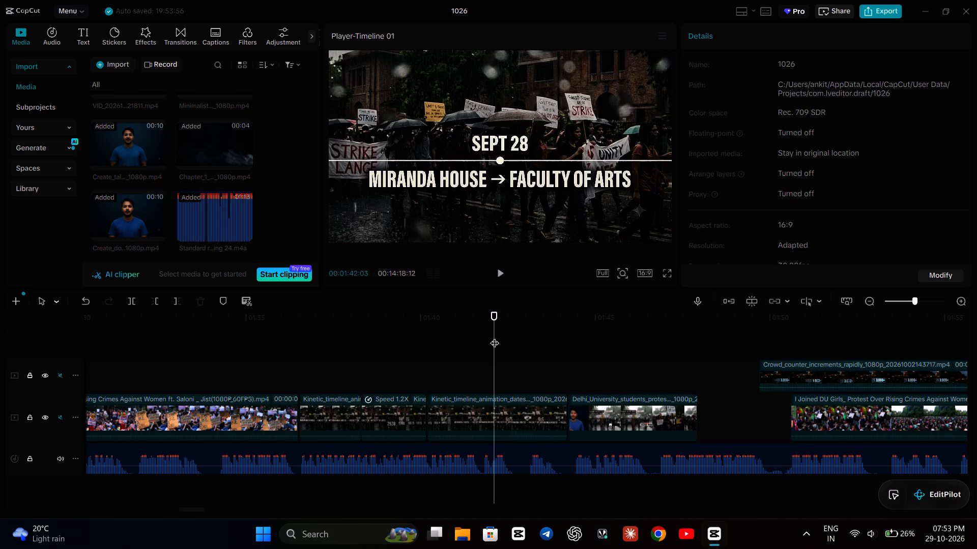
key("space")
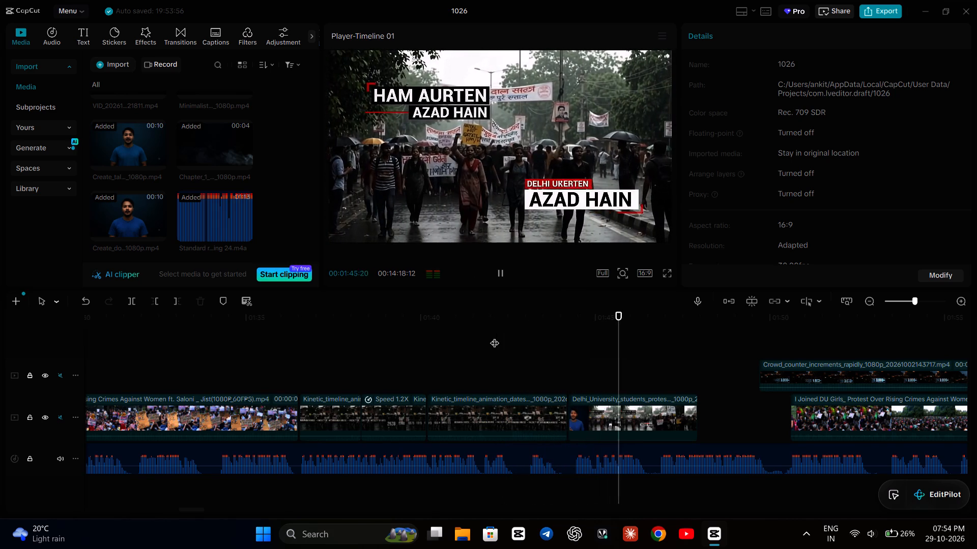
key("space")
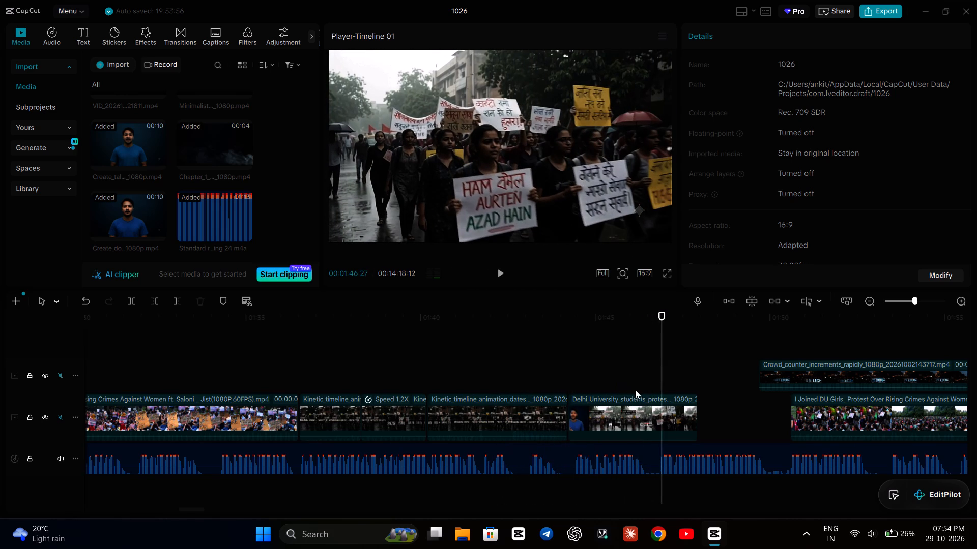
Move the Delhi_University_students clip to the upper track, starting at about 00:01:58.
scroll(733, 414, "left", 1)
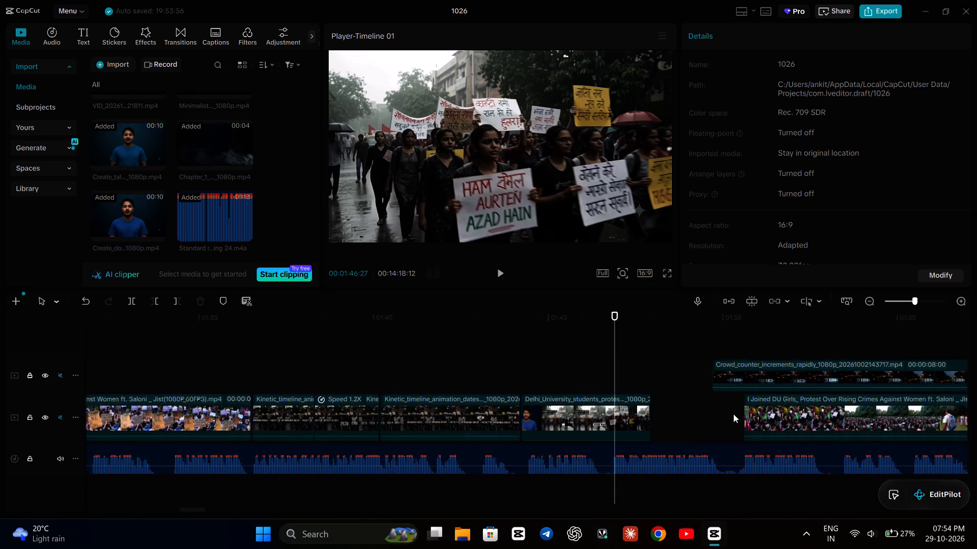
scroll(733, 414, "left", 1)
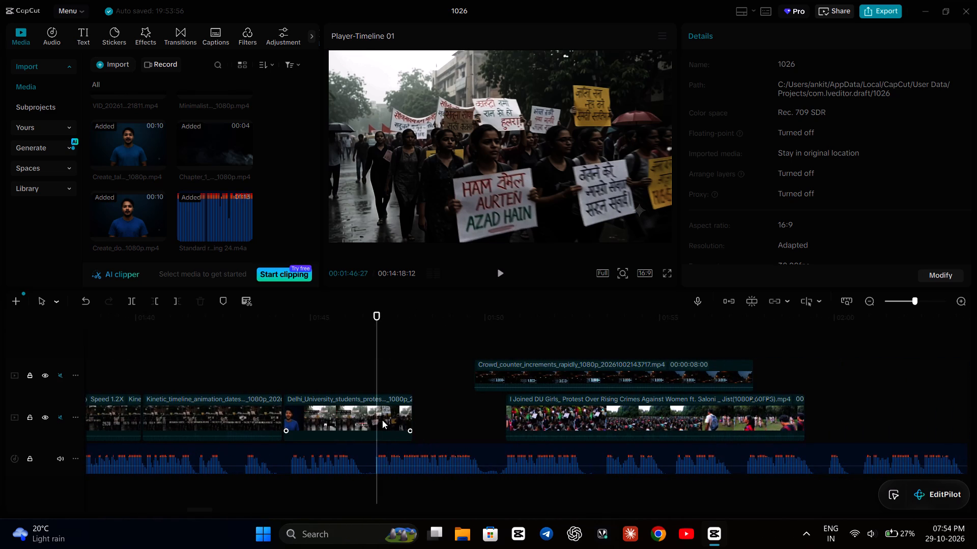
left_click_drag(345, 418, 495, 401)
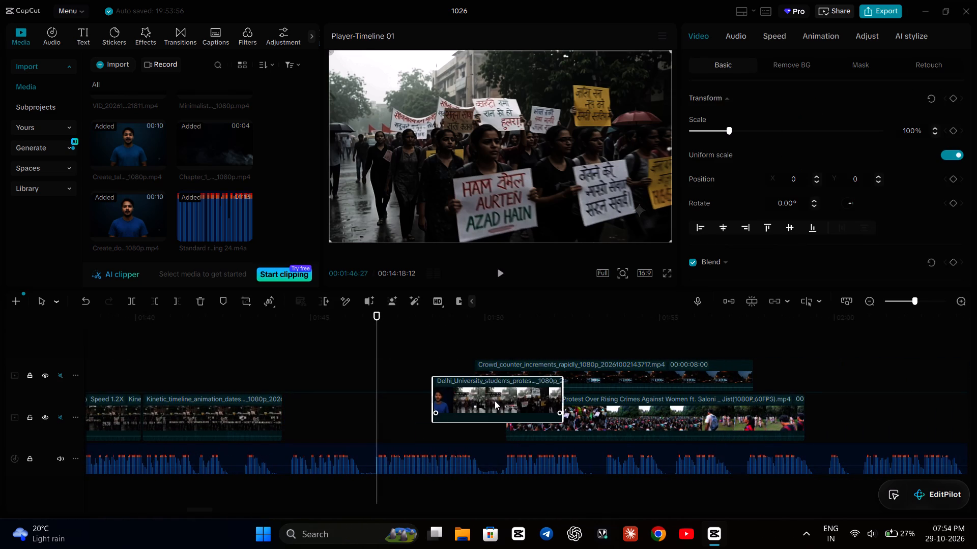
left_click_drag(495, 401, 825, 378)
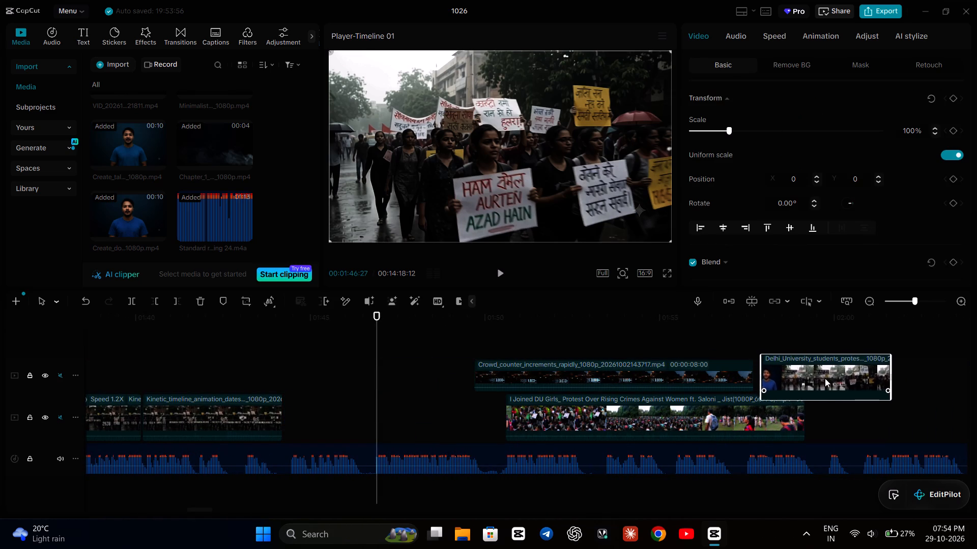
left_click_drag(825, 378, 831, 378)
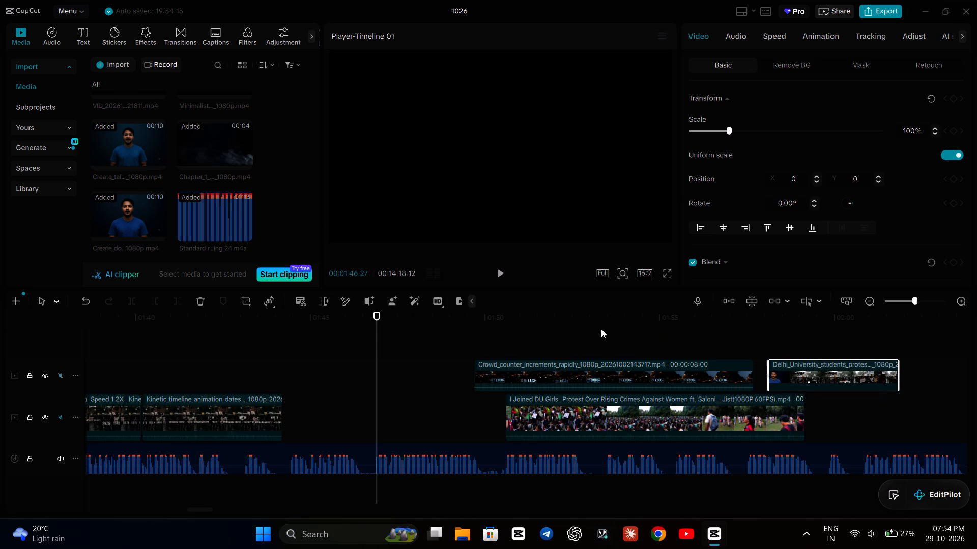
Move the Crowd_counter clip earlier on the upper track so it starts at about 00:01:45.
left_click_drag(567, 370, 448, 393)
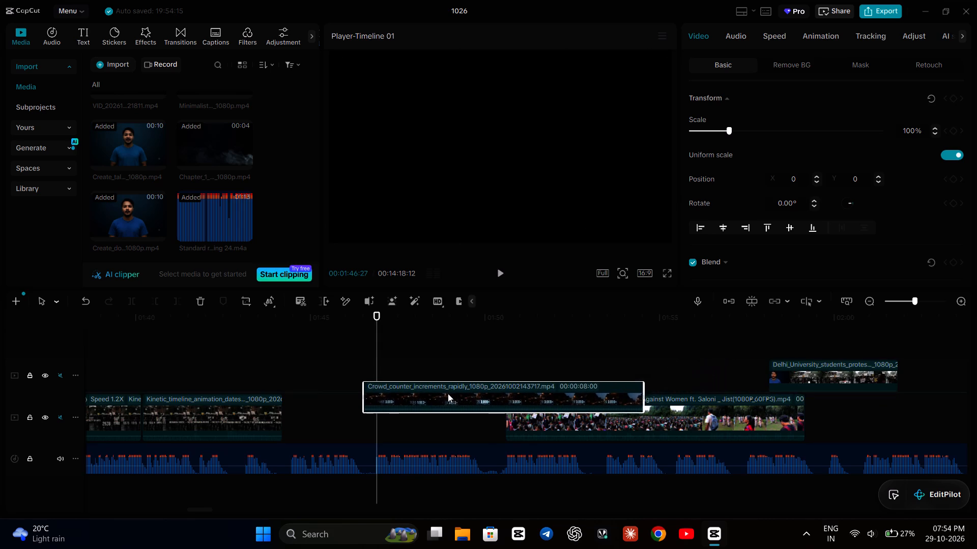
left_click_drag(448, 393, 422, 379)
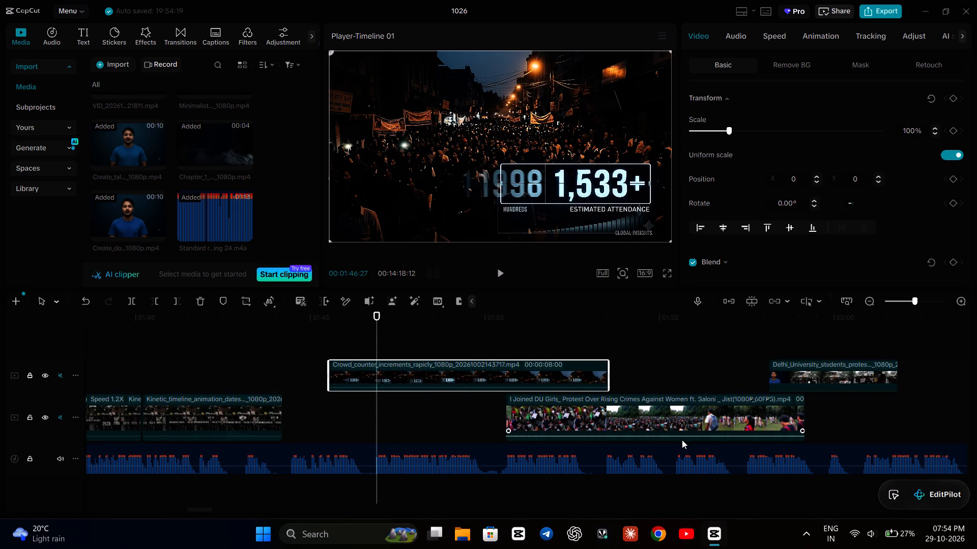
Move the I Joined DU Girls Protest clip later on its track so it starts at about 00:01:56.
left_click_drag(682, 440, 866, 432)
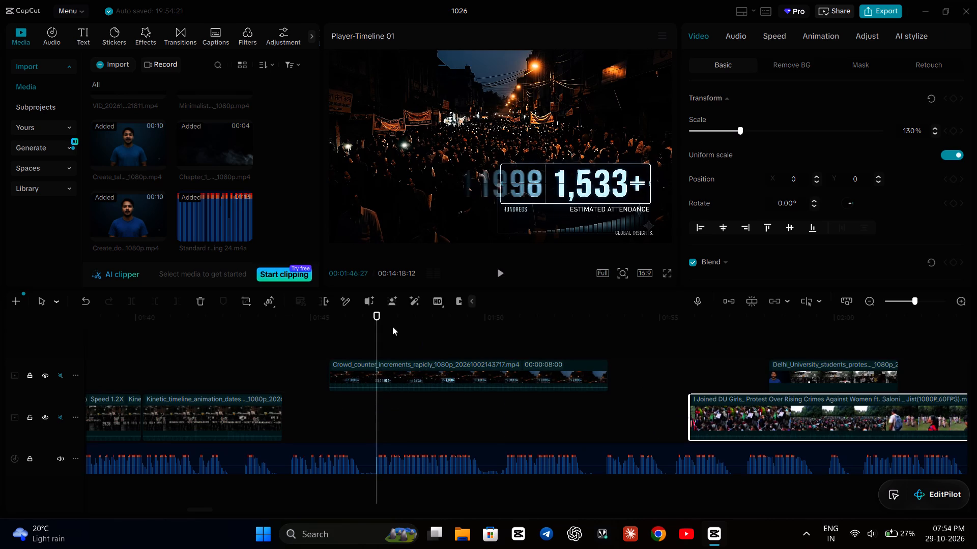
Move the Crowd_counter clip down to the lower video track, directly after the Kinetic_timeline clip at about 00:01:44.
left_click_drag(405, 364, 360, 400)
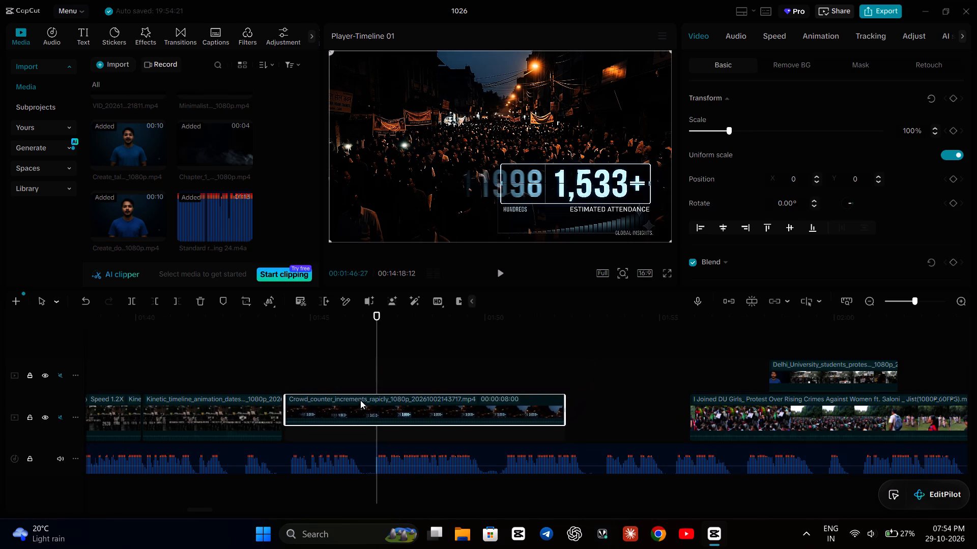
left_click_drag(360, 400, 359, 402)
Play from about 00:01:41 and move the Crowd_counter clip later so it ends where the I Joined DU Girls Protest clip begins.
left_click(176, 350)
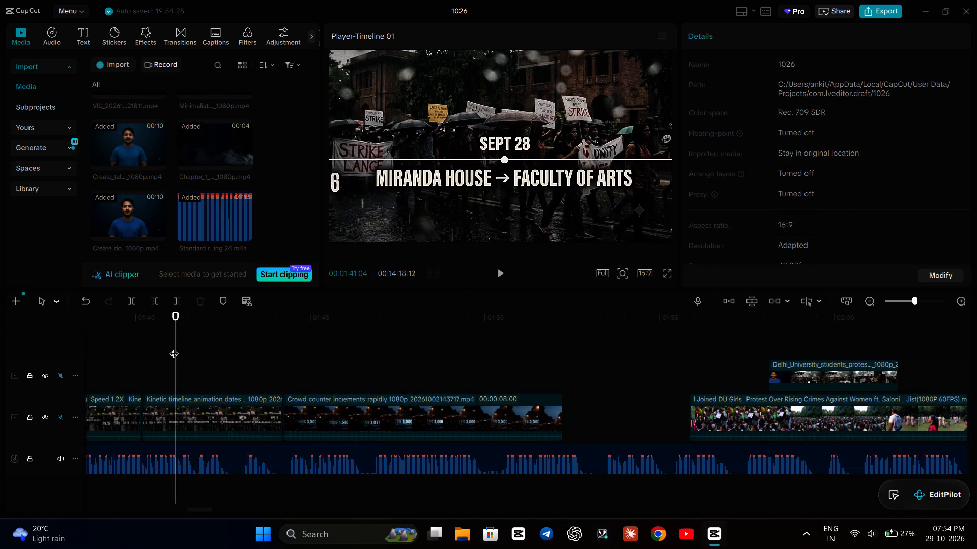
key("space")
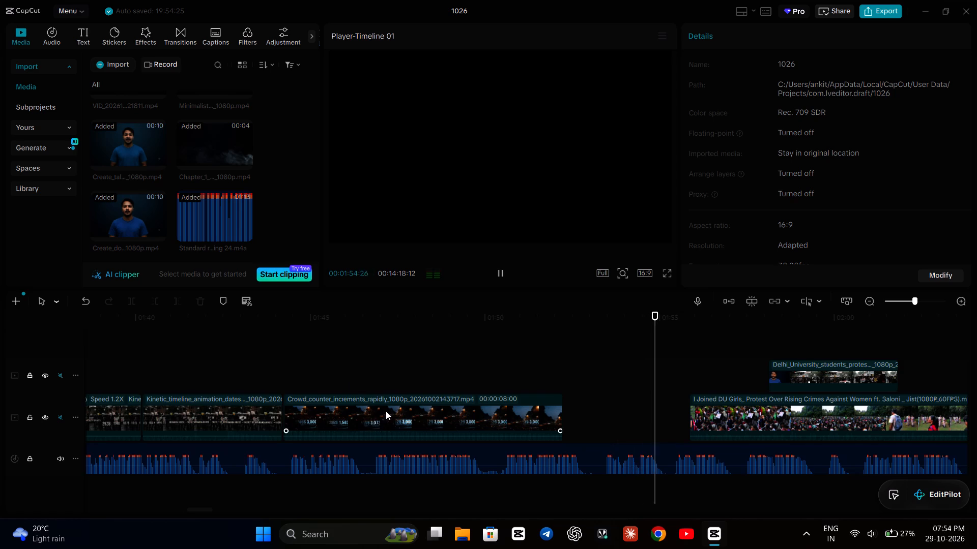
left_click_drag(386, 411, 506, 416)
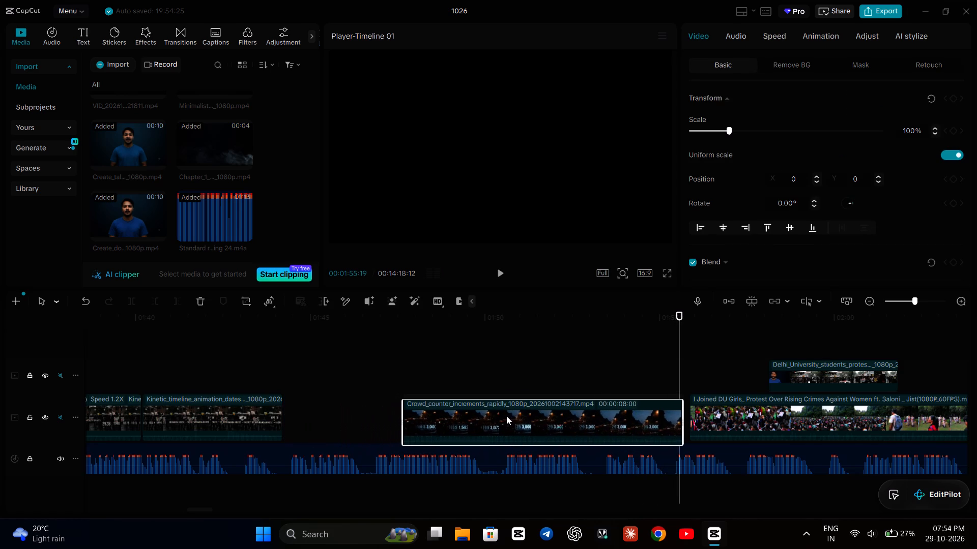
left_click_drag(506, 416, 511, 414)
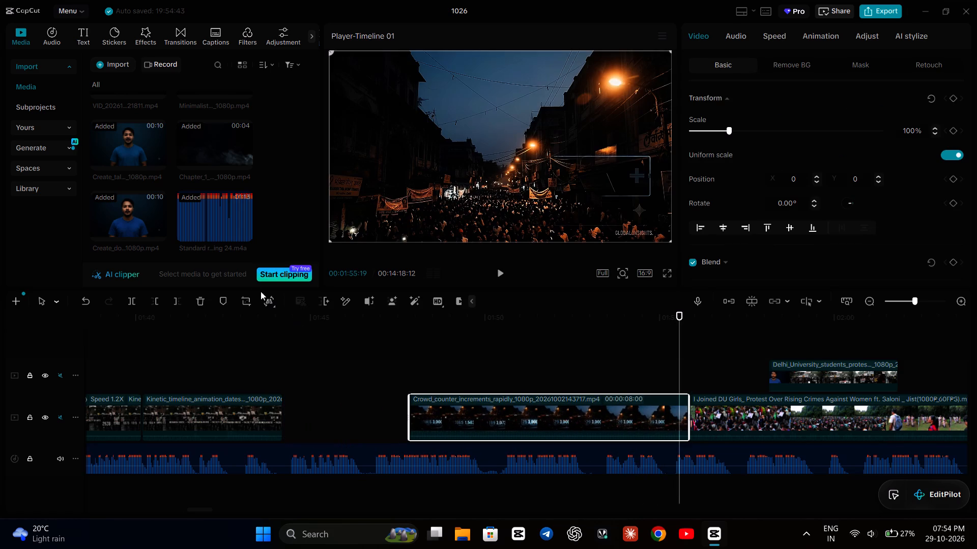
Browse the imported media for footage that could fill the gap before the Crowd_counter clip.
scroll(225, 199, "up", 3)
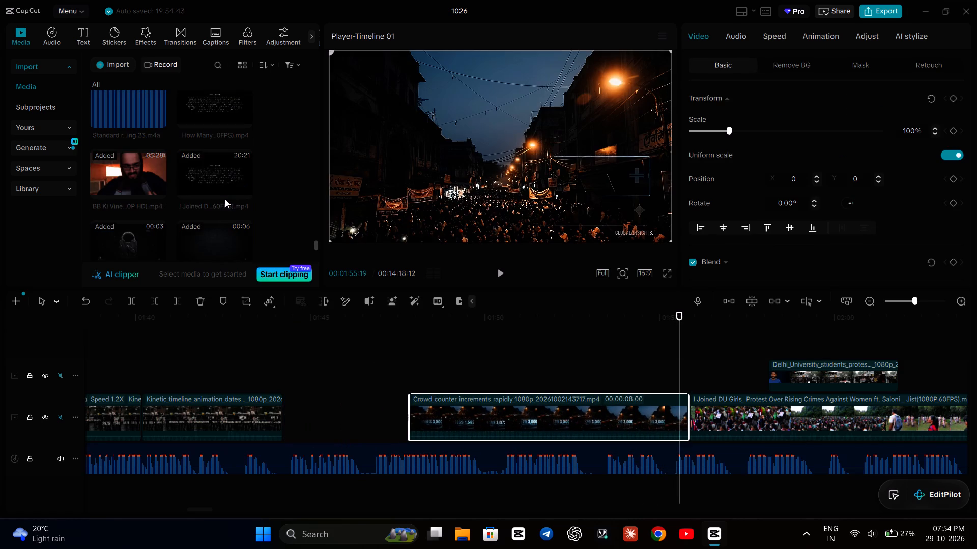
scroll(225, 199, "up", 6)
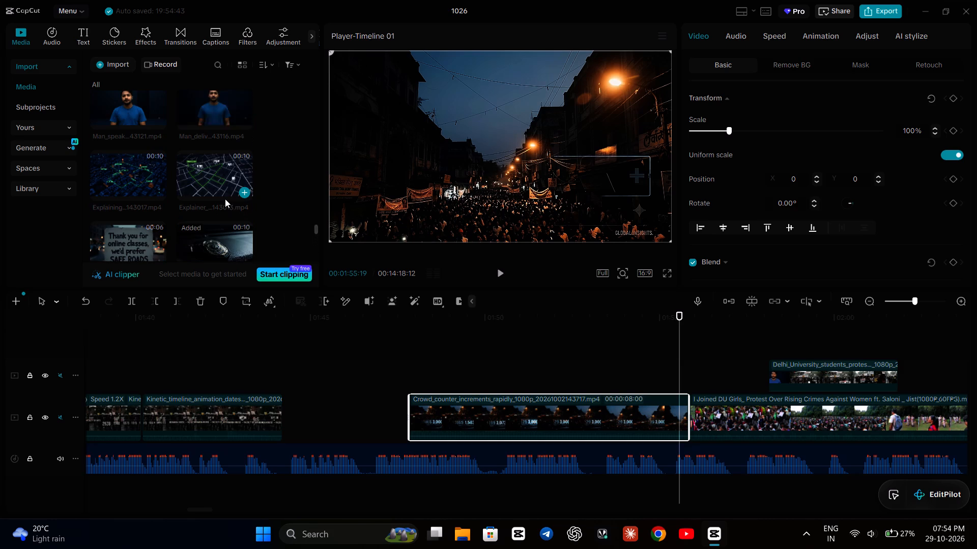
scroll(225, 199, "up", 2)
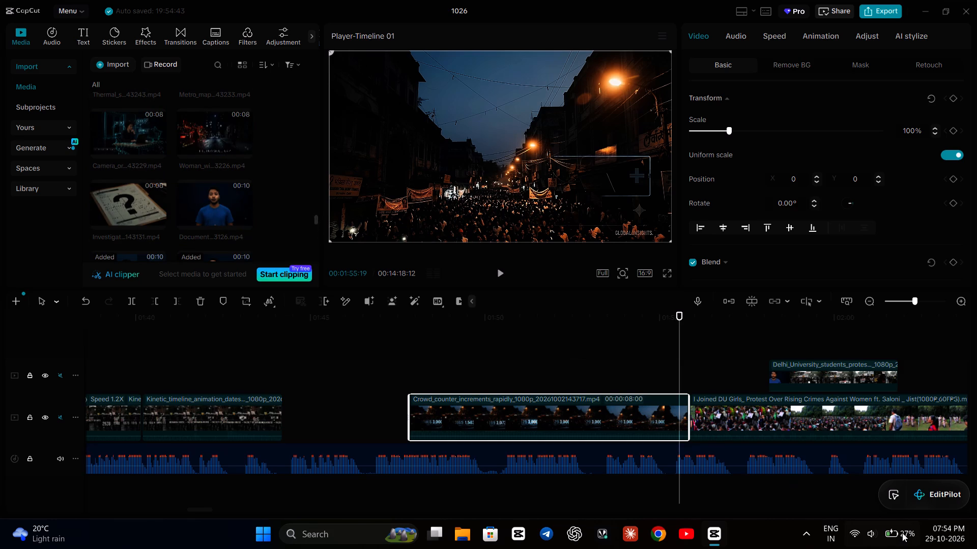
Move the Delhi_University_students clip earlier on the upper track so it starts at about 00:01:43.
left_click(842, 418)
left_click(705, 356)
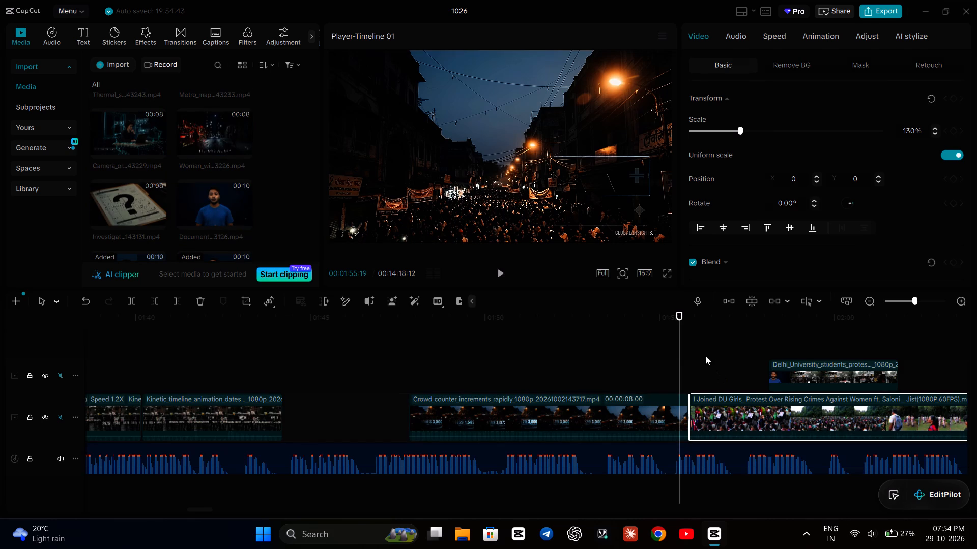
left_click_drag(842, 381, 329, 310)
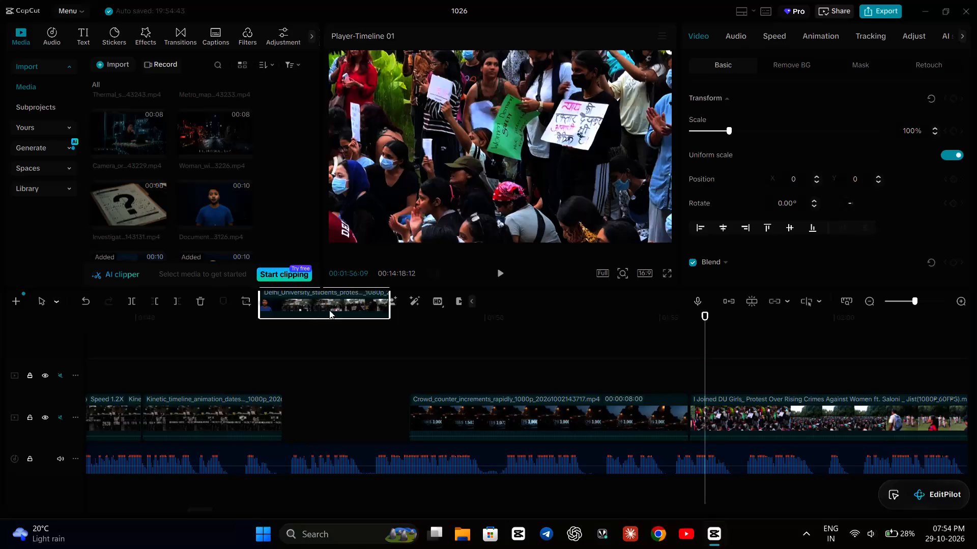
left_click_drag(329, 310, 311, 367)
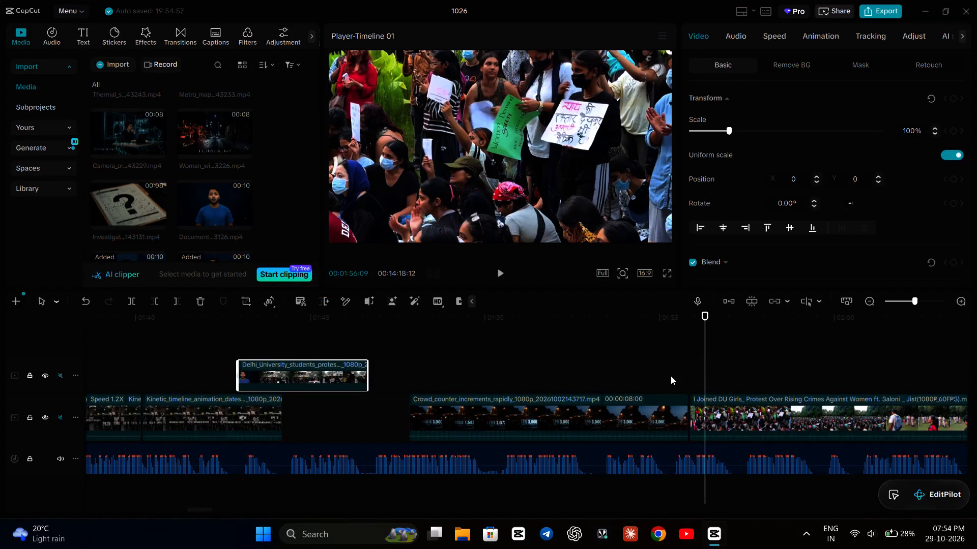
Play through the I Joined DU Girls Protest clip and split it at 00:01:58:22, where the wide crowd shot begins.
key("space")
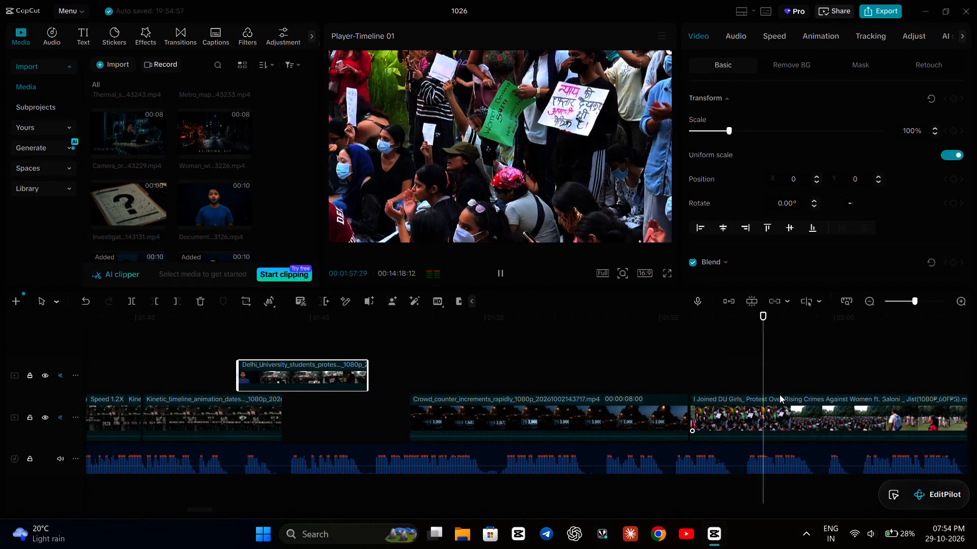
key("space")
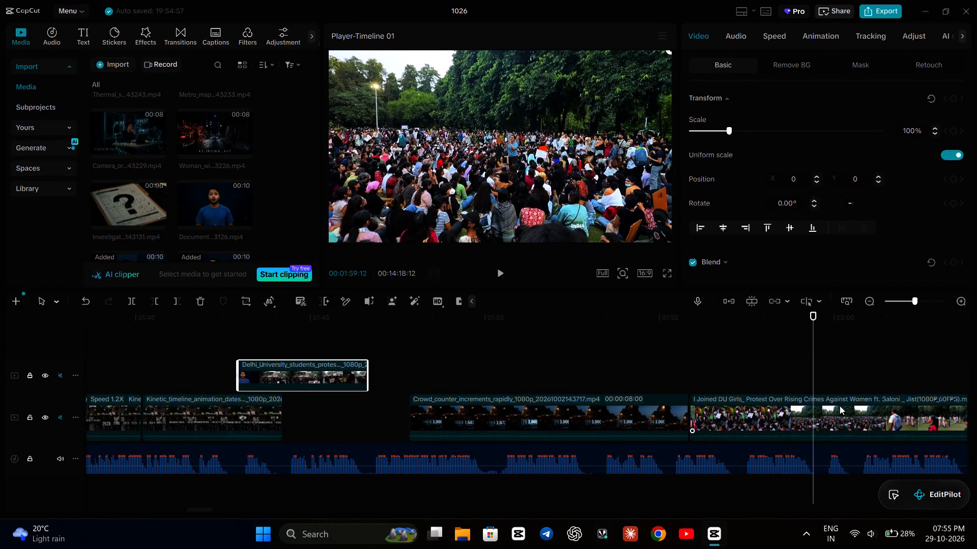
scroll(840, 406, "left", 1)
key("space")
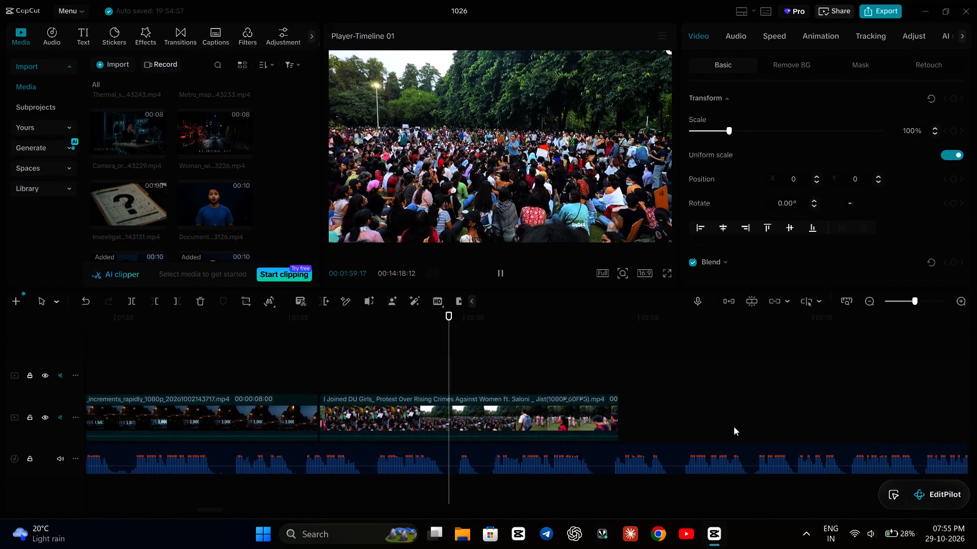
key("space")
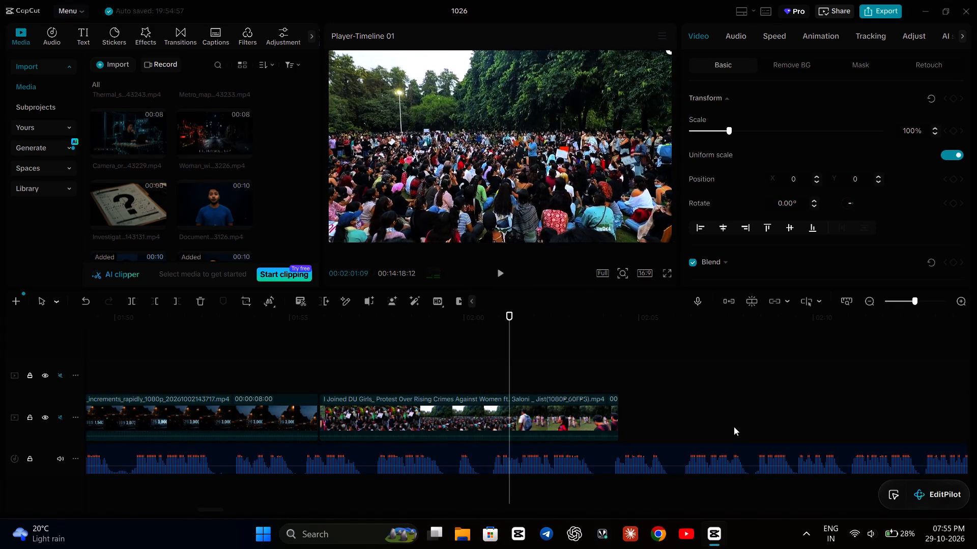
left_click(420, 363)
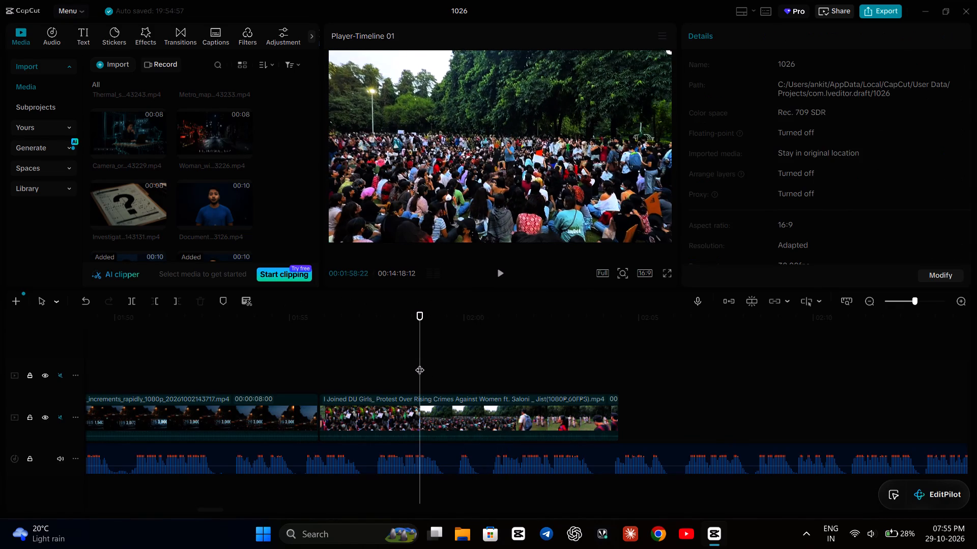
left_click(394, 399)
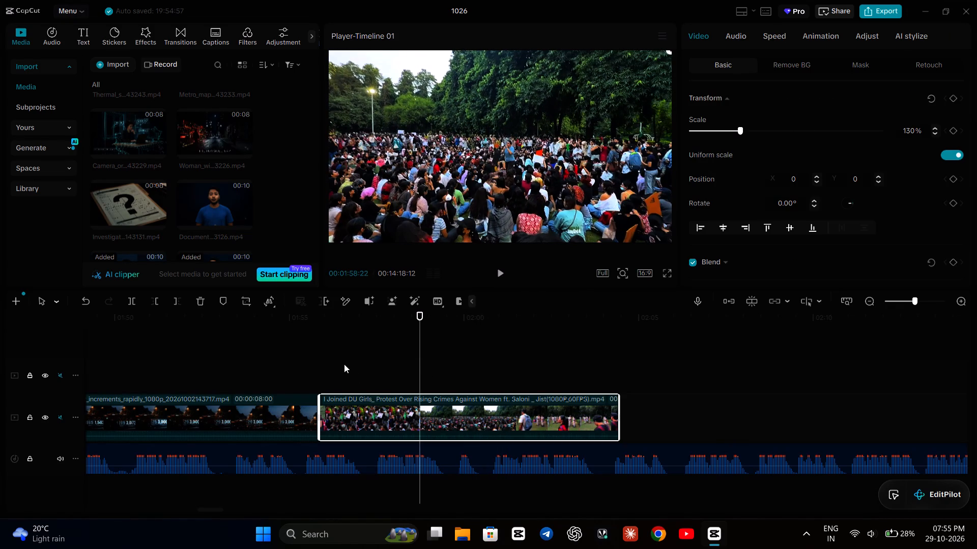
left_click(136, 302)
Split the later part of the I Joined DU Girls Protest clip at 00:02:01:04, where the wide crowd shot ends, and preview the cut.
left_click(532, 350)
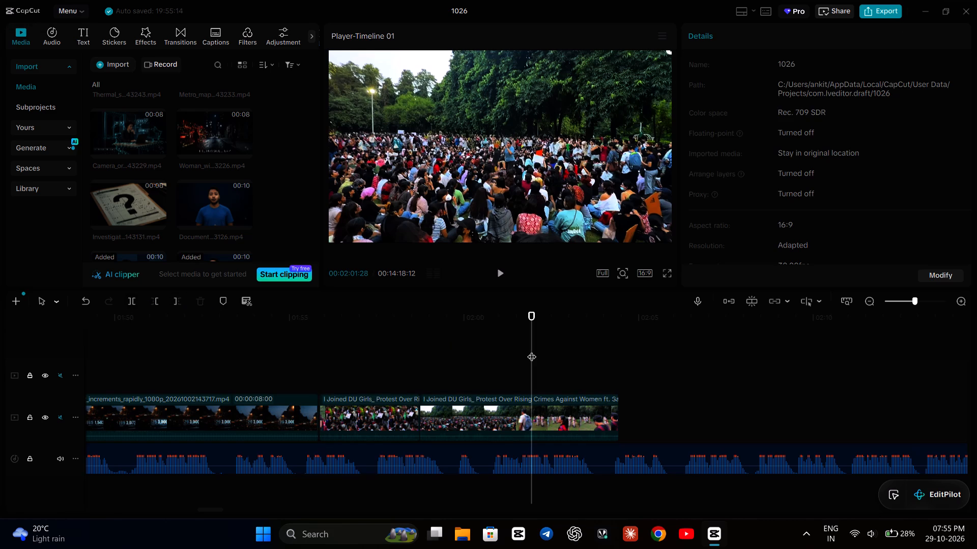
left_click(475, 346)
left_click(504, 347)
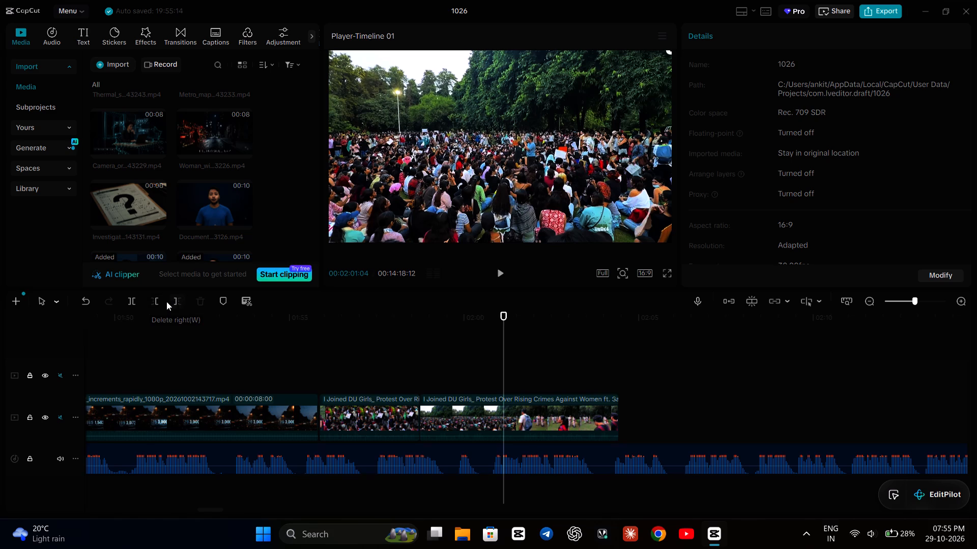
left_click(133, 300)
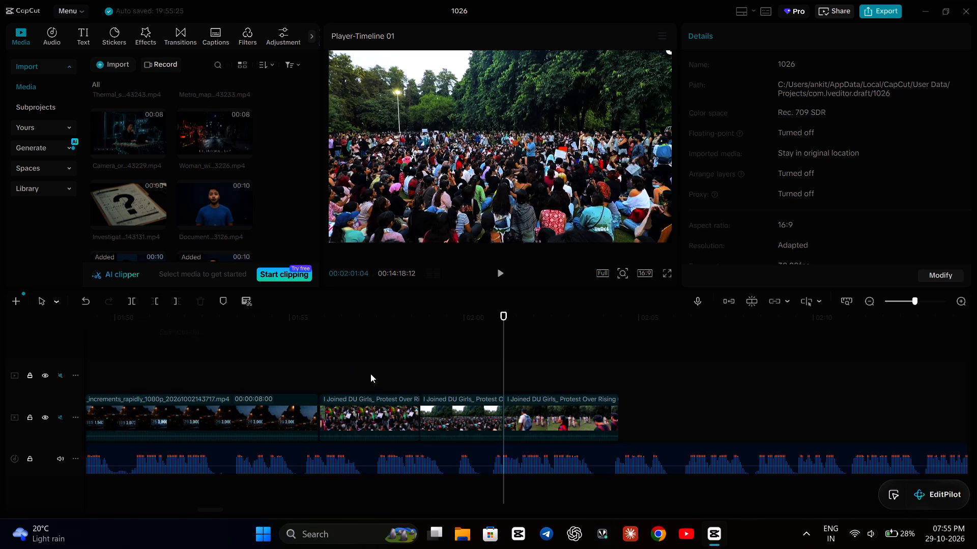
key("space")
key("space")
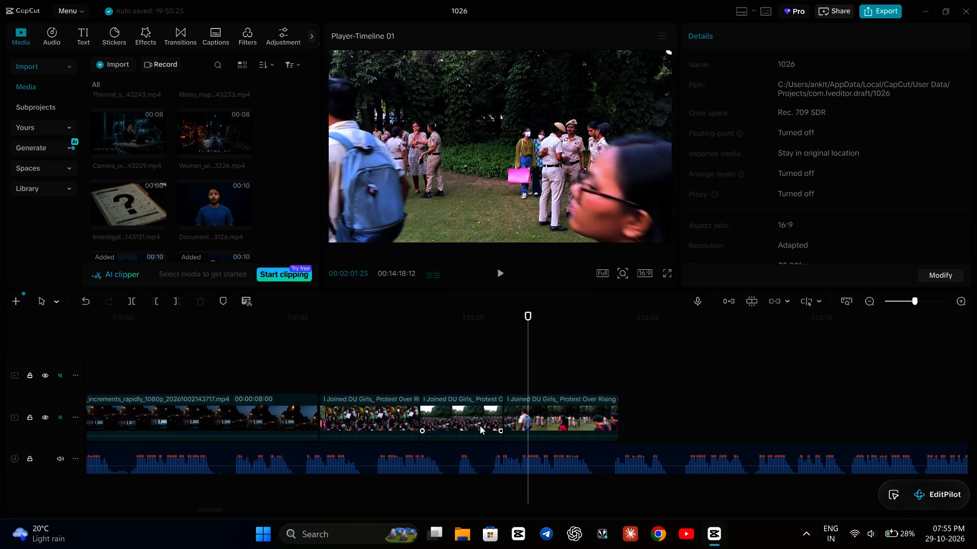
Move the middle wide-crowd segment of the protest clip to directly after the Kinetic_timeline clip, at about 00:01:44.
left_click(480, 425)
left_click_drag(469, 422, 466, 405)
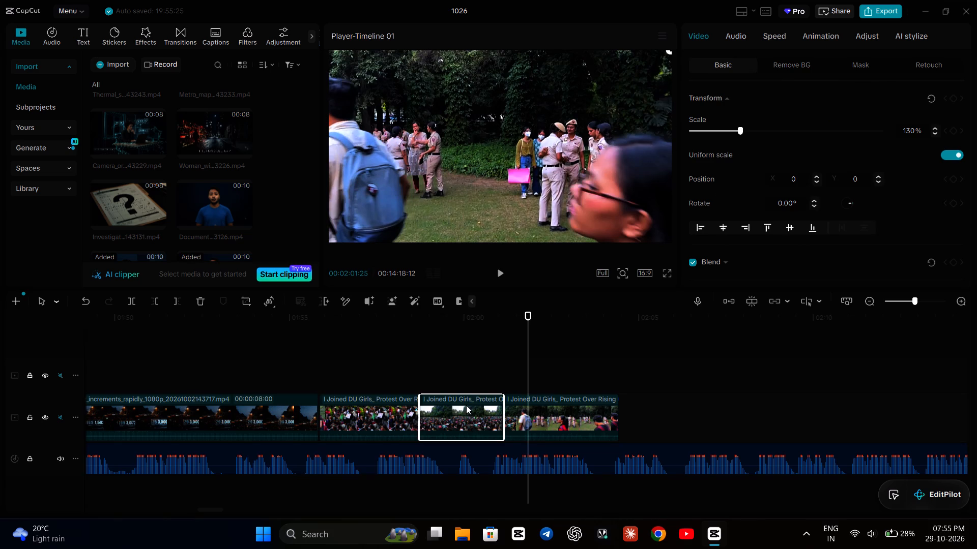
left_click_drag(466, 405, 210, 429)
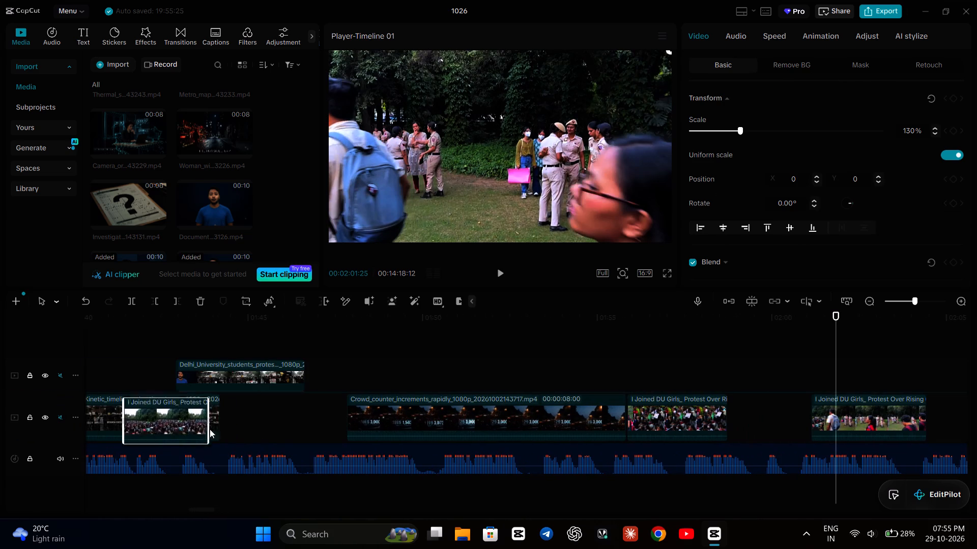
left_click_drag(210, 429, 269, 424)
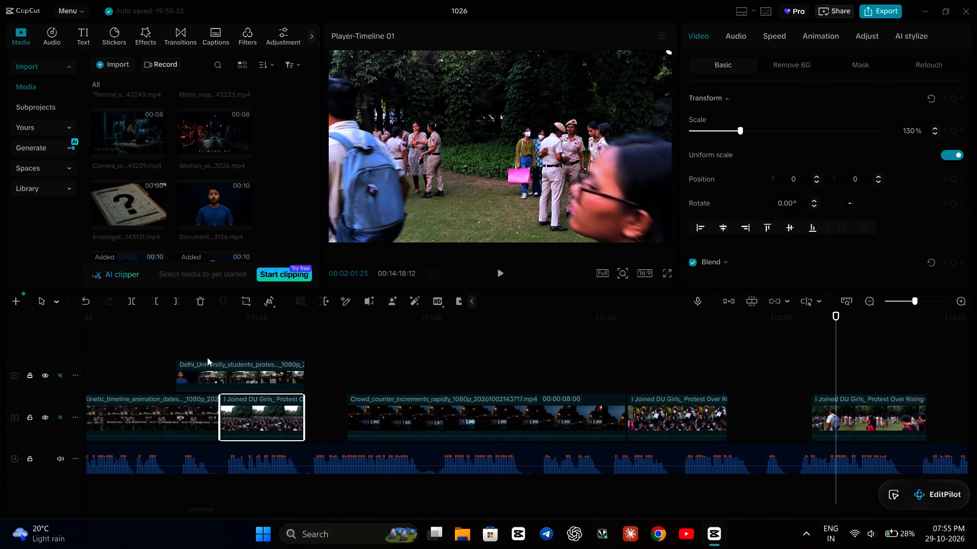
Move the Delhi_University_students clip later on the upper track, above the first protest segment, starting at about 00:01:56.
left_click_drag(215, 368, 671, 373)
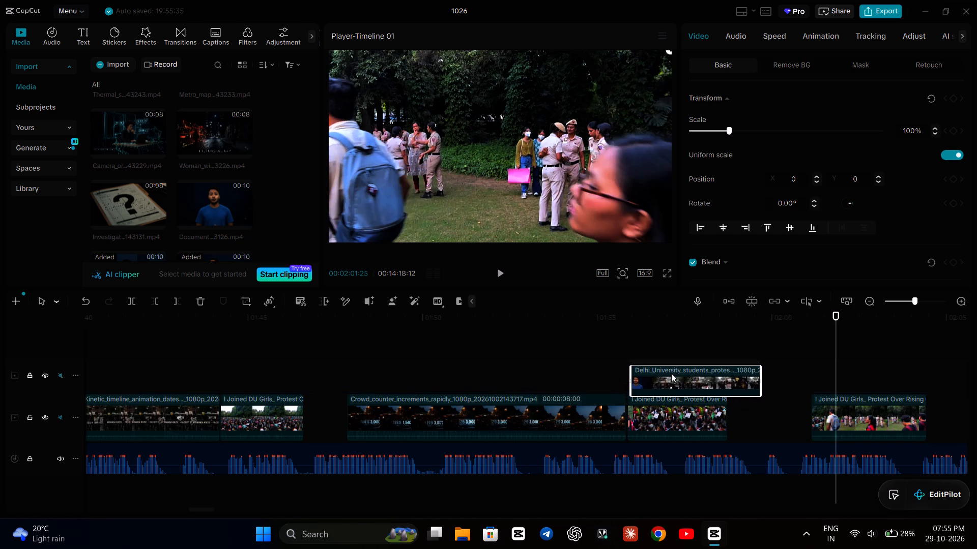
left_click_drag(671, 373, 672, 371)
Play the rearranged section and move the Crowd_counter clip earlier to sit directly after the wide-crowd protest segment.
left_click(102, 365)
key("space")
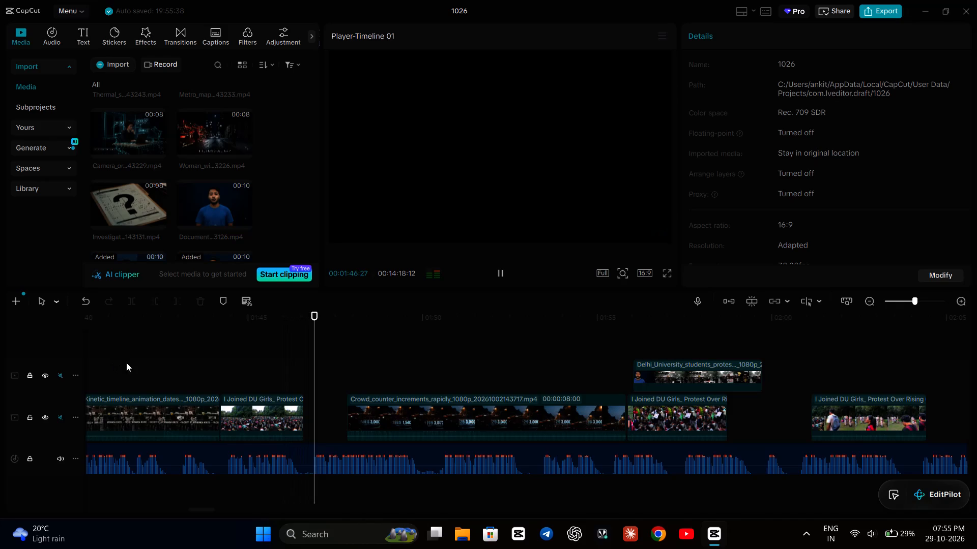
left_click_drag(437, 423, 419, 419)
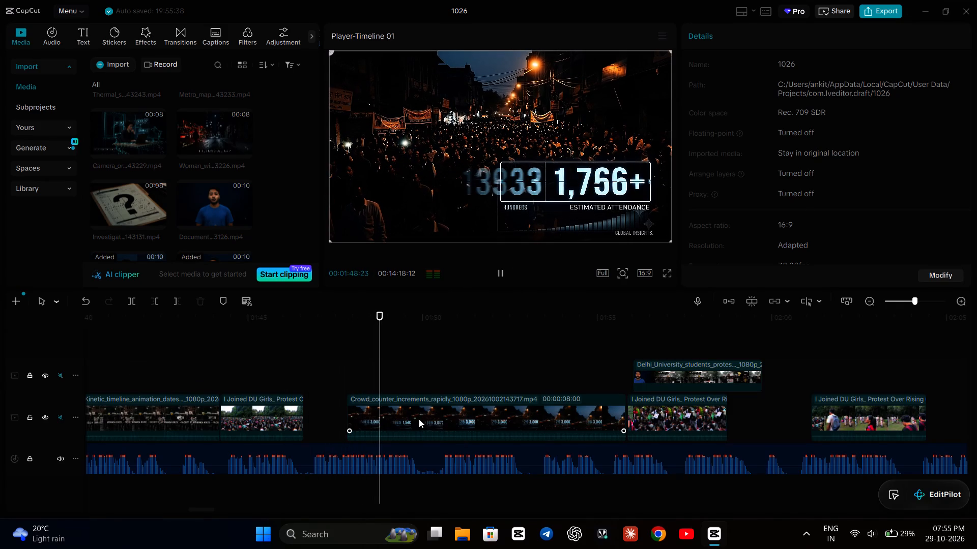
left_click_drag(419, 419, 395, 418)
Play back the section from about 00:01:45 to 00:01:55 and replay the Crowd_counter part to check it against the voice recording.
left_click(234, 362)
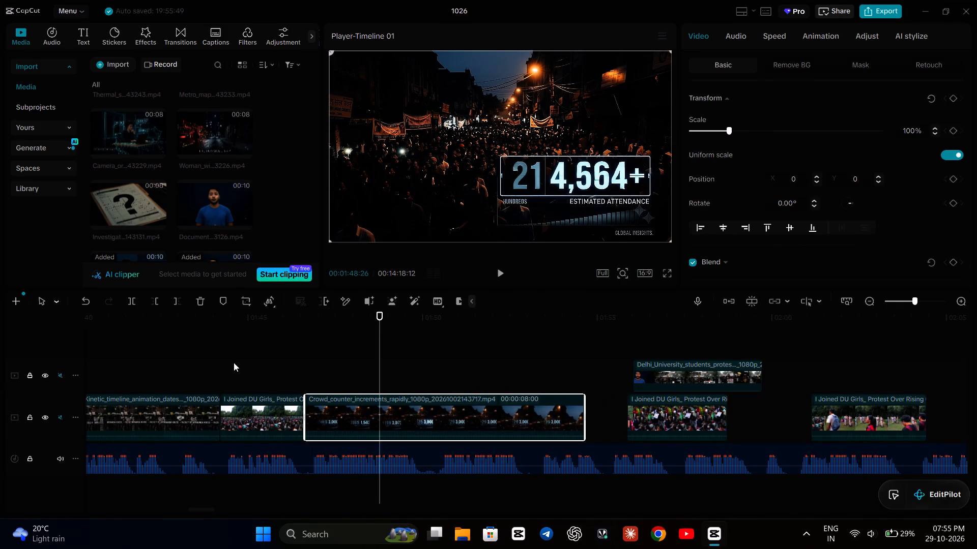
key("space")
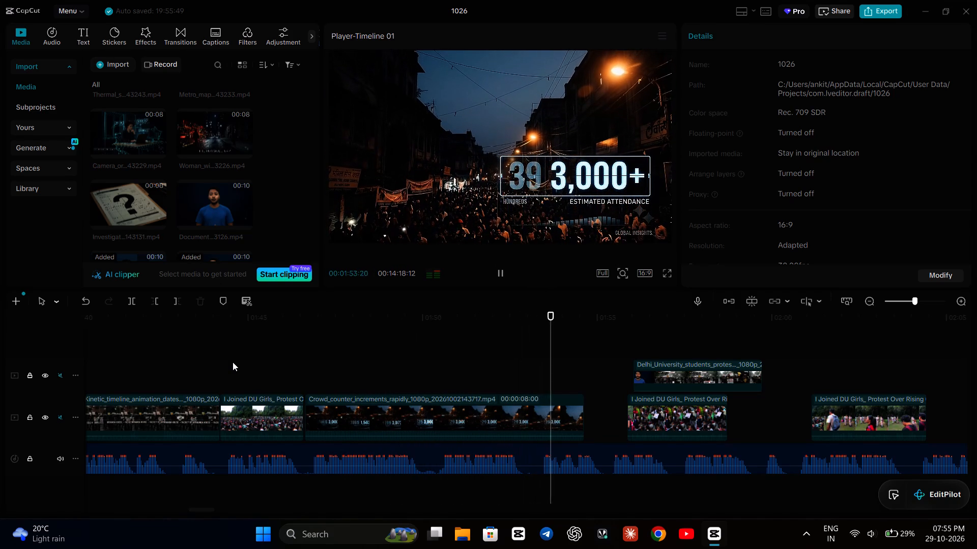
left_click(461, 369)
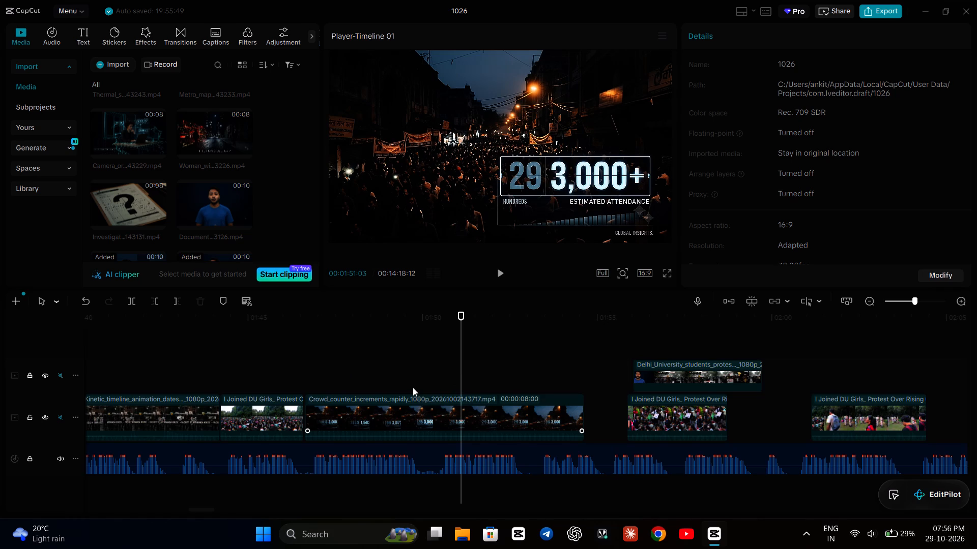
left_click(370, 362)
left_click(316, 352)
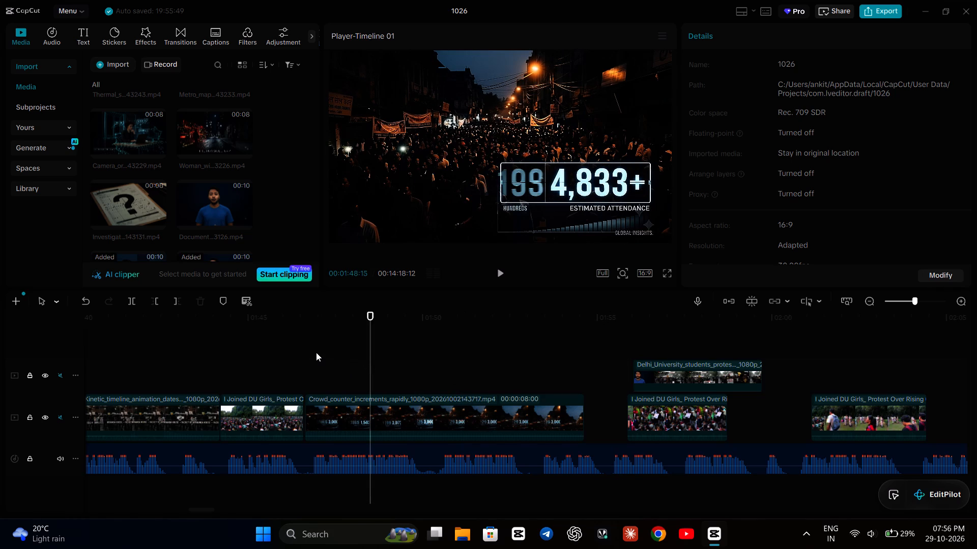
key("space")
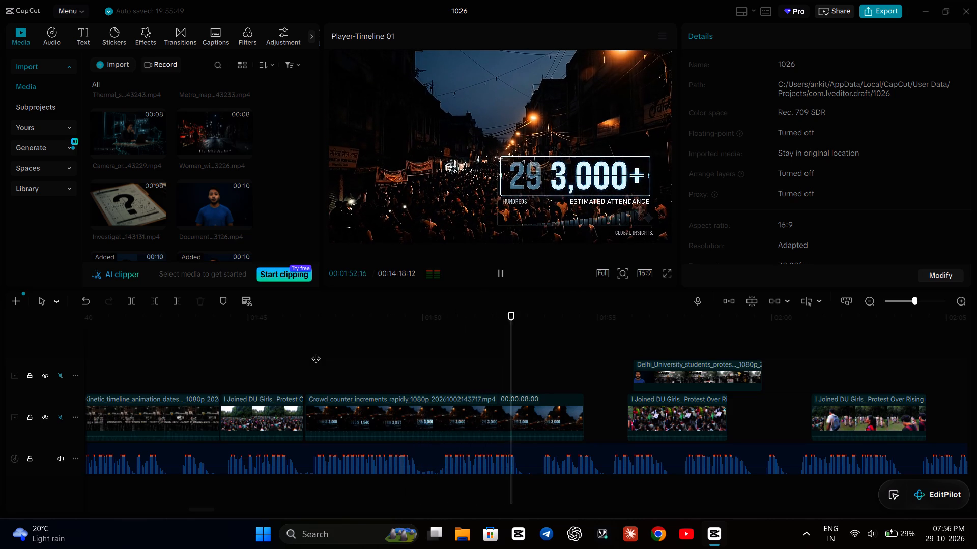
key("space")
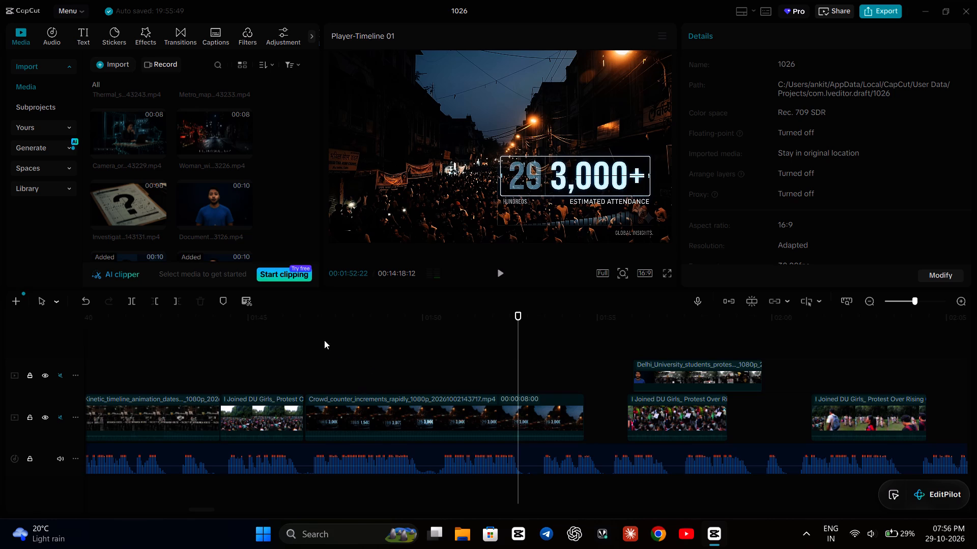
left_click(253, 345)
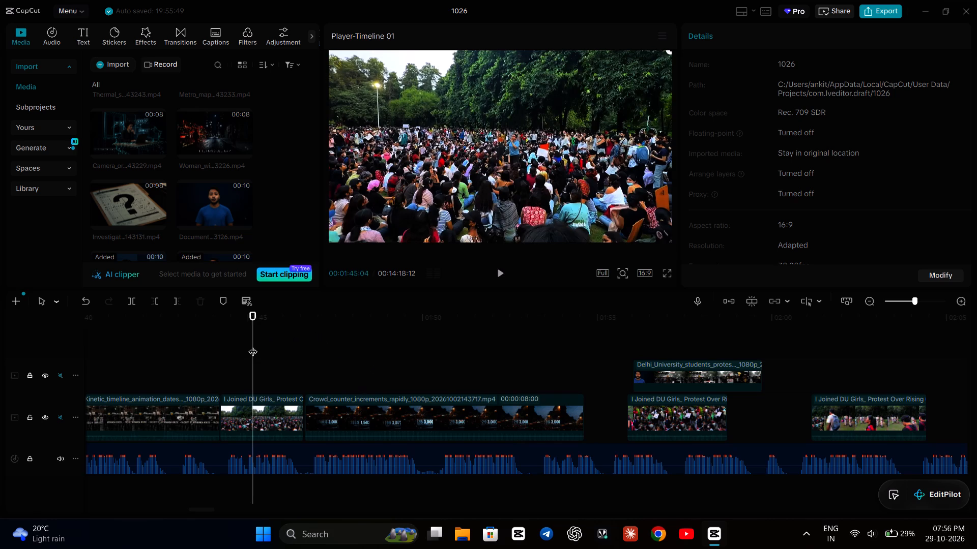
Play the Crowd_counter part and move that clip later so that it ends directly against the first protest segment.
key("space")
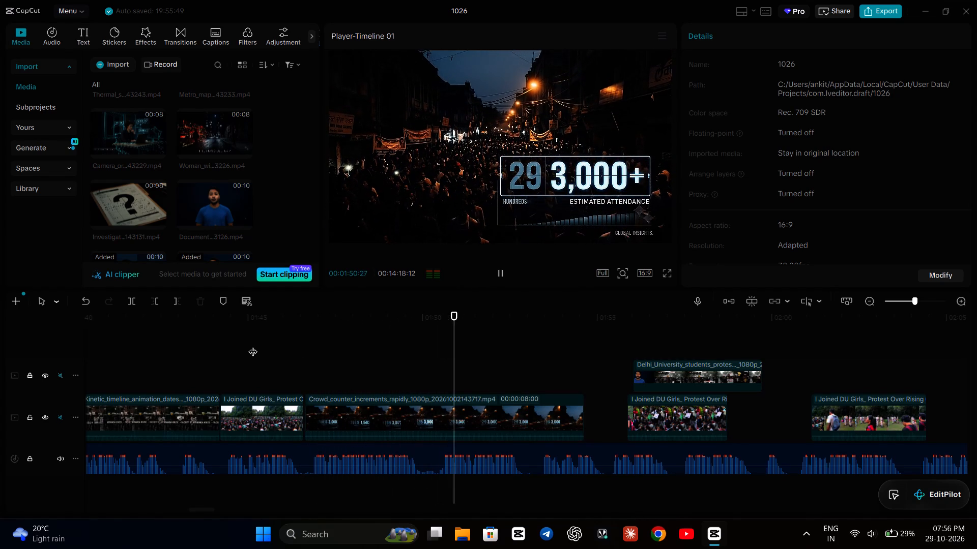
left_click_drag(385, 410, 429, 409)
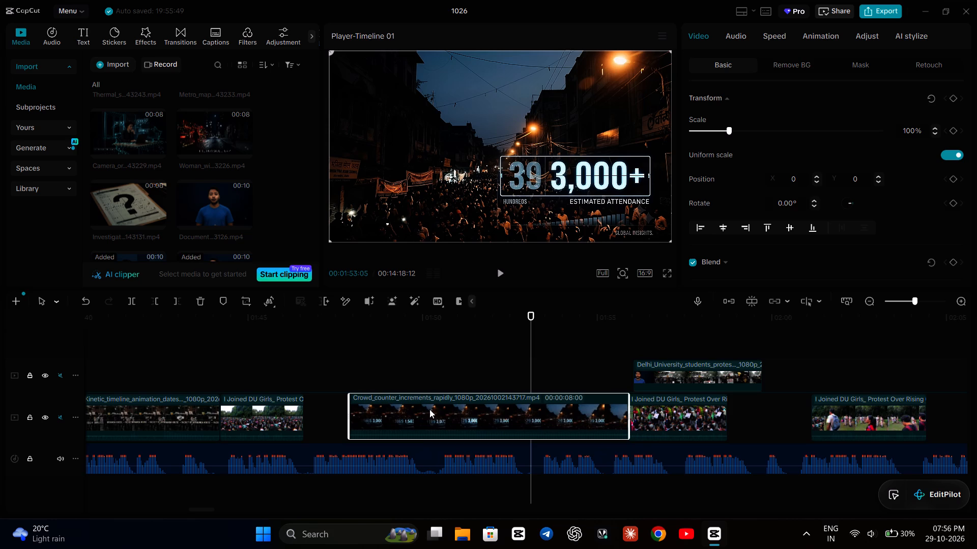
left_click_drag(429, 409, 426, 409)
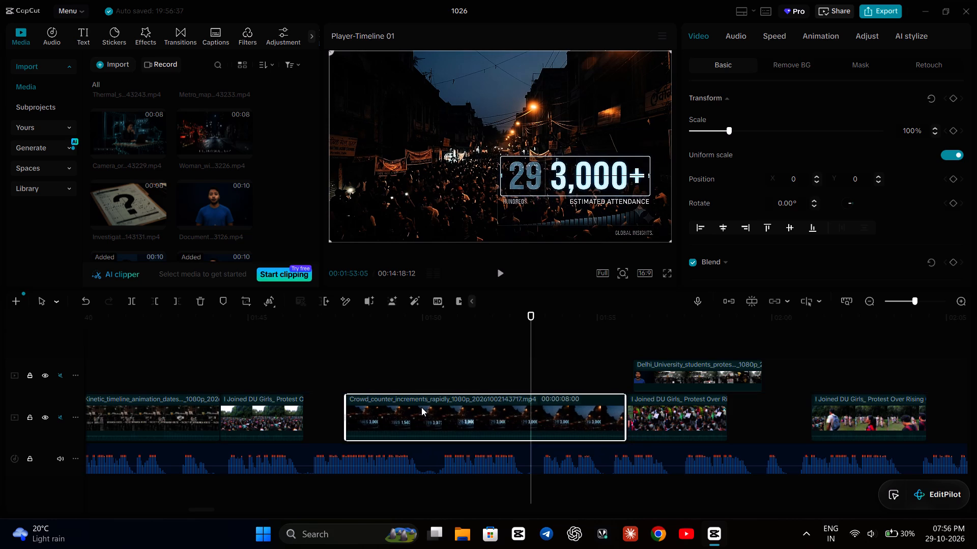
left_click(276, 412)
Undo the recent clip moves and the protest clip splits until the protest clip is one piece again.
left_click(85, 298)
left_click(85, 298)
left_click(85, 298)
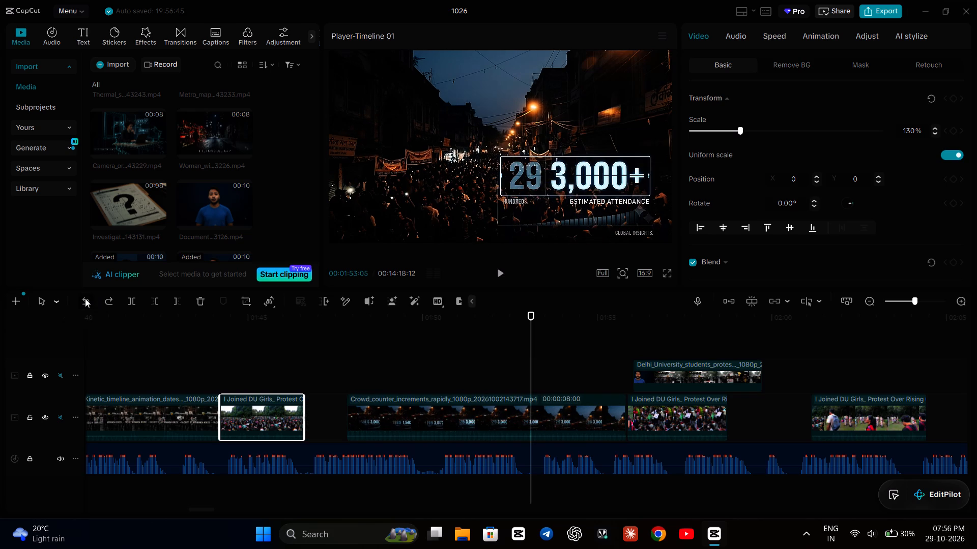
left_click(85, 298)
left_click(85, 298)
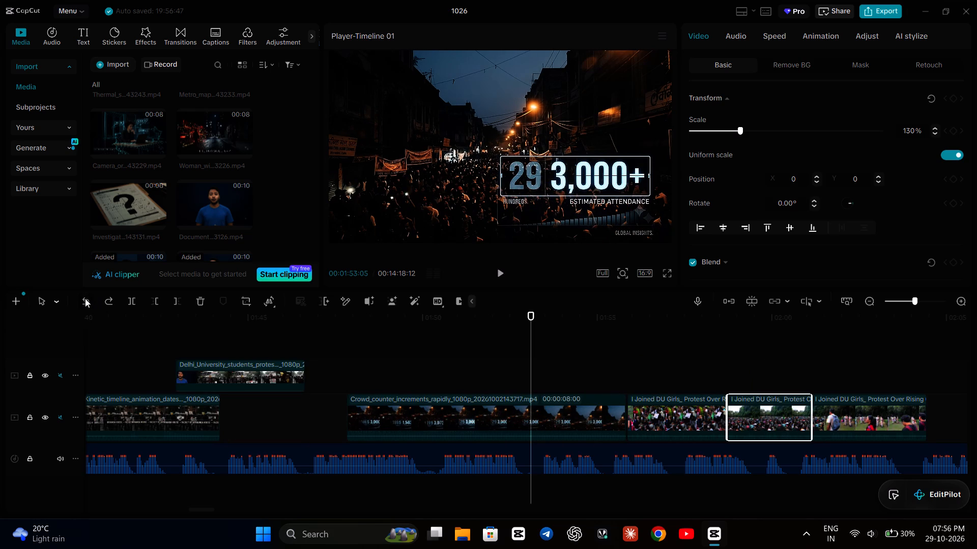
left_click(85, 298)
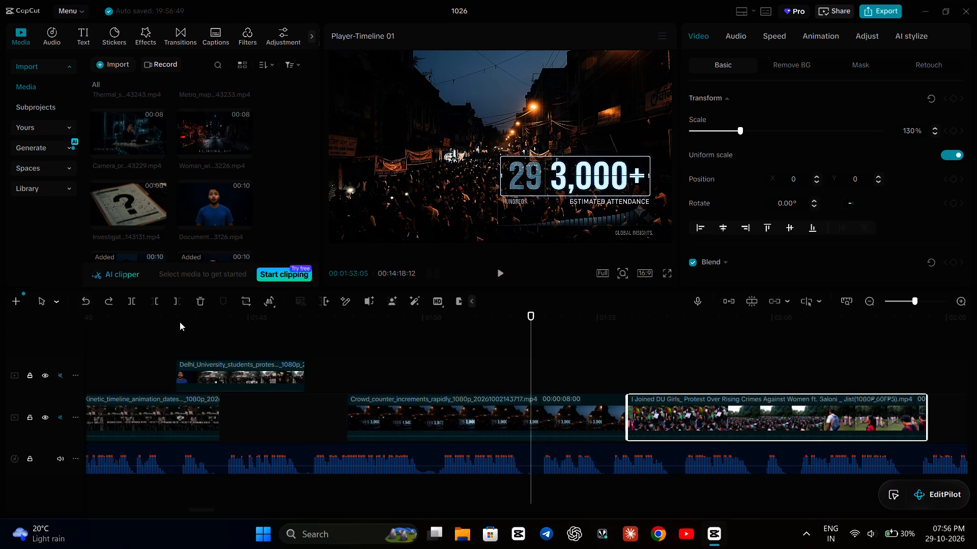
Split the protest clip at 00:02:01:11, at the cut from the wide-crowd shot to the police shot.
left_click(828, 379)
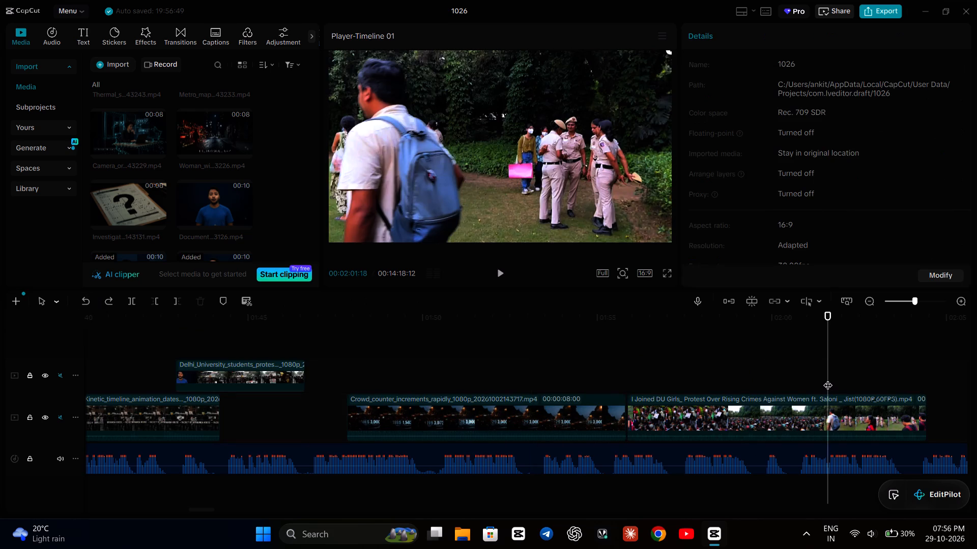
key("Left")
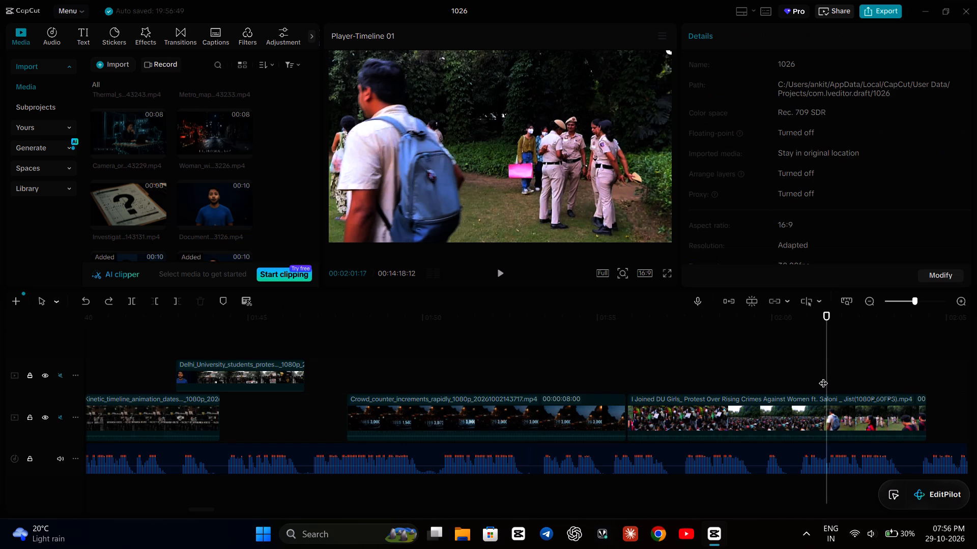
key("Left")
key("Left")
key("Left")
key("Left")
key("Left")
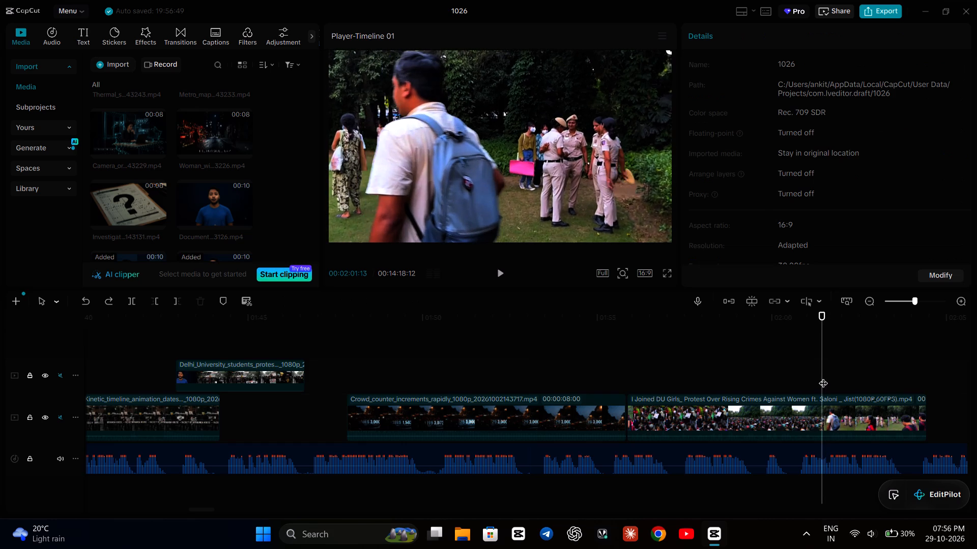
key("Left")
key("Left")
key("Right")
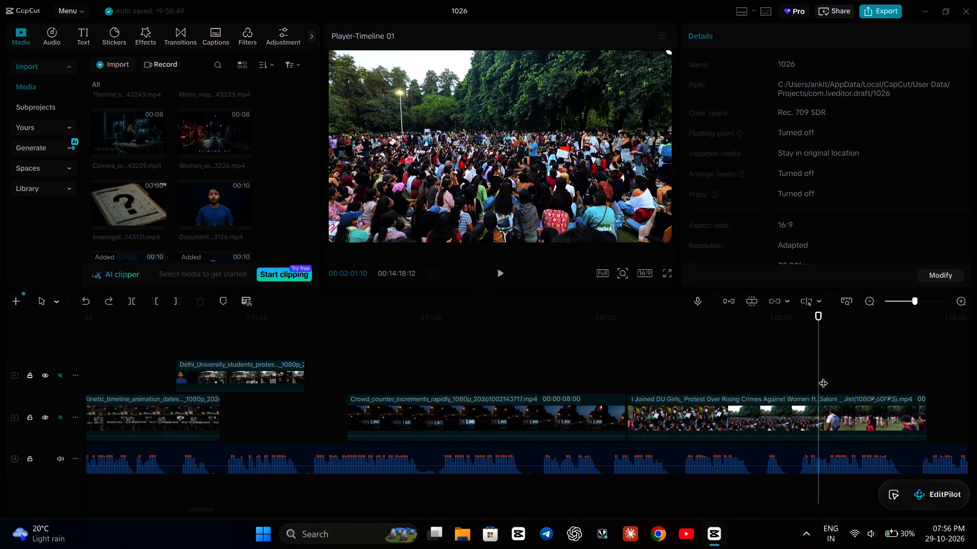
key("Right")
key("Left")
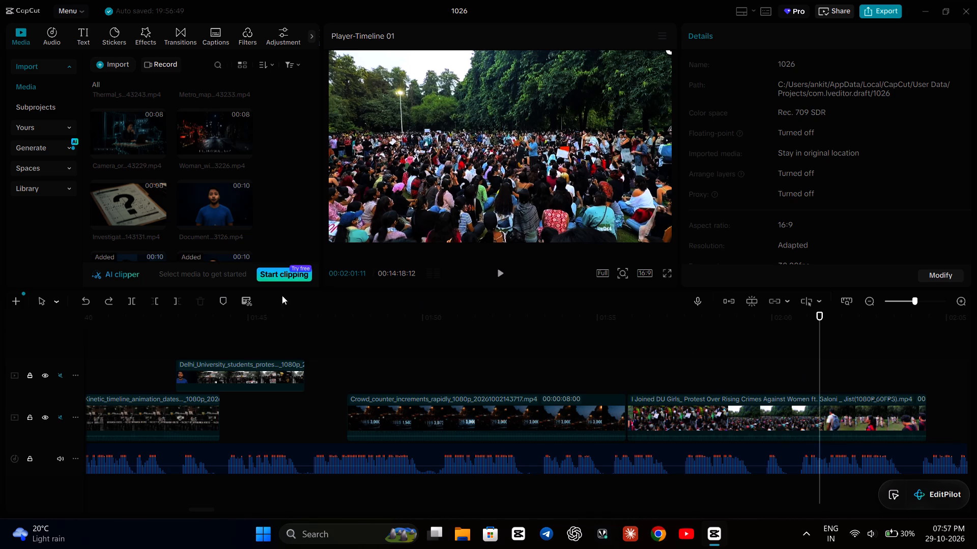
left_click(131, 299)
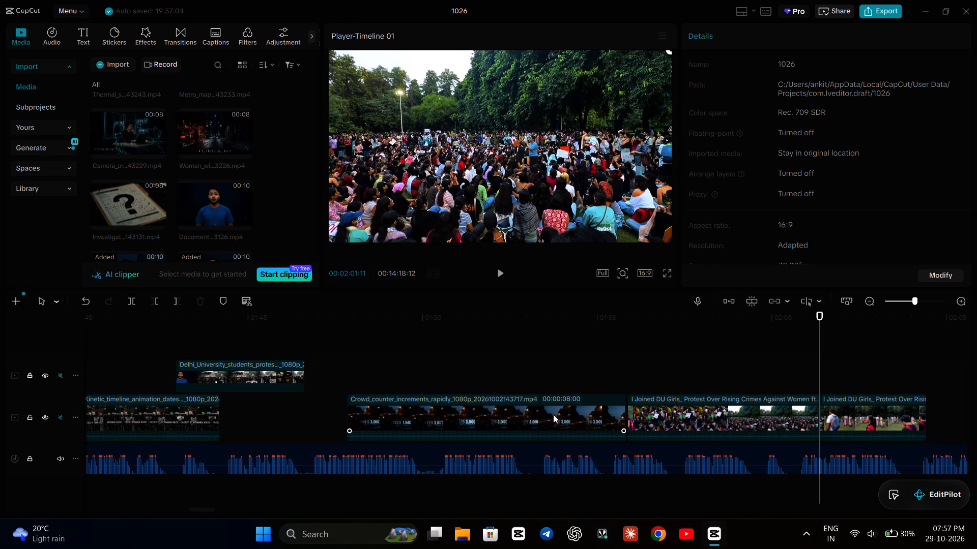
Move the Crowd_counter clip to the upper track and place the first protest segment directly after the Kinetic_timeline clip.
left_click_drag(553, 414, 689, 366)
left_click_drag(694, 407, 286, 396)
Move the Delhi_University_students clip to a new top track, starting at about 00:02:02 above the last protest segment.
left_click_drag(245, 368, 575, 409)
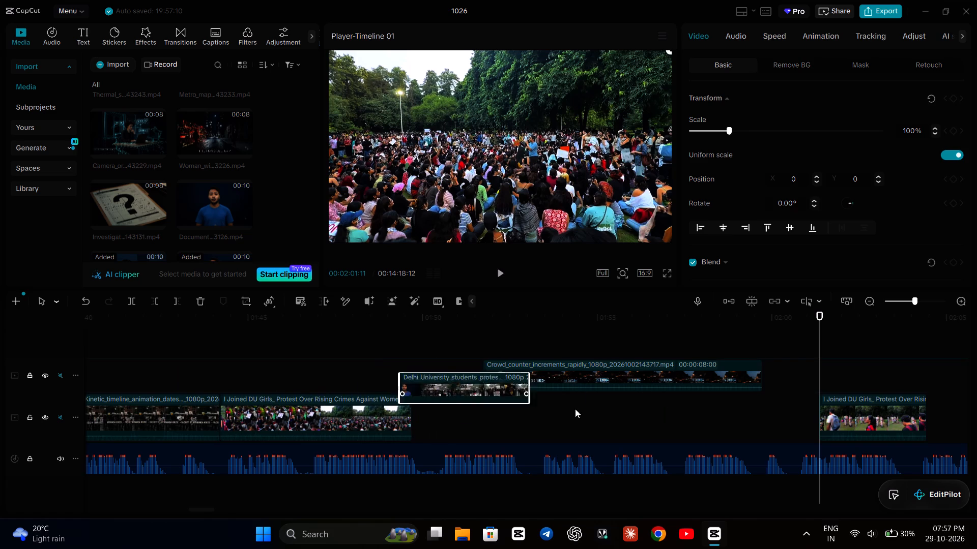
left_click_drag(575, 409, 907, 357)
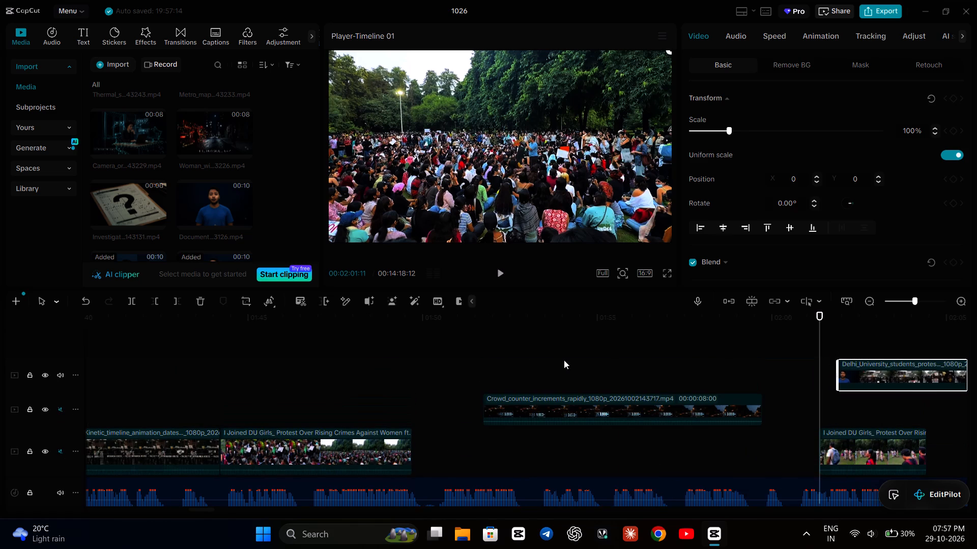
Play the protest segment and move the Crowd_counter clip onto the main track directly after it, at about 00:01:50.
left_click(160, 343)
key("space")
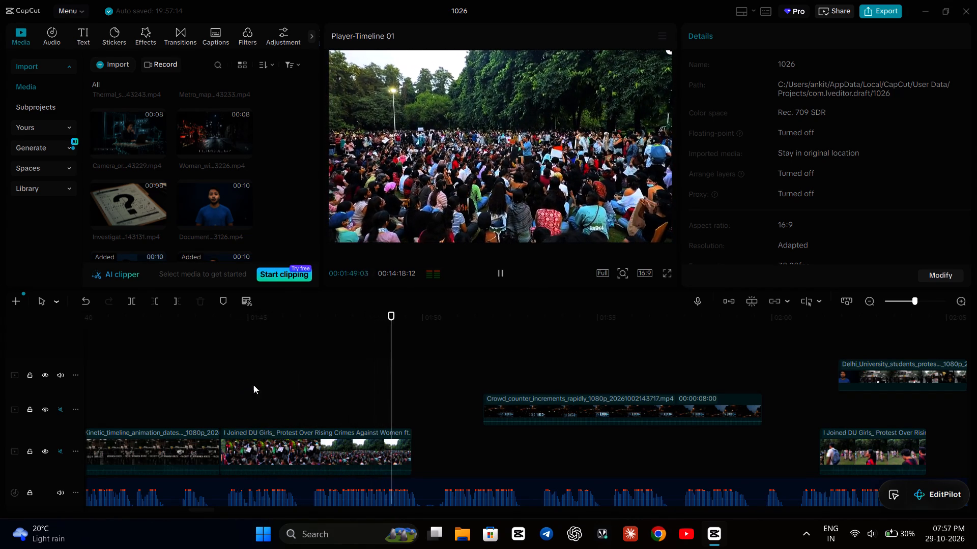
left_click_drag(531, 415, 453, 450)
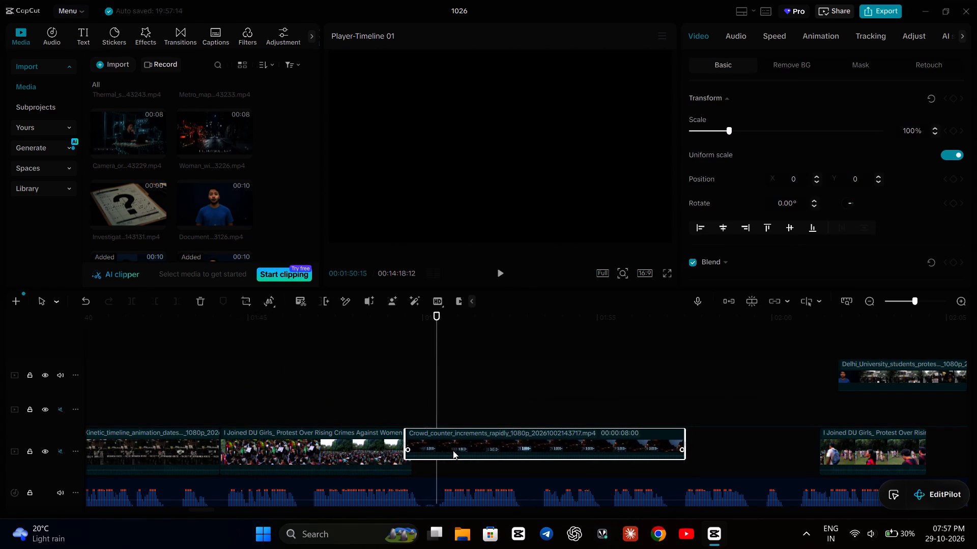
left_click_drag(453, 450, 461, 450)
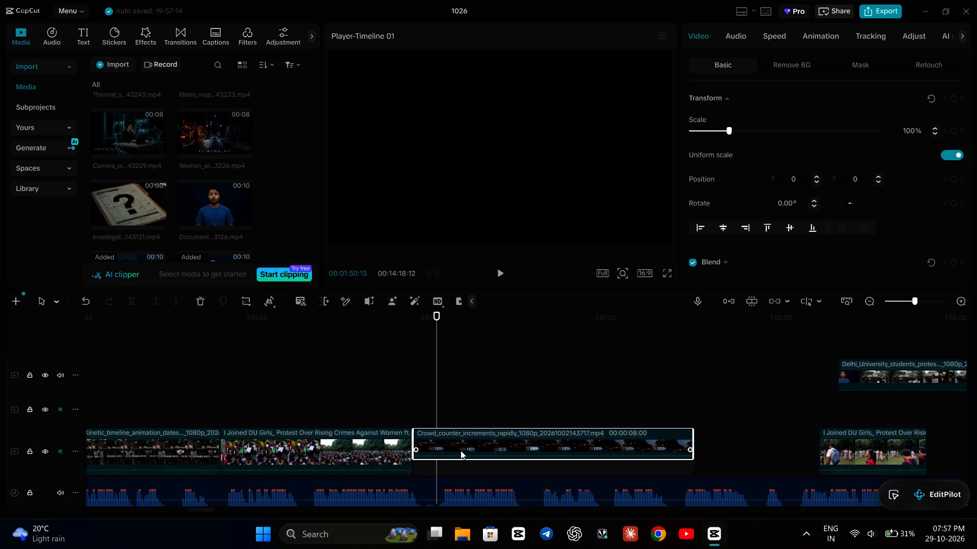
left_click_drag(461, 450, 459, 450)
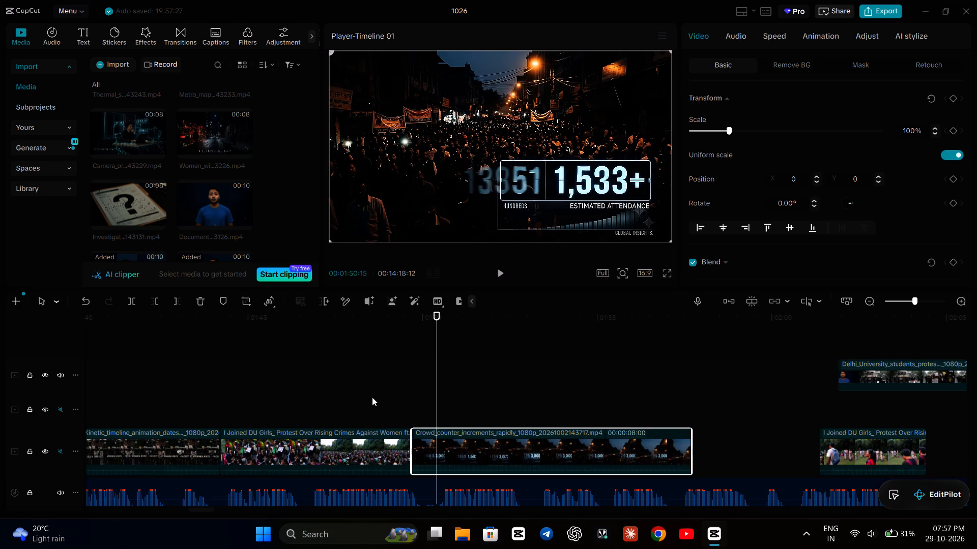
Play back the Crowd_counter part against the narration and trim off the clip's end after 00:01:55:09.
left_click(371, 396)
key("space")
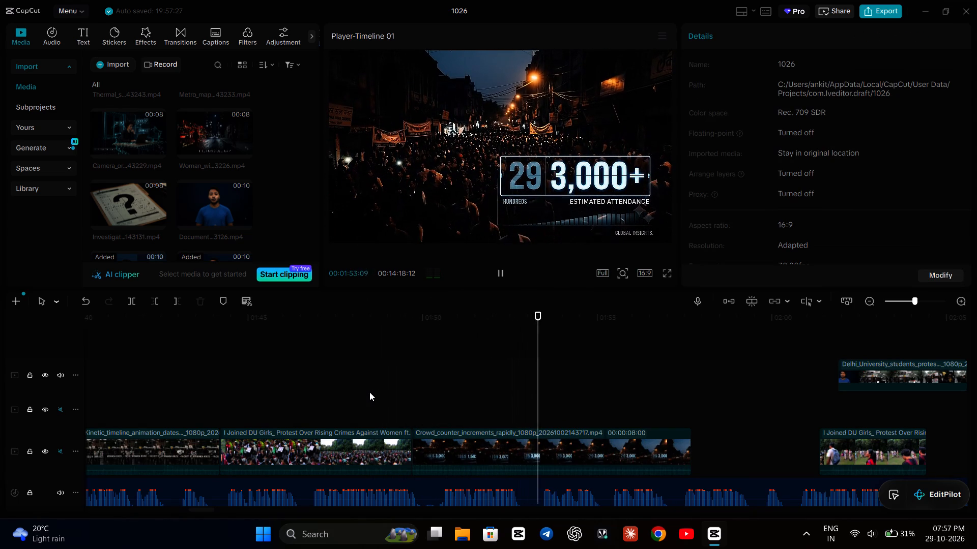
key("space")
key("space")
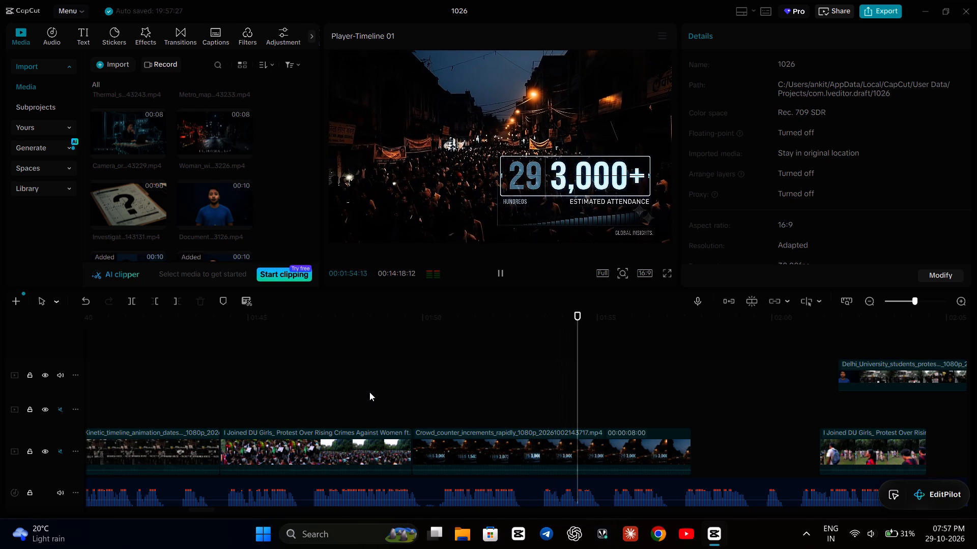
key("space")
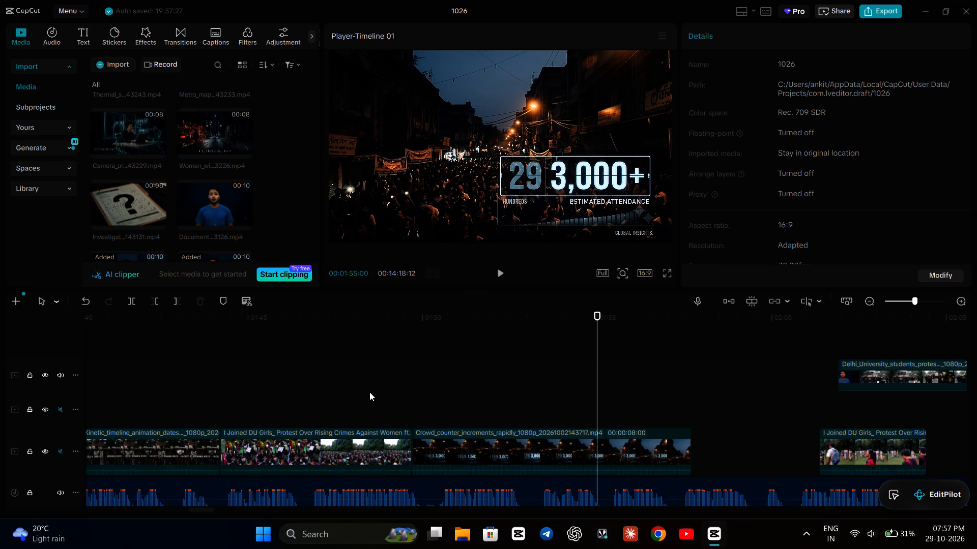
key("space")
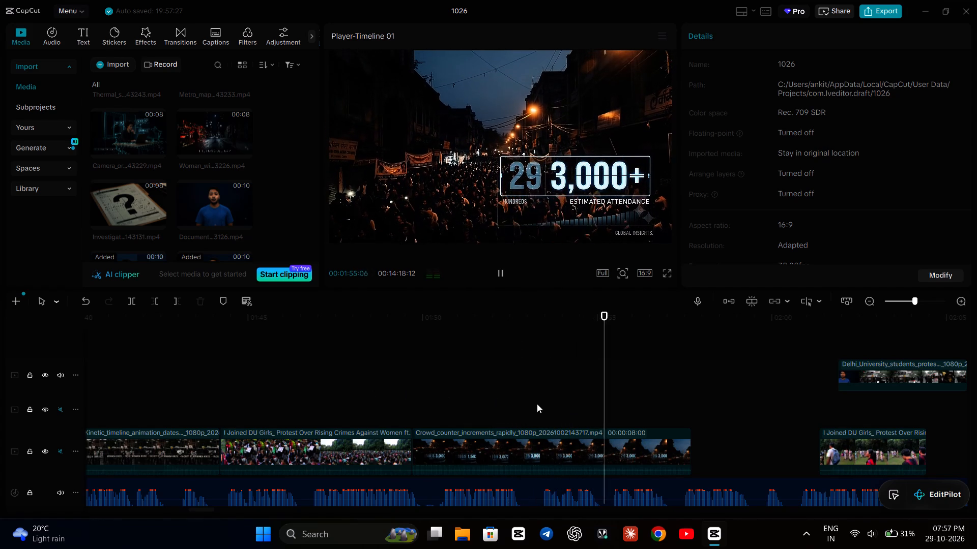
left_click(602, 381)
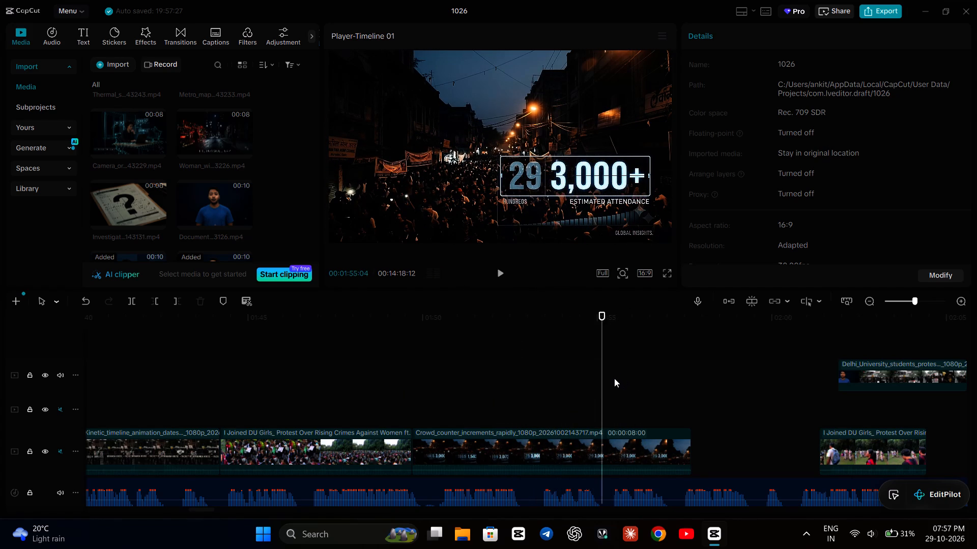
key("space")
key("space")
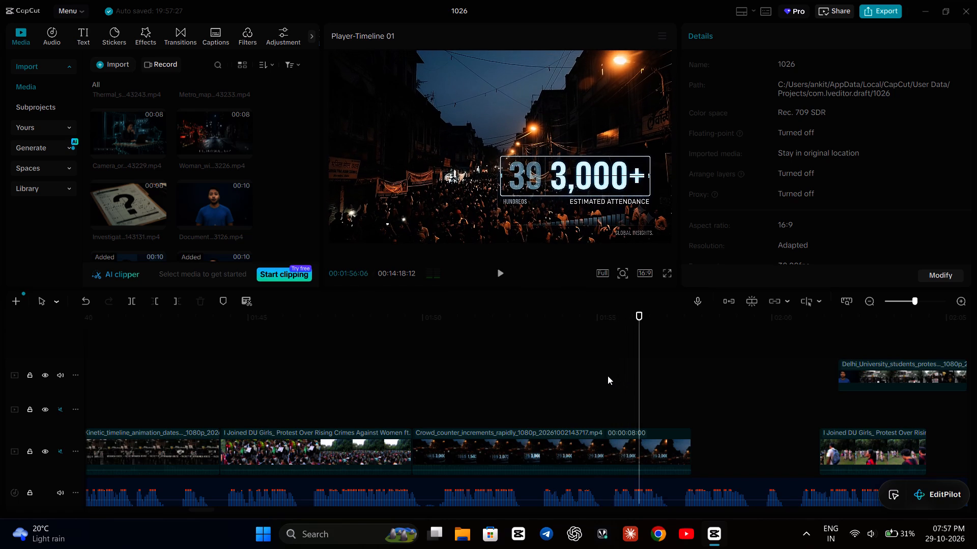
left_click(608, 376)
left_click(531, 432)
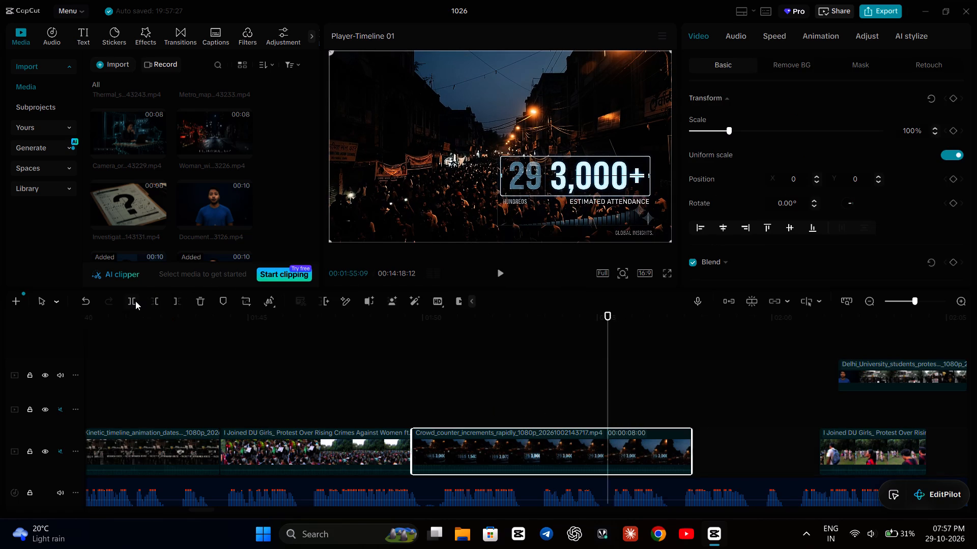
left_click(174, 298)
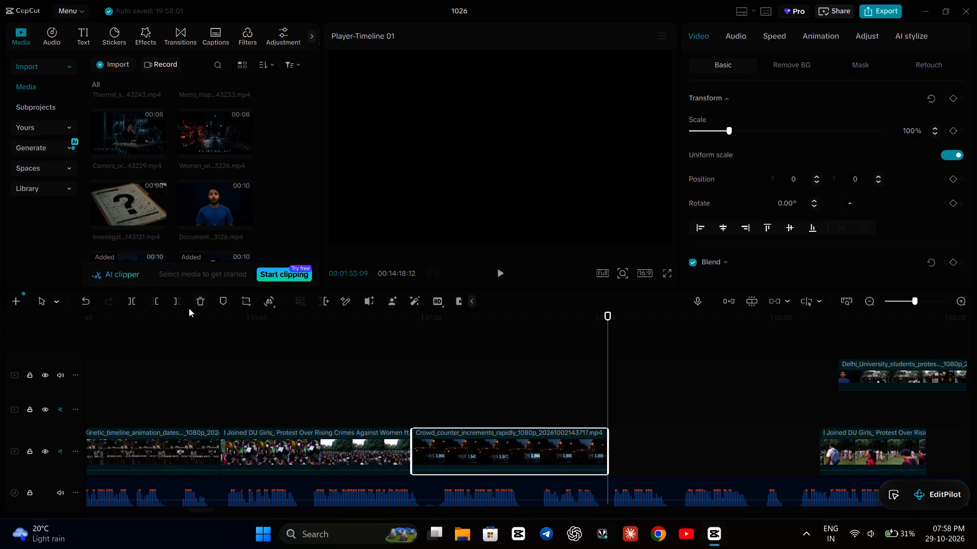
Replay the section from about 00:01:44 and set the Crowd_counter clip's speed to 1.10x.
left_click(215, 435)
left_click(233, 403)
key("space")
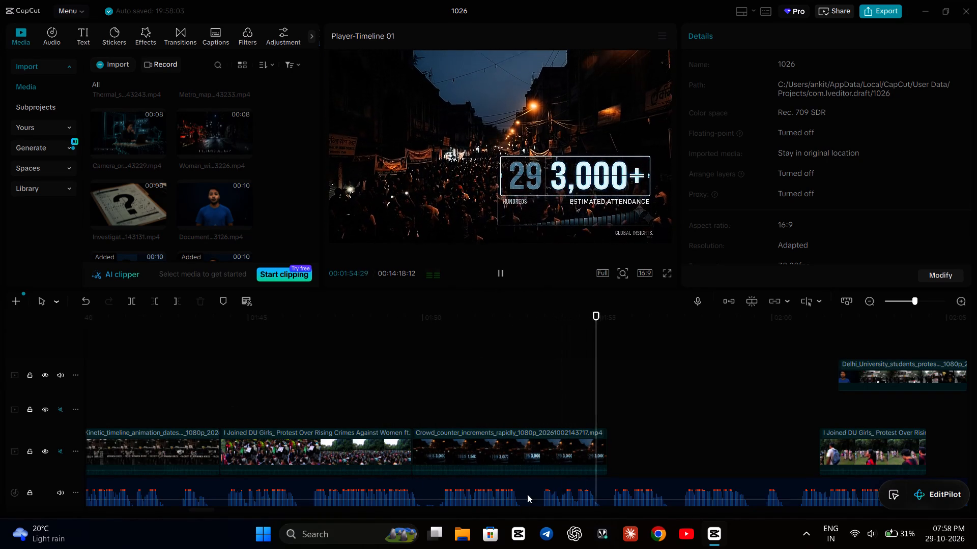
left_click(509, 449)
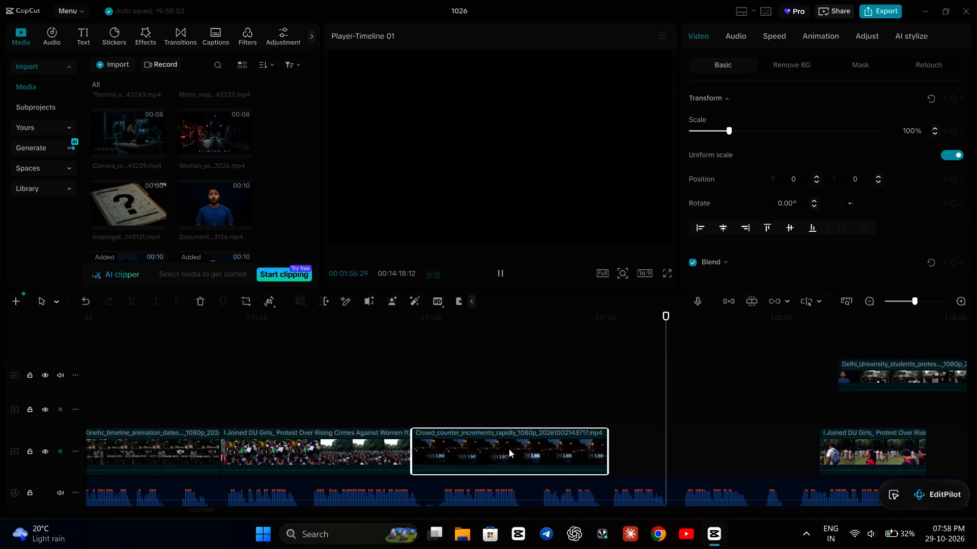
left_click(631, 371)
left_click(515, 438)
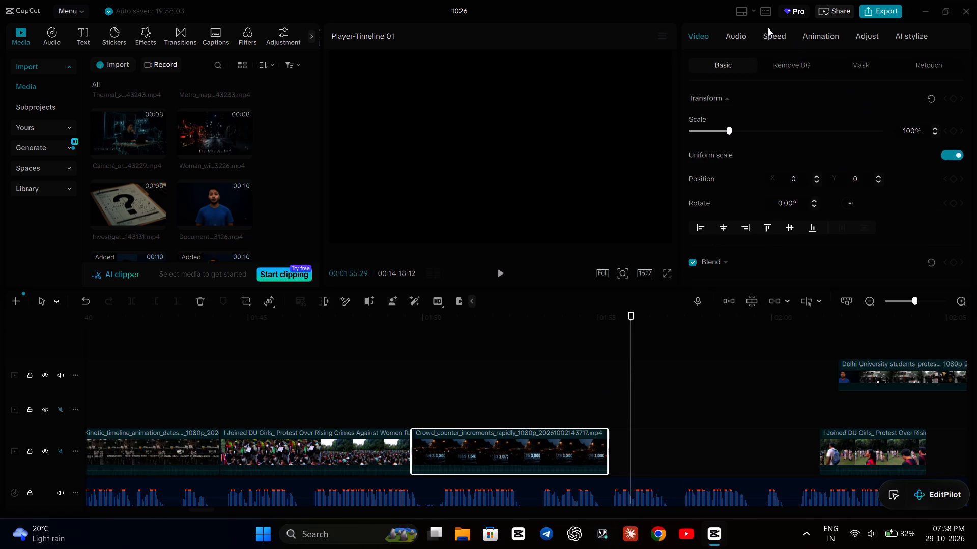
left_click(768, 32)
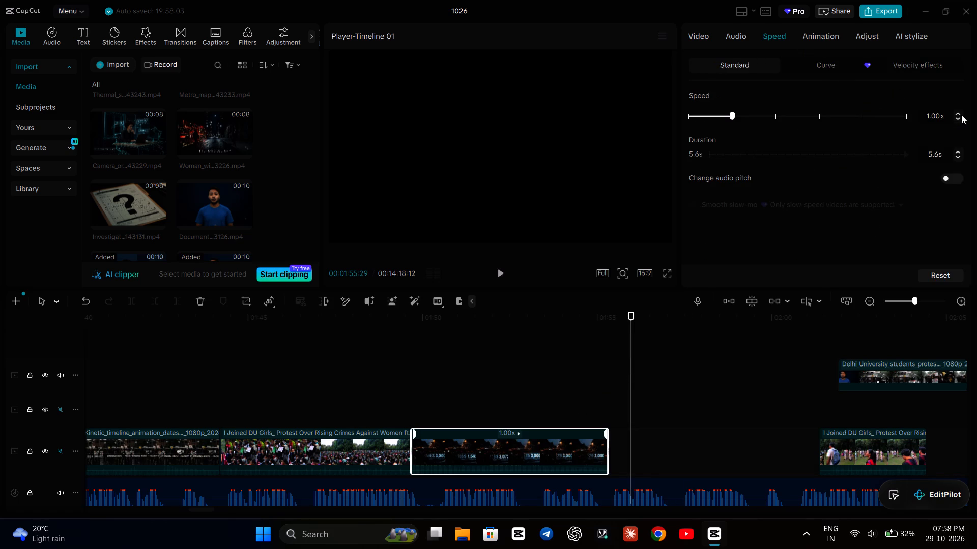
left_click(956, 112)
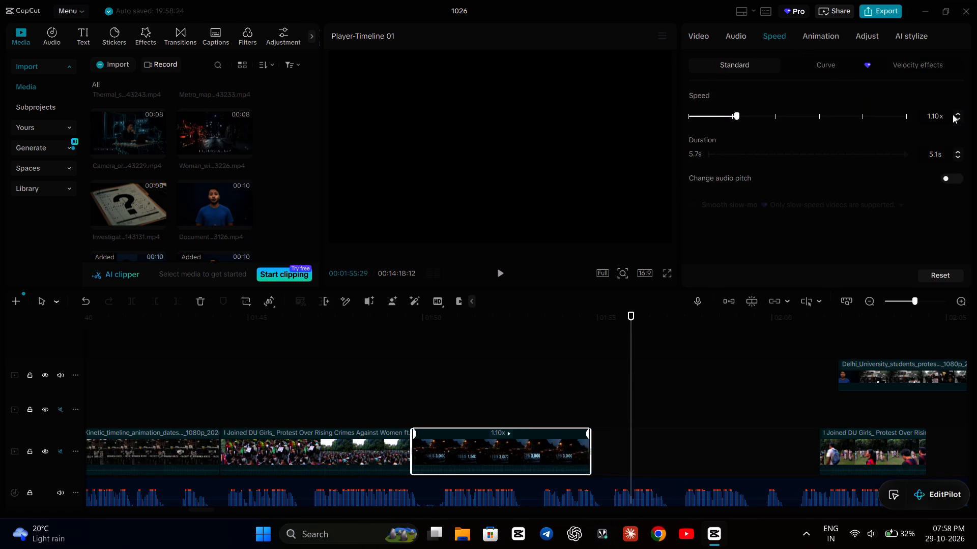
Replay the Crowd_counter clip against the narration and extend the clip's end slightly, to about 00:01:55.
left_click(424, 358)
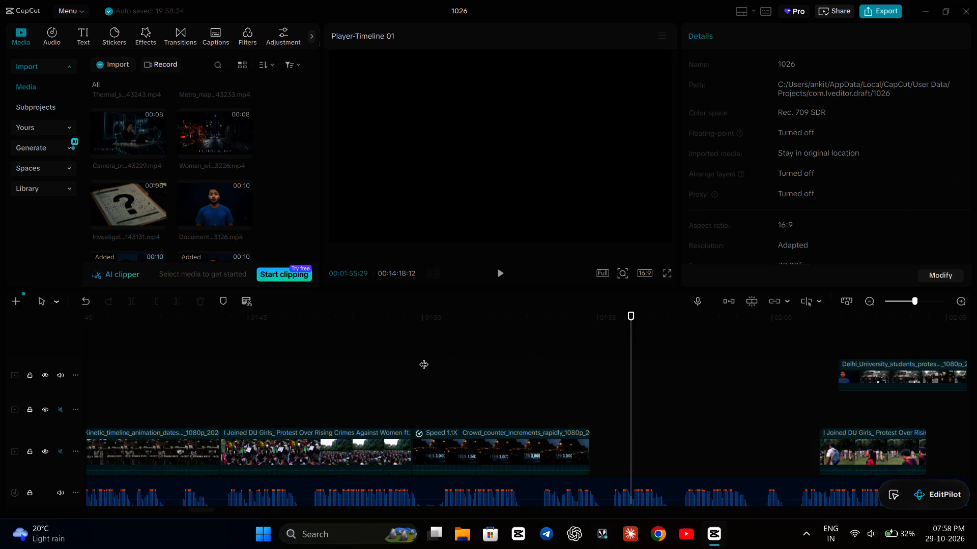
key("space")
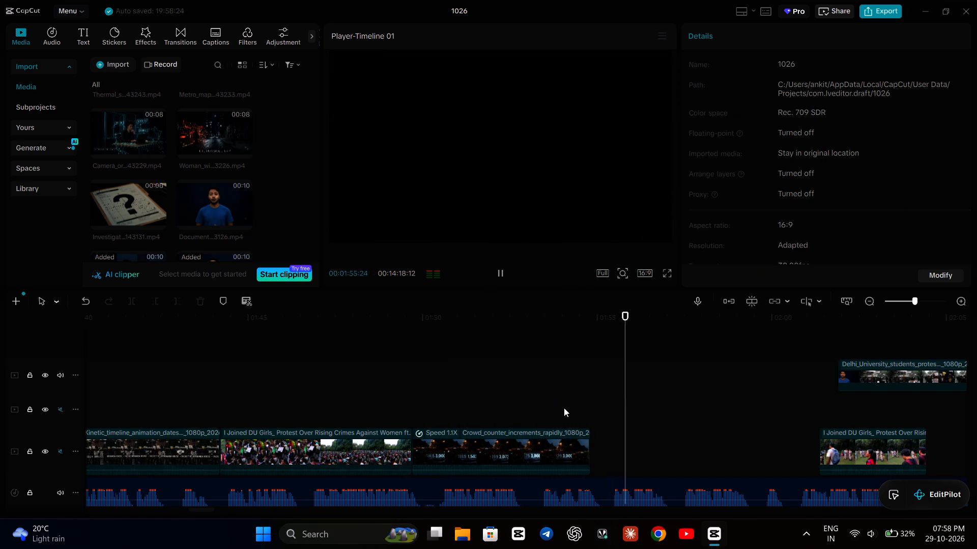
left_click(561, 441)
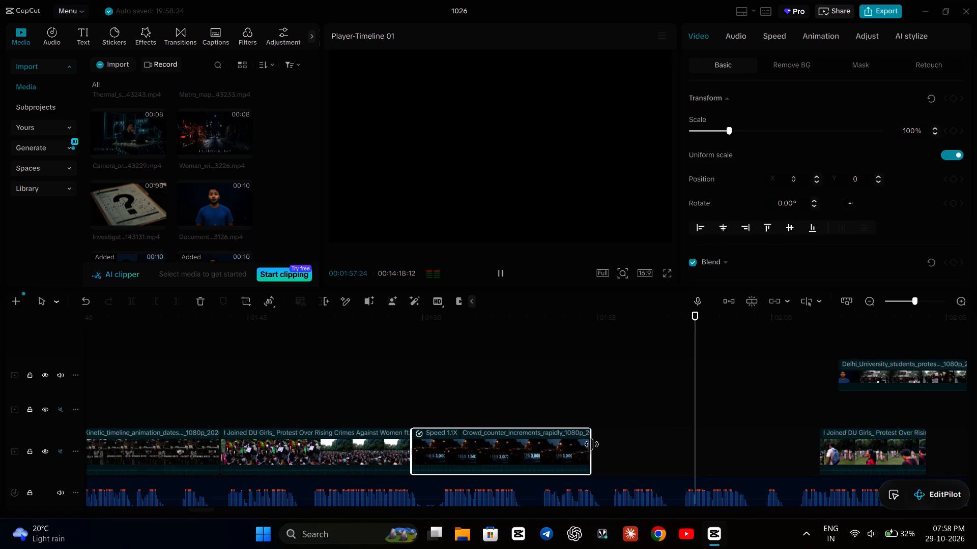
left_click_drag(592, 444, 598, 446)
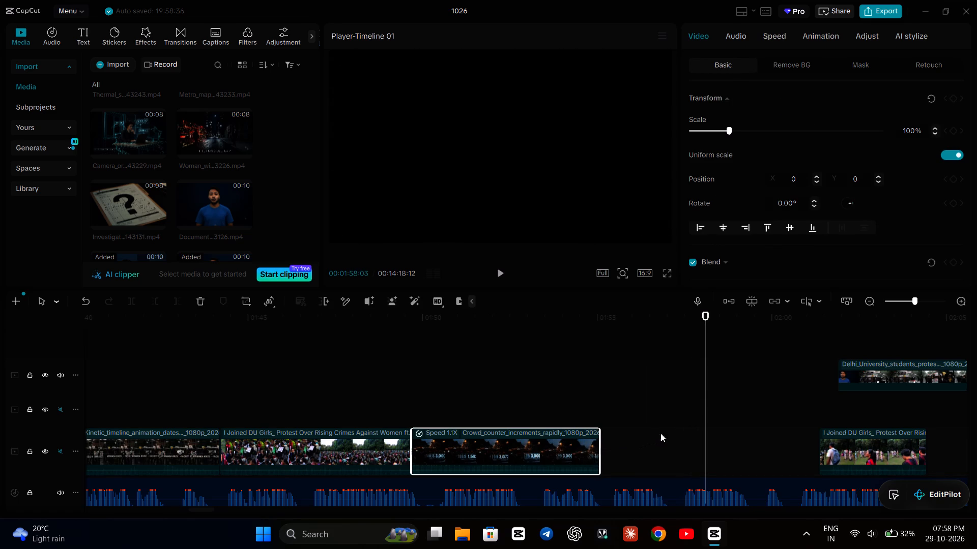
Move the Delhi_University_students clip onto the main track, directly after the Crowd_counter clip.
left_click_drag(884, 375, 748, 423)
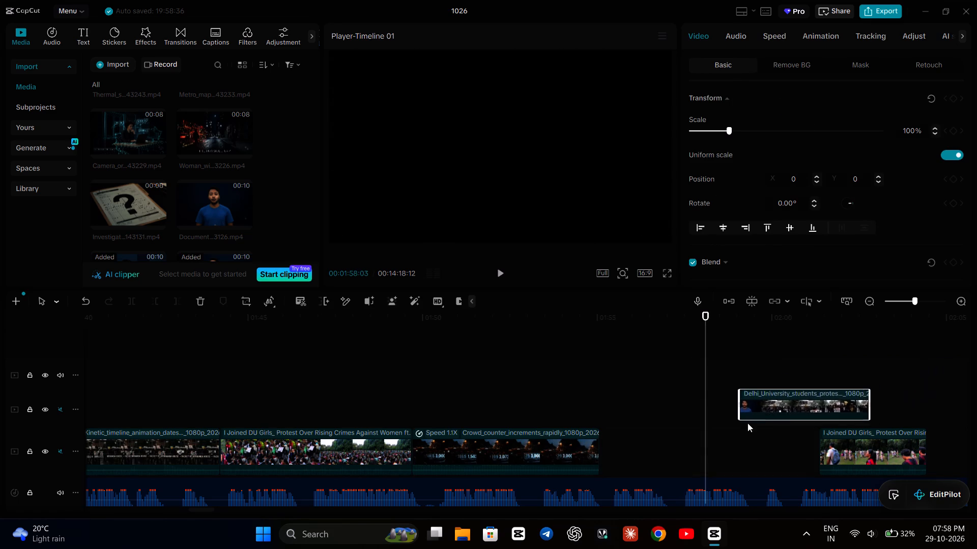
left_click_drag(748, 423, 646, 454)
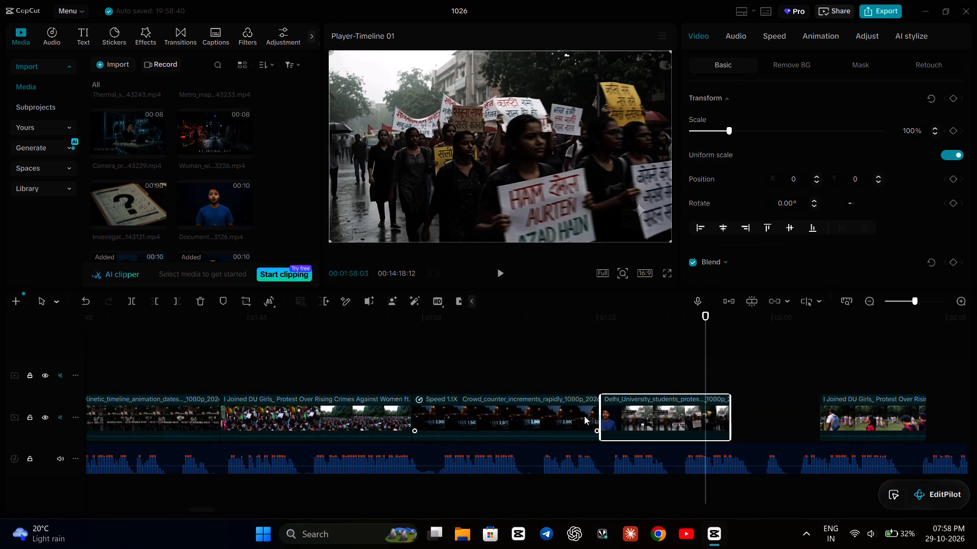
Play the edit and the following gap against the narration, and move the last protest segment to the track above, starting at about 00:02:03.
left_click(514, 373)
key("space")
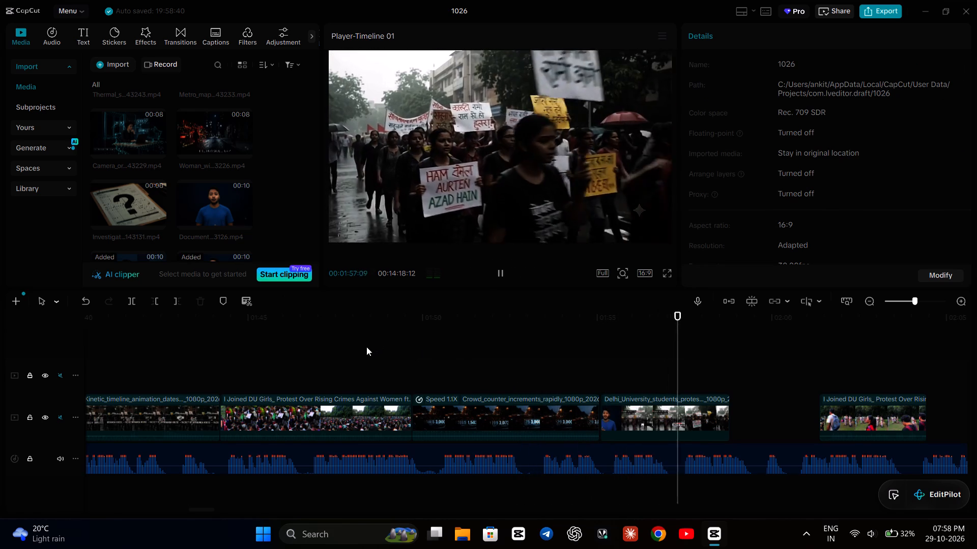
left_click(363, 353)
key("space")
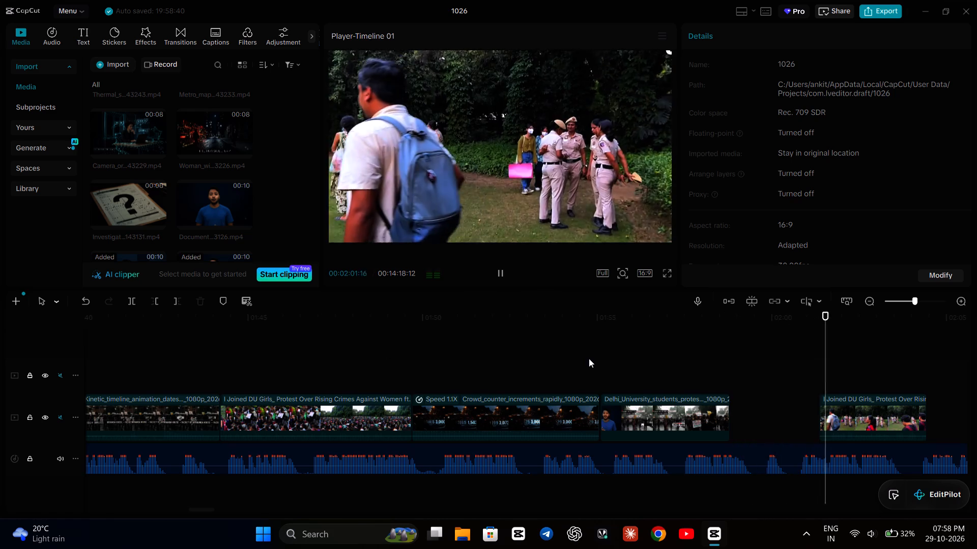
scroll(589, 358, "left", 1)
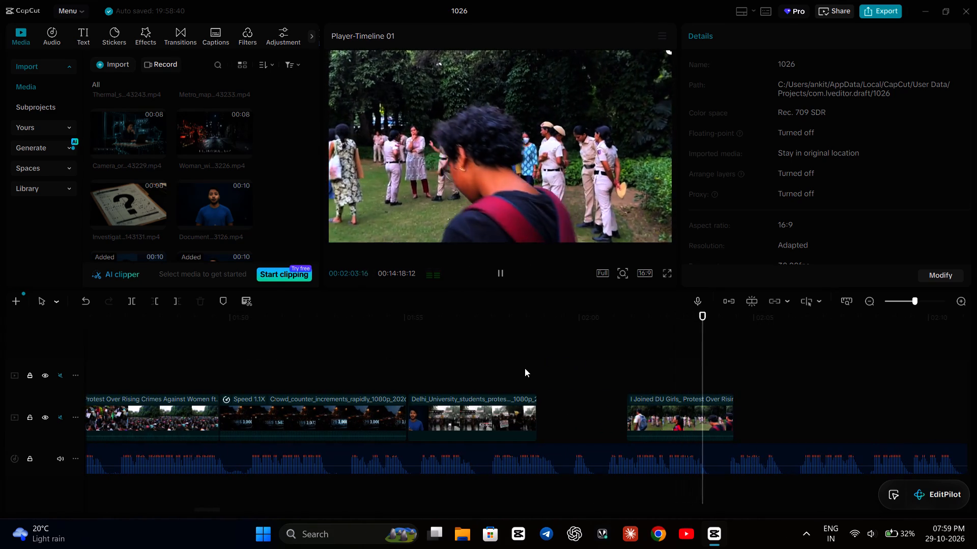
left_click(622, 354)
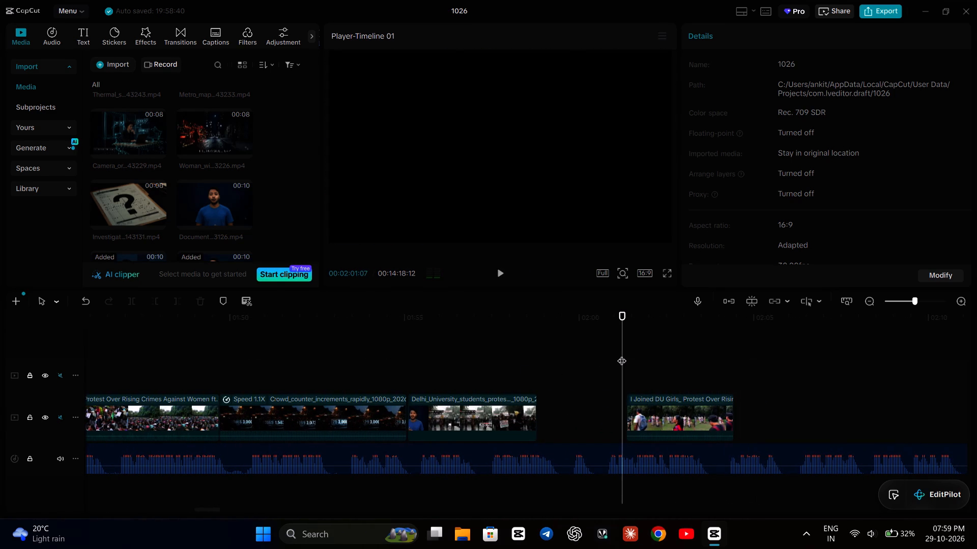
left_click(498, 275)
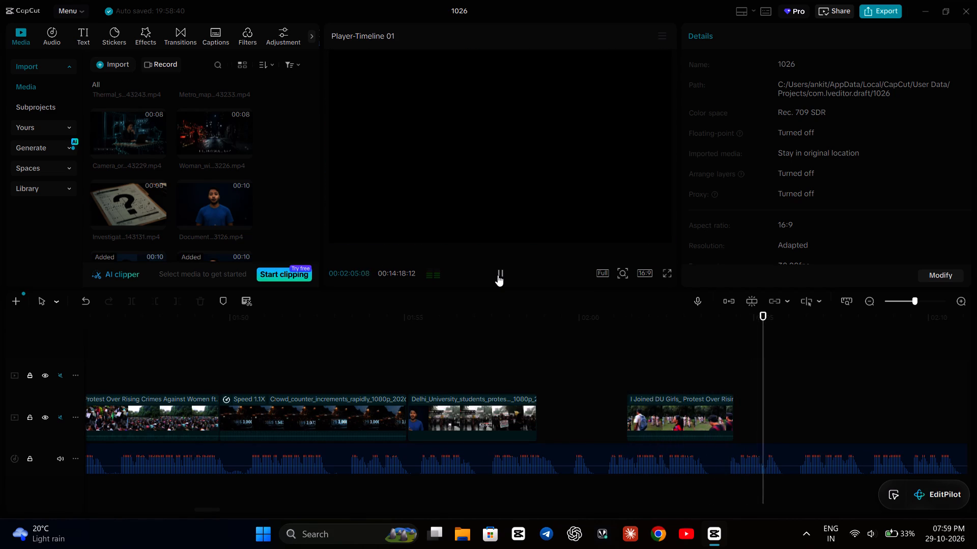
left_click(674, 411)
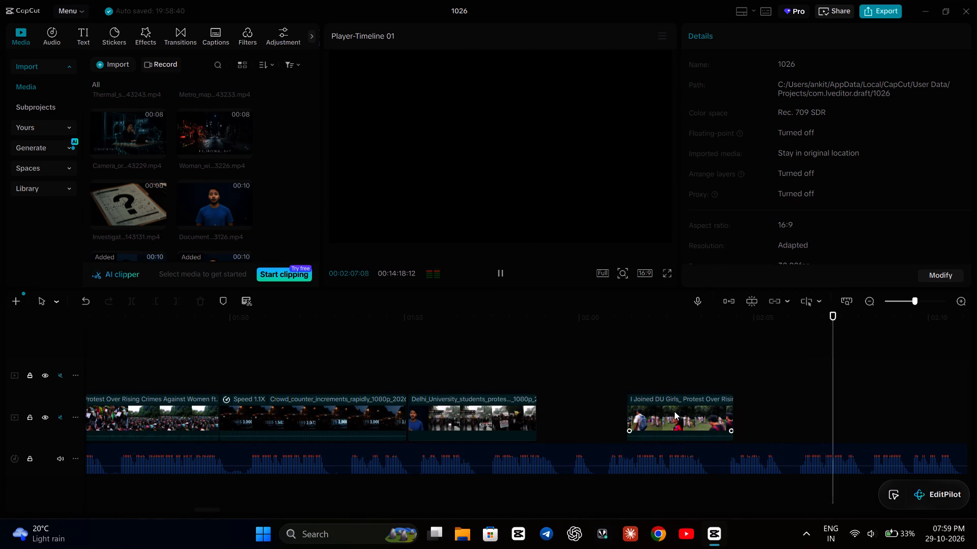
left_click_drag(674, 411, 730, 367)
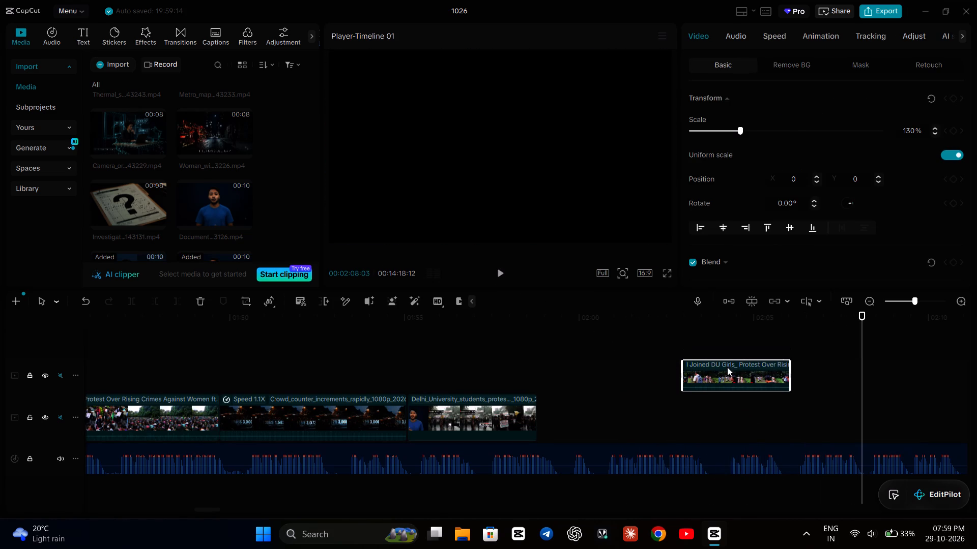
Preview the talking-head presenter clips in the media library, from Man_speak…44119 down to Man_deliv…44015.
scroll(173, 190, "up", 6)
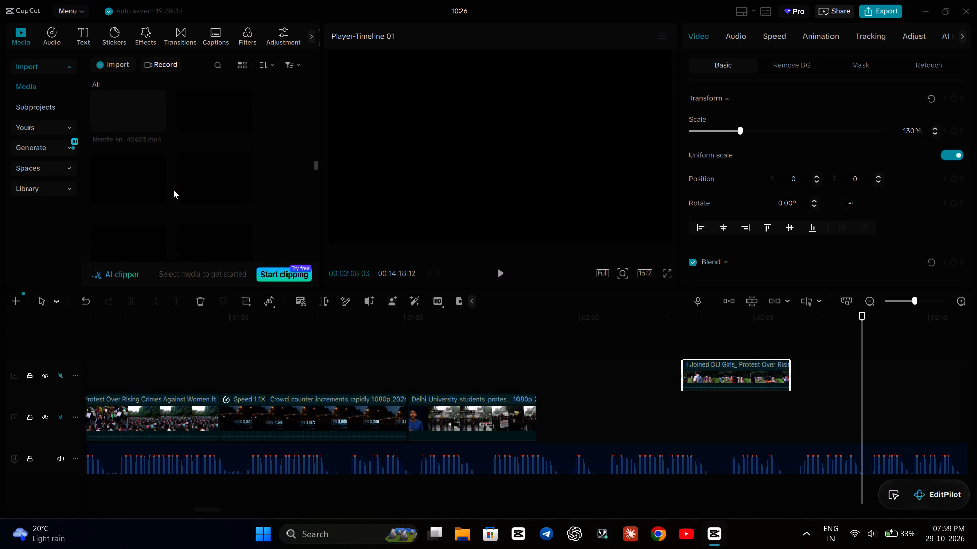
scroll(173, 190, "up", 4)
double_click(120, 117)
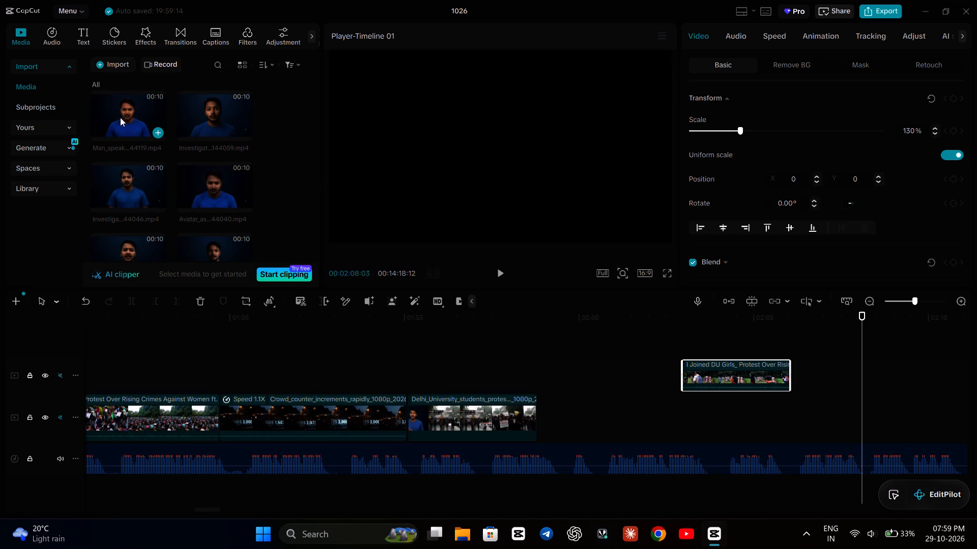
double_click(208, 98)
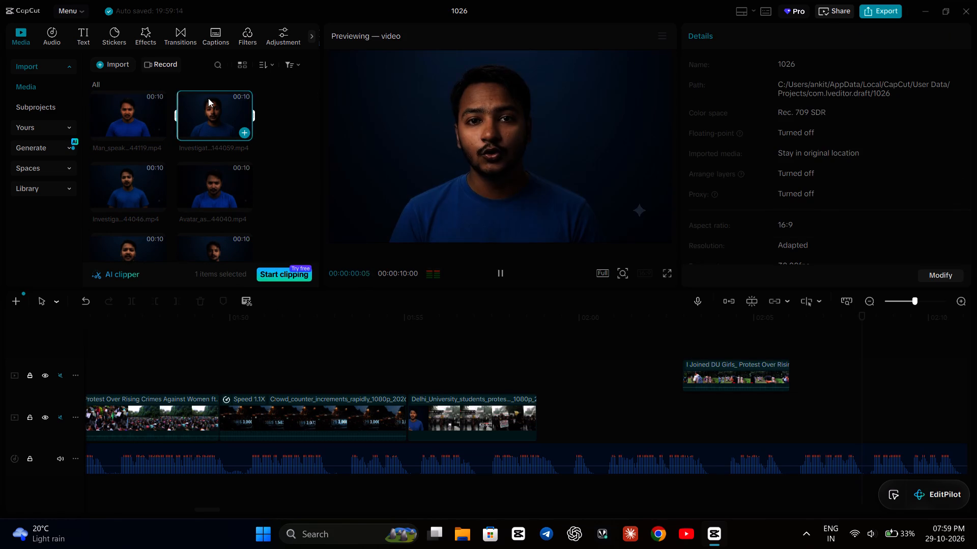
double_click(143, 180)
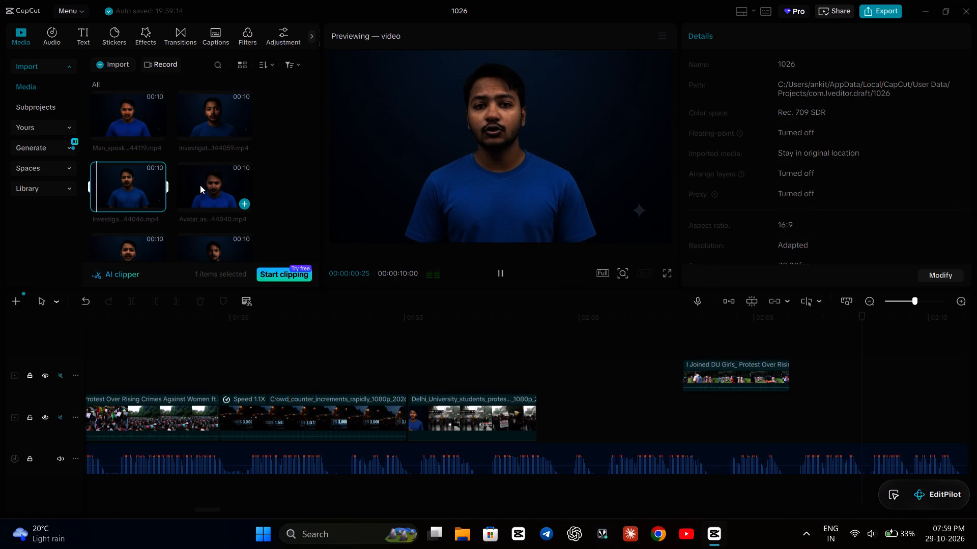
double_click(200, 185)
double_click(141, 251)
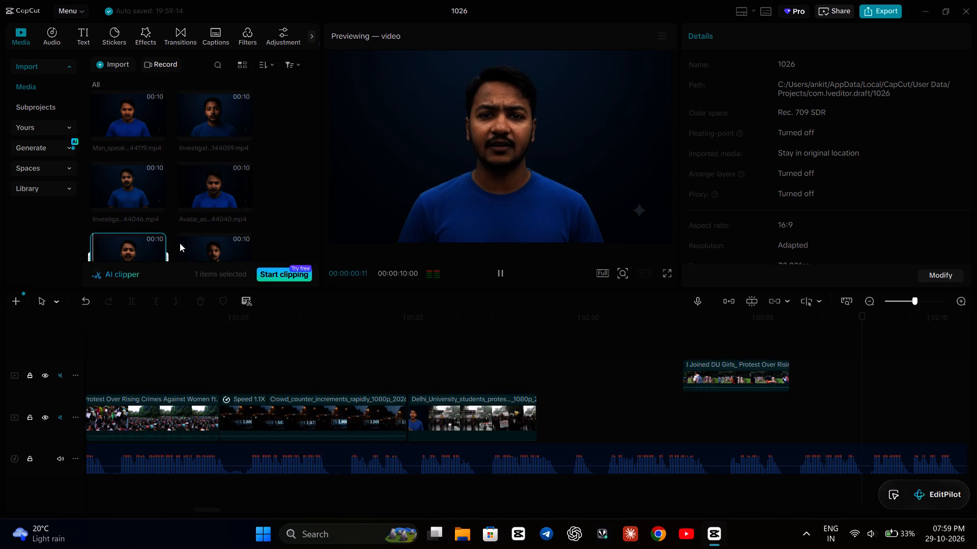
double_click(192, 242)
scroll(192, 242, "down", 1)
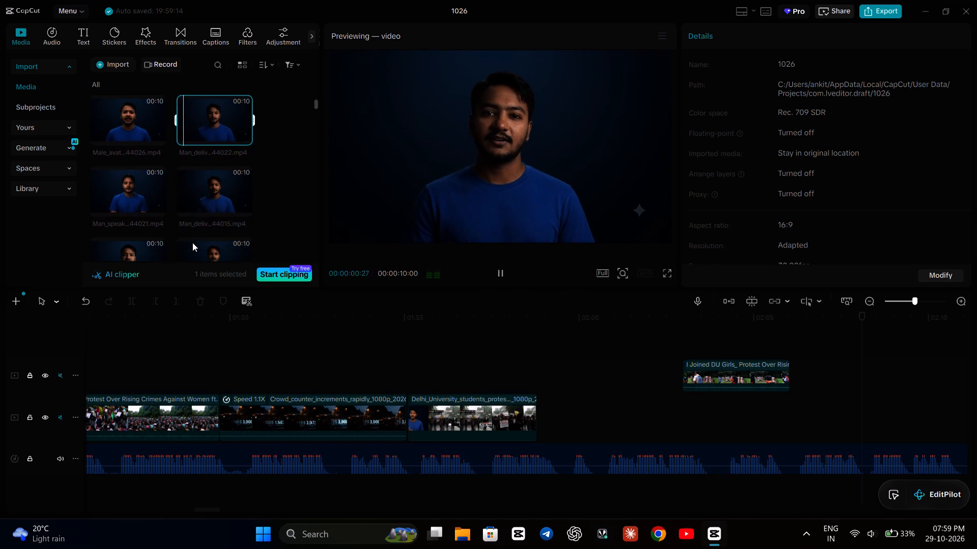
double_click(122, 208)
double_click(199, 120)
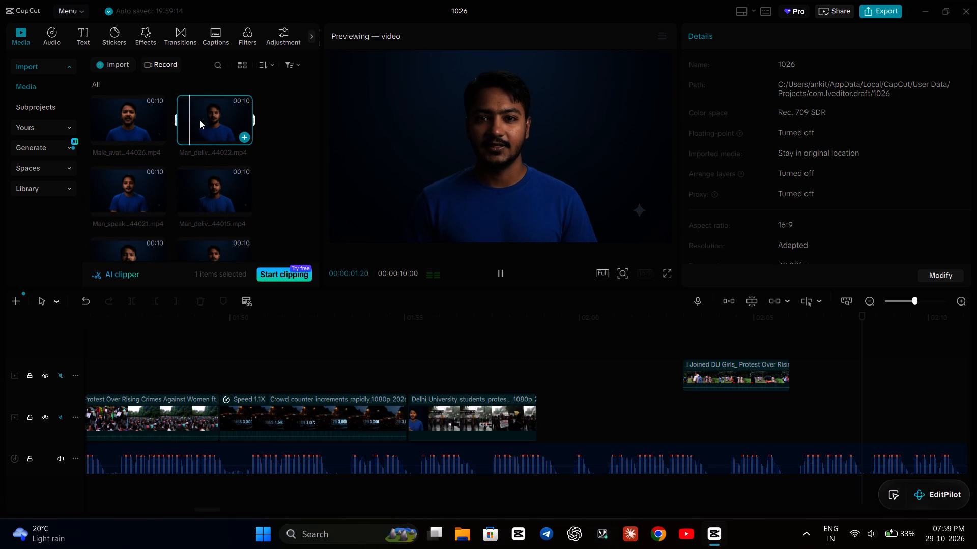
double_click(199, 207)
Preview further presenter clips down the media library, from Man_deliv…43953 to Male_avat…43815.
scroll(210, 235, "down", 1)
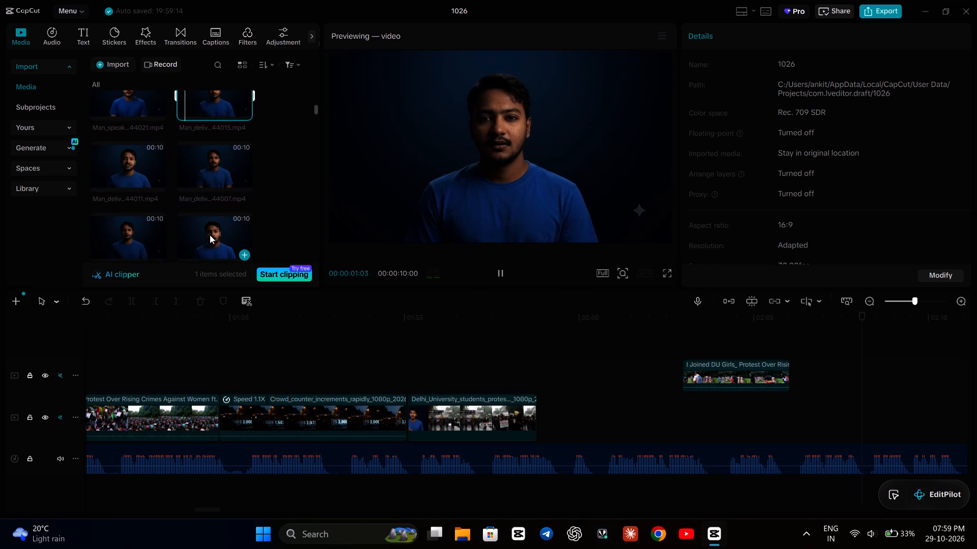
scroll(210, 235, "down", 1)
double_click(214, 210)
scroll(214, 210, "down", 1)
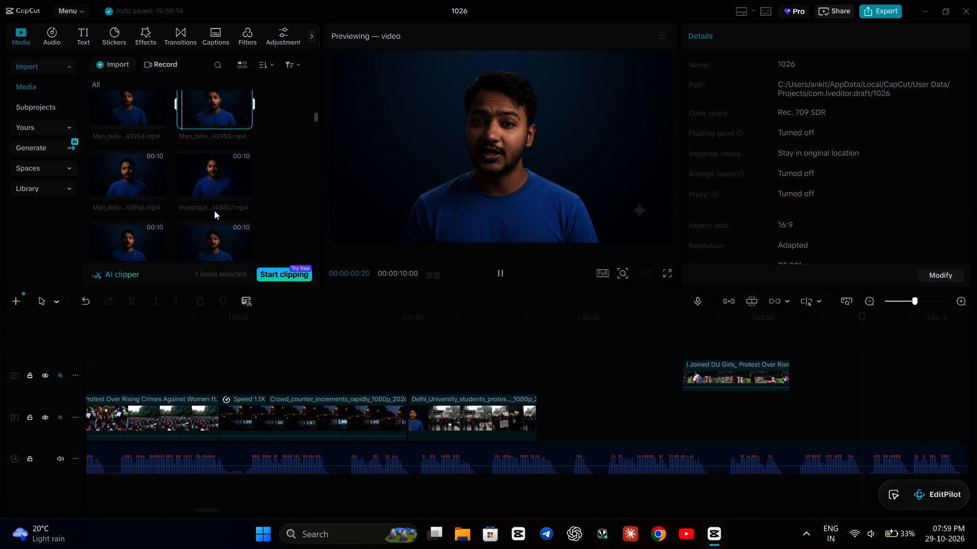
scroll(214, 210, "down", 1)
double_click(211, 169)
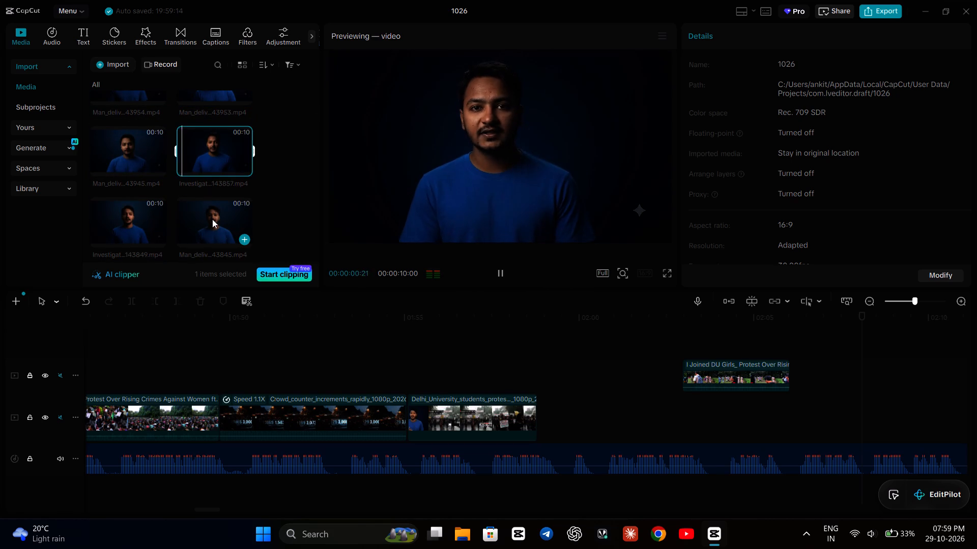
double_click(212, 219)
scroll(212, 219, "down", 1)
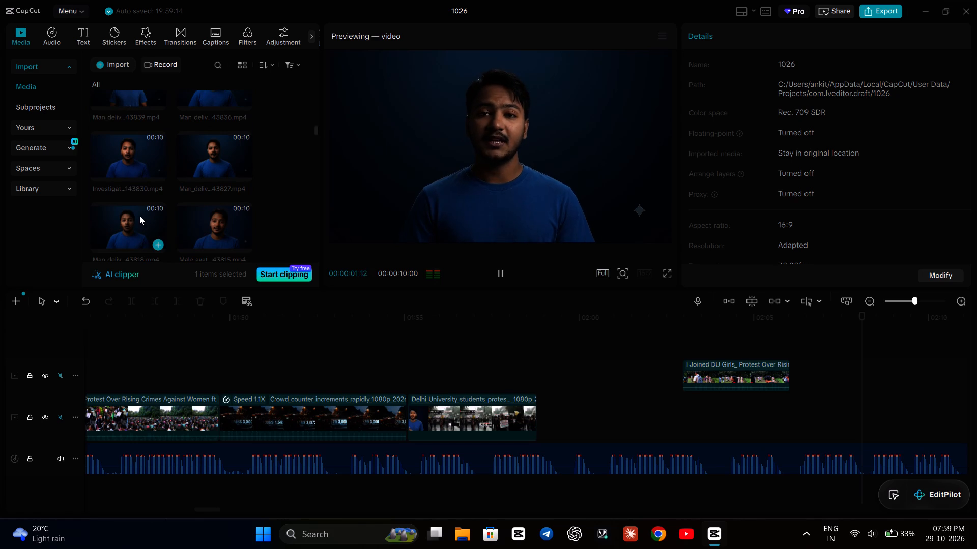
double_click(139, 216)
double_click(129, 161)
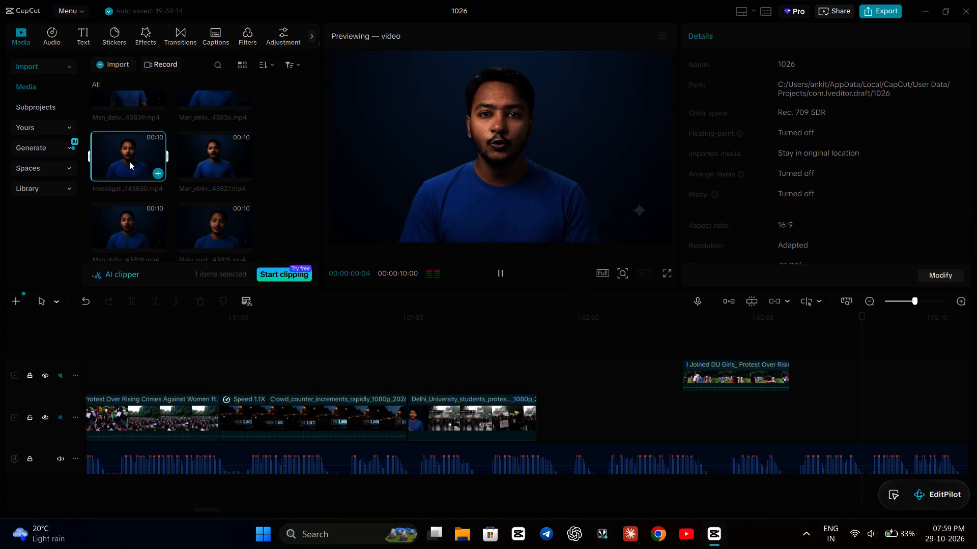
double_click(200, 143)
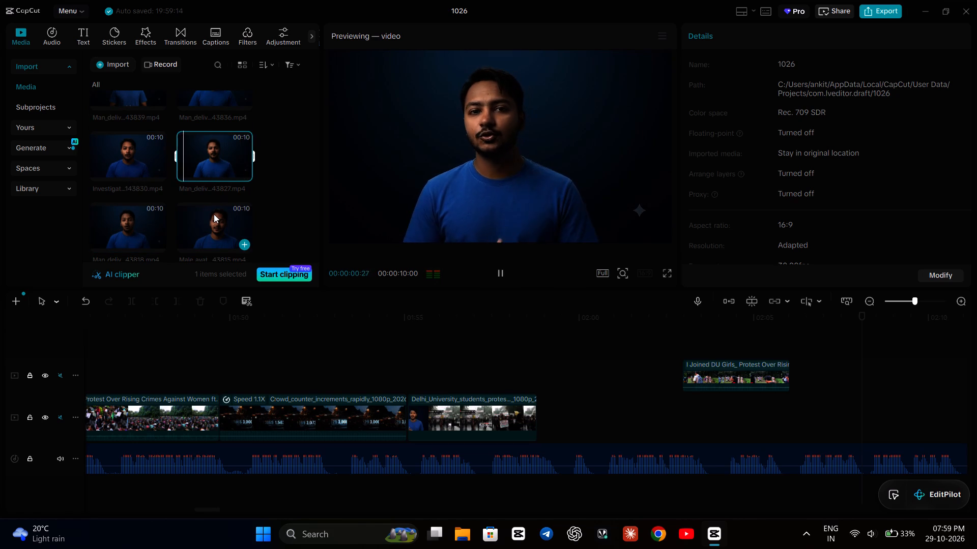
double_click(214, 214)
Preview the remaining presenter clips from Investigat…143806 down to the two Young_man clips, plus the Students_i…143627 clip.
scroll(214, 214, "down", 1)
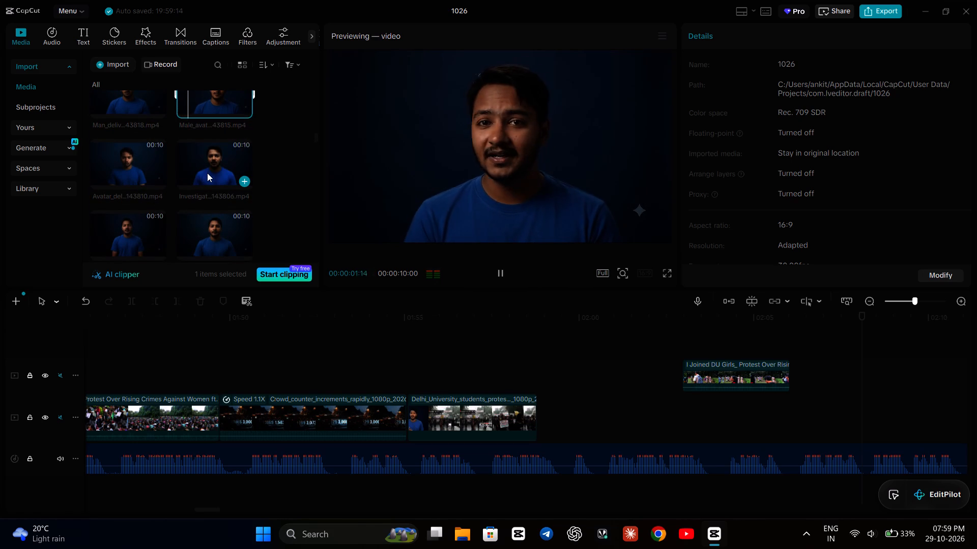
double_click(207, 173)
double_click(145, 164)
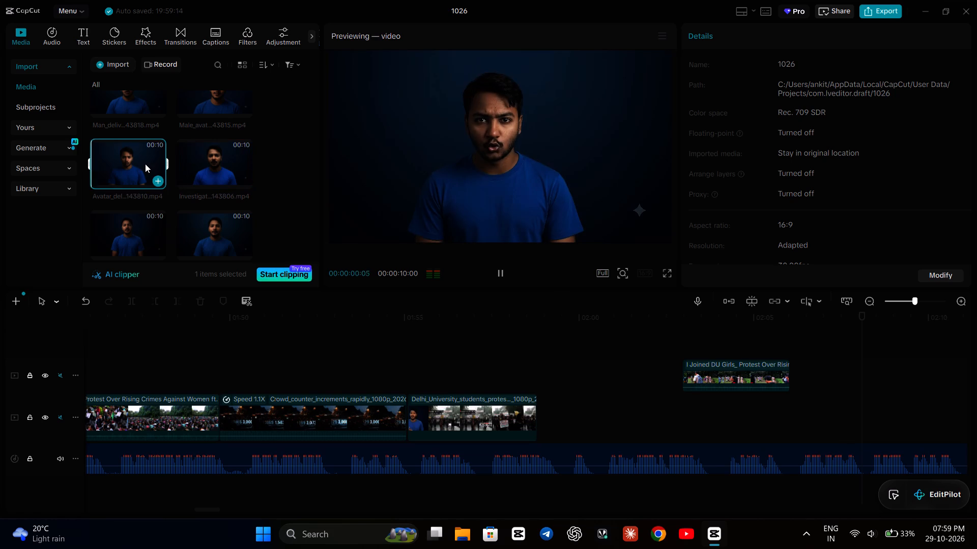
double_click(157, 229)
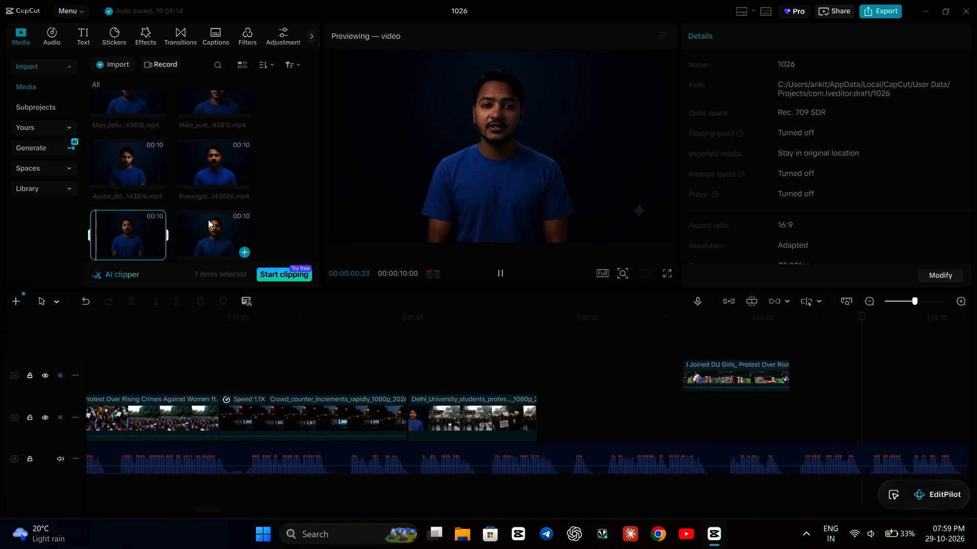
double_click(208, 220)
scroll(208, 220, "down", 1)
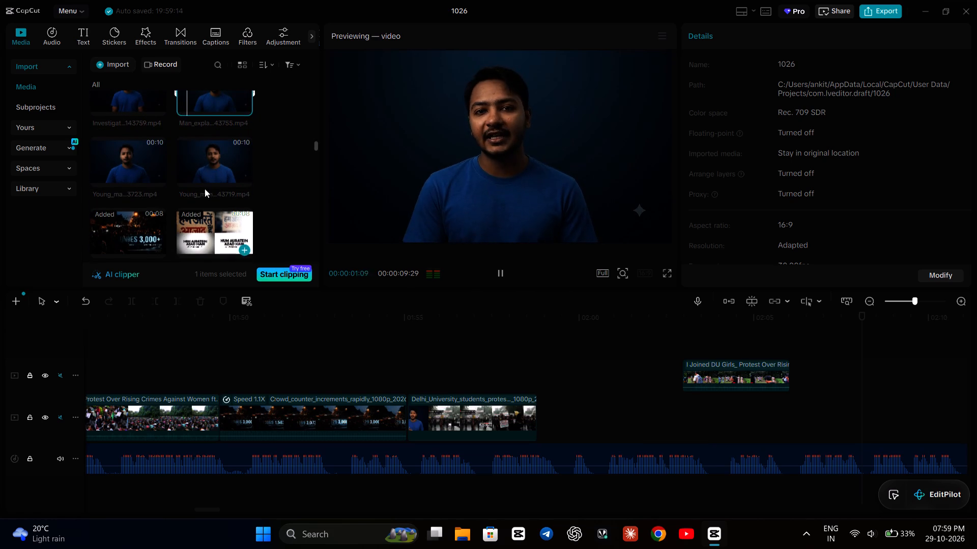
double_click(202, 161)
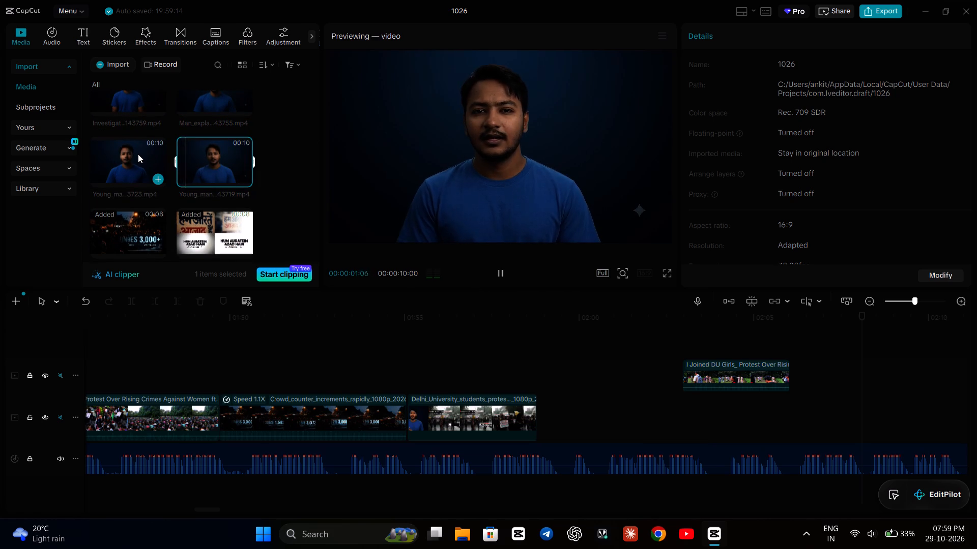
double_click(138, 154)
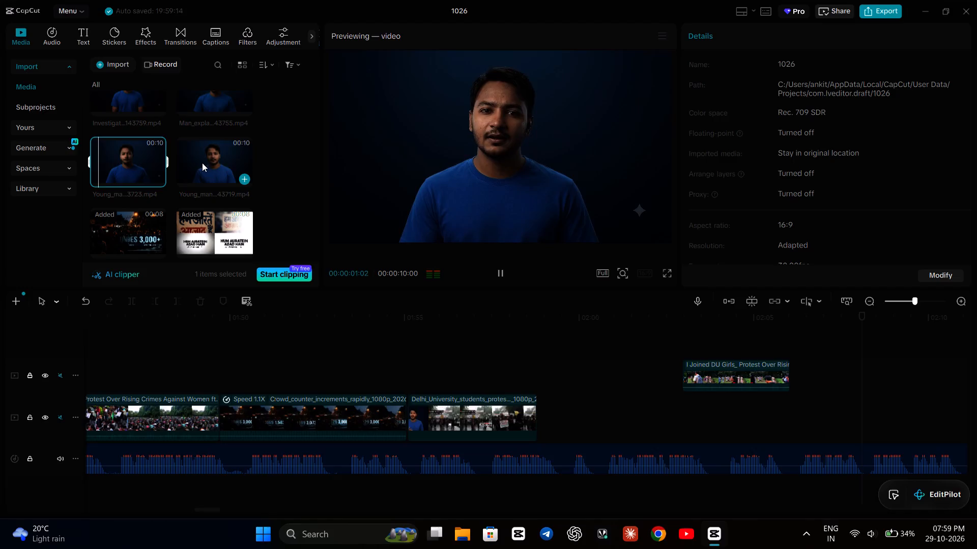
scroll(202, 163, "down", 1)
double_click(147, 218)
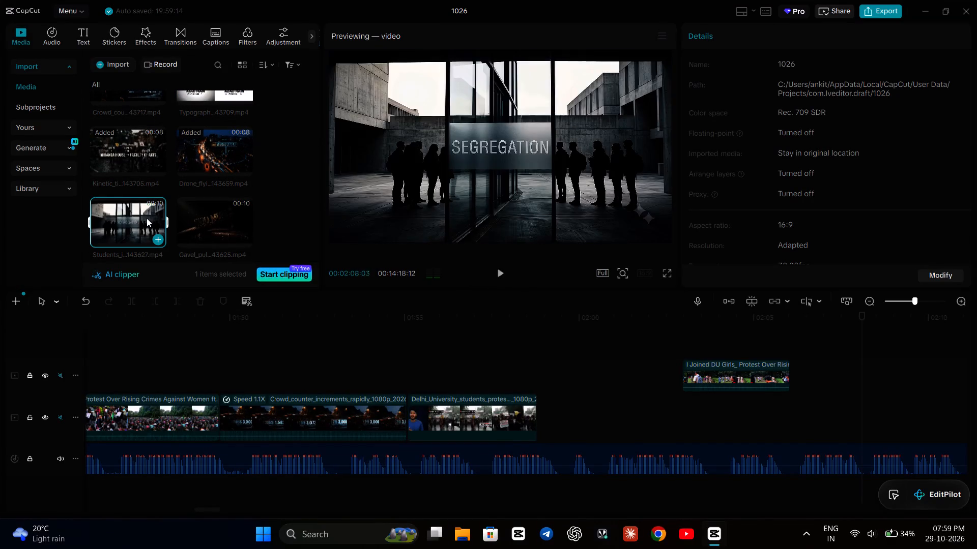
Replay the timeline from about 00:01:53 and pause in the gap after the Delhi_University_students clip, at 00:01:59:10.
left_click(344, 334)
key("space")
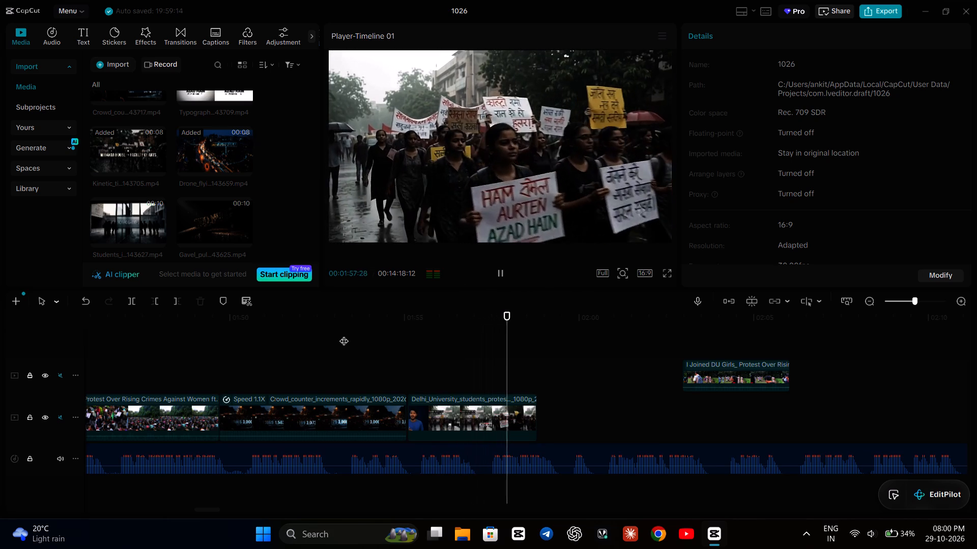
key("space")
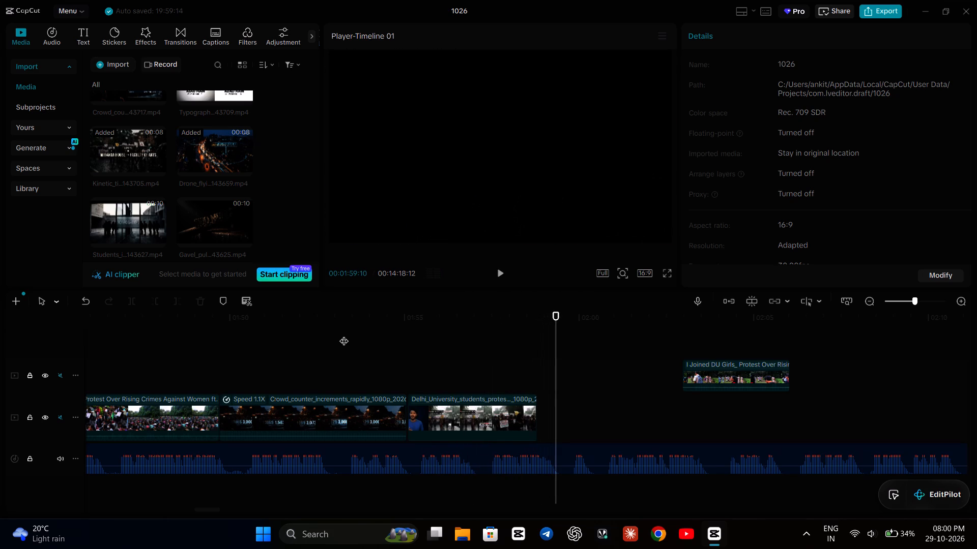
Preview the Students_i…143627 clip, and replay the timeline from about 00:01:56 through the gap to 00:02:07:12.
double_click(123, 219)
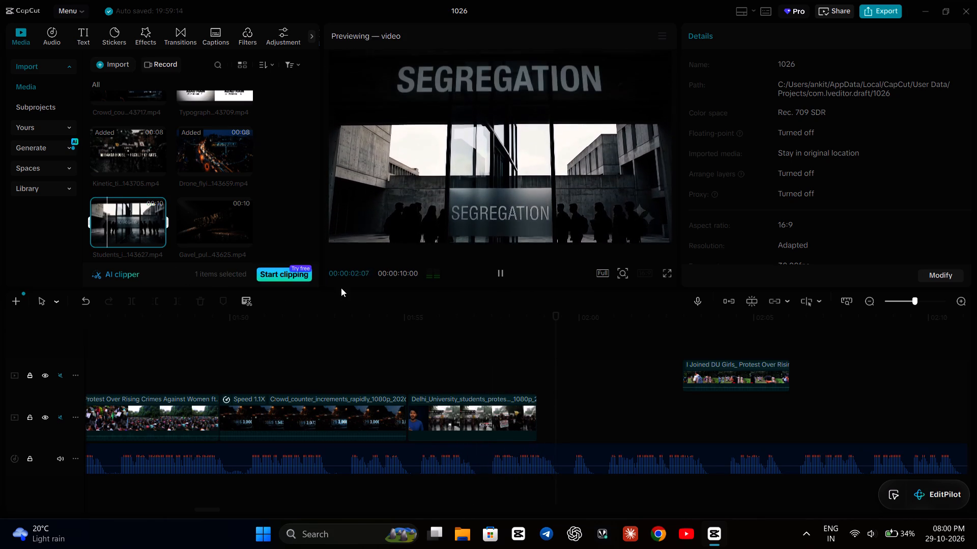
left_click(435, 335)
key("space")
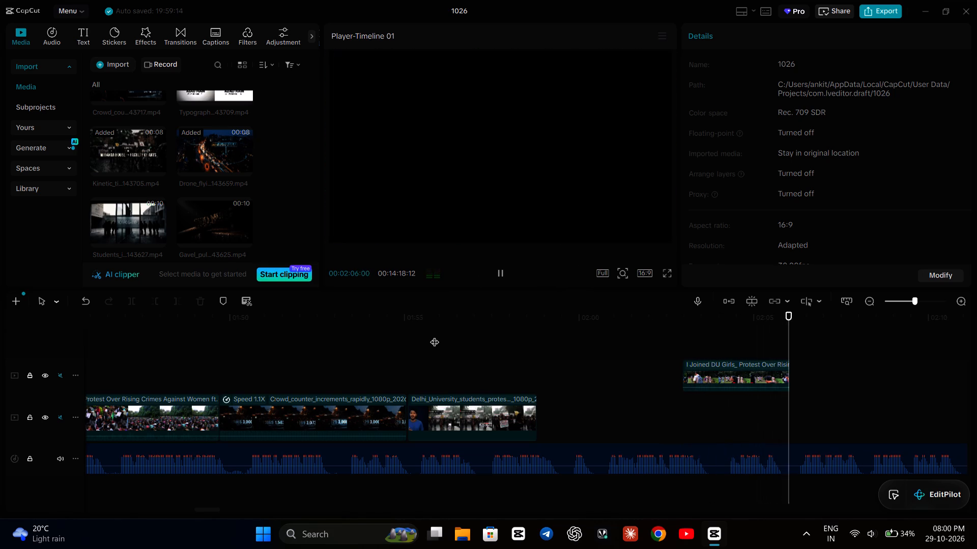
key("space")
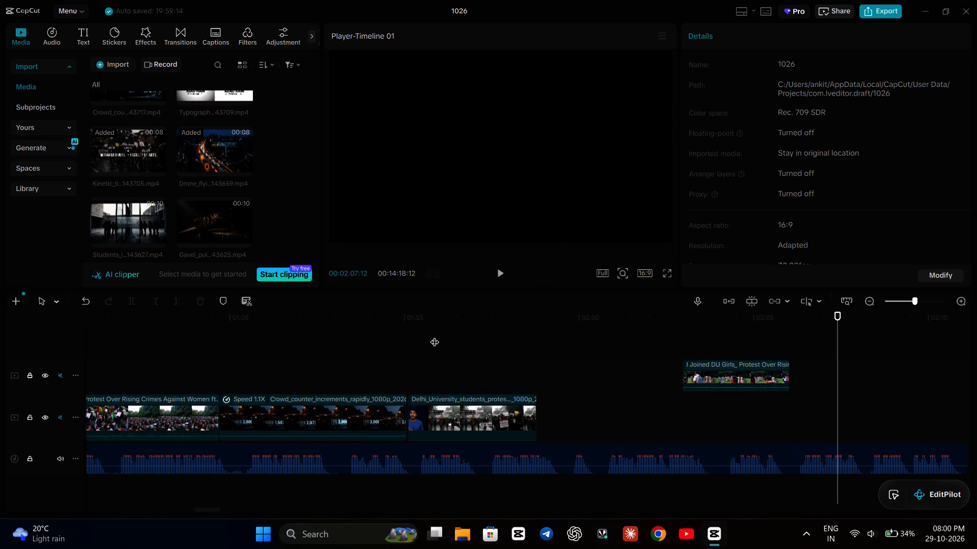
Browse down the media library from the Needle and Journalist clips to the Man_speak…43121 presenter clips for footage to fill the gap.
scroll(188, 217, "down", 1)
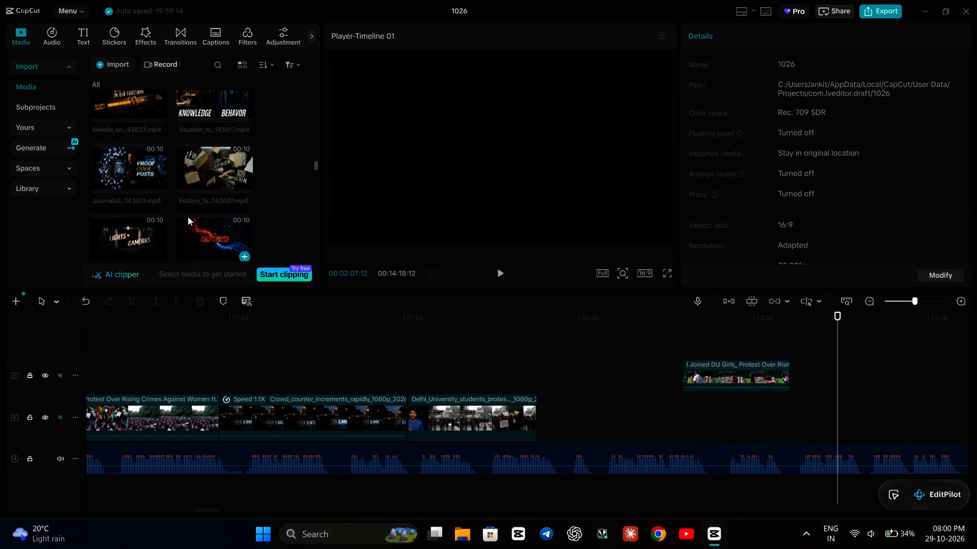
scroll(188, 217, "down", 1)
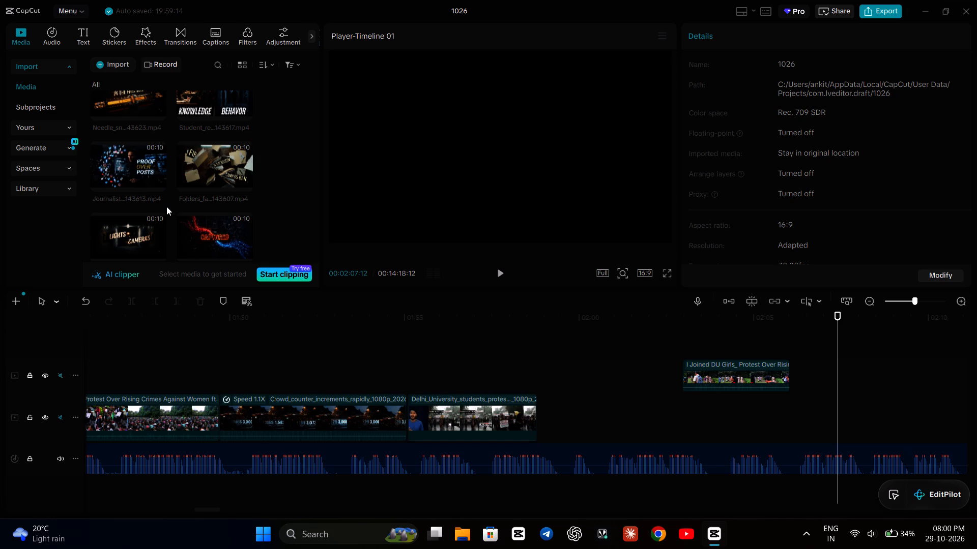
scroll(166, 206, "down", 2)
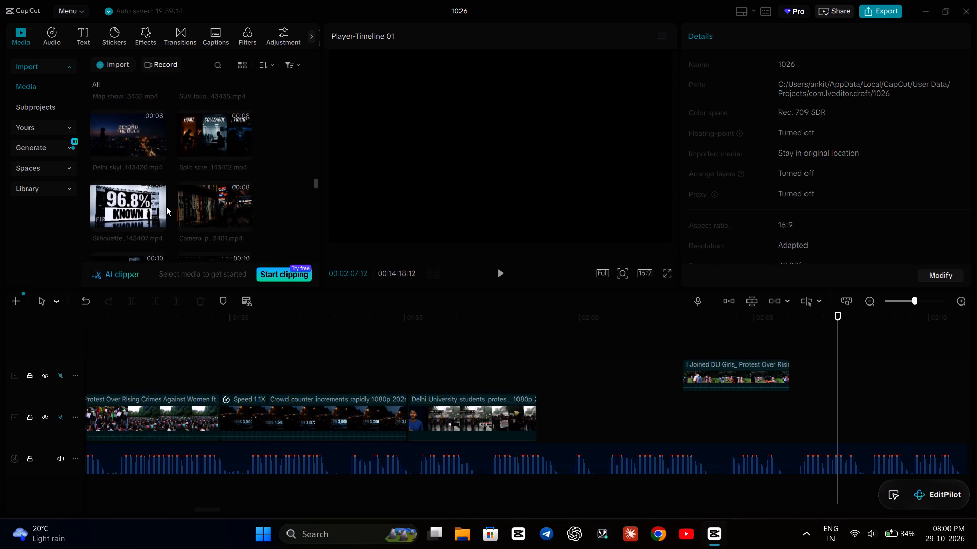
scroll(166, 206, "down", 2)
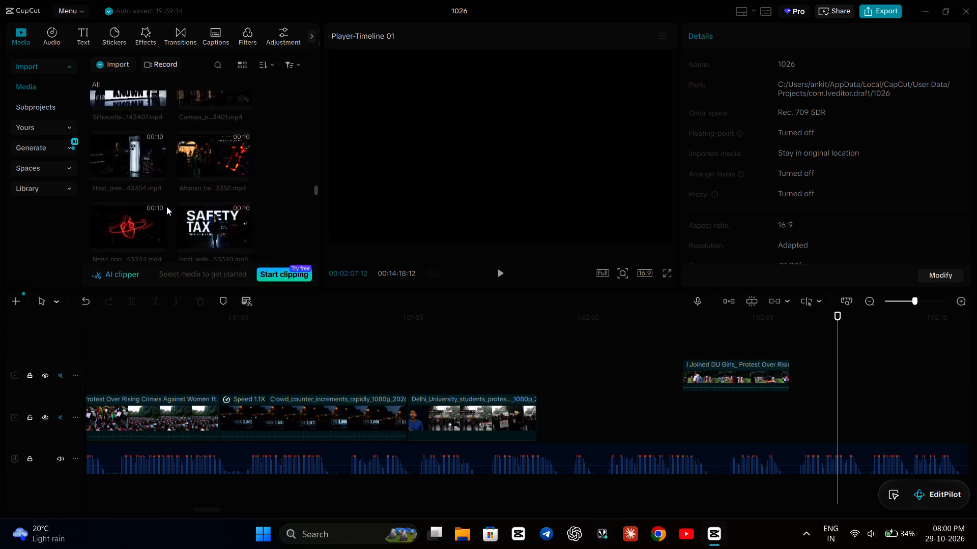
scroll(166, 206, "down", 2)
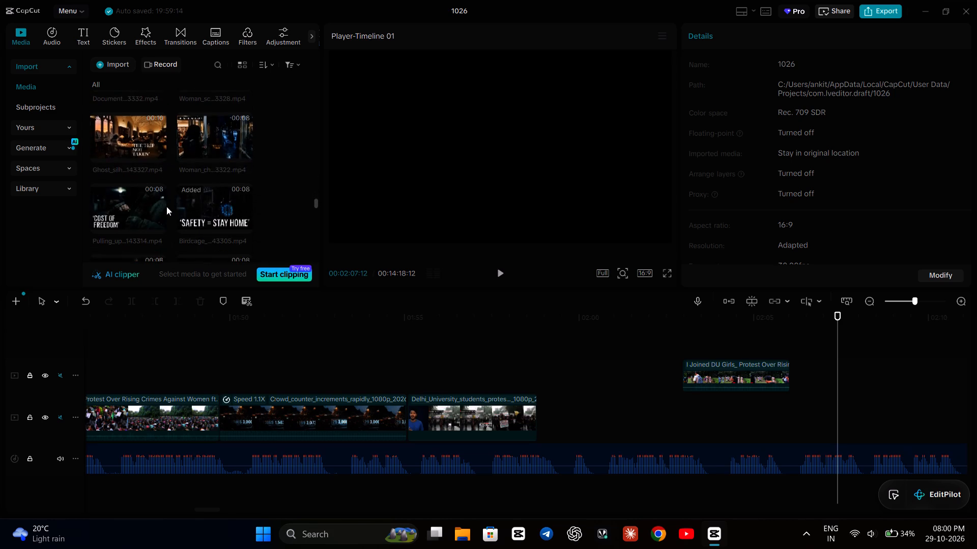
scroll(166, 206, "down", 3)
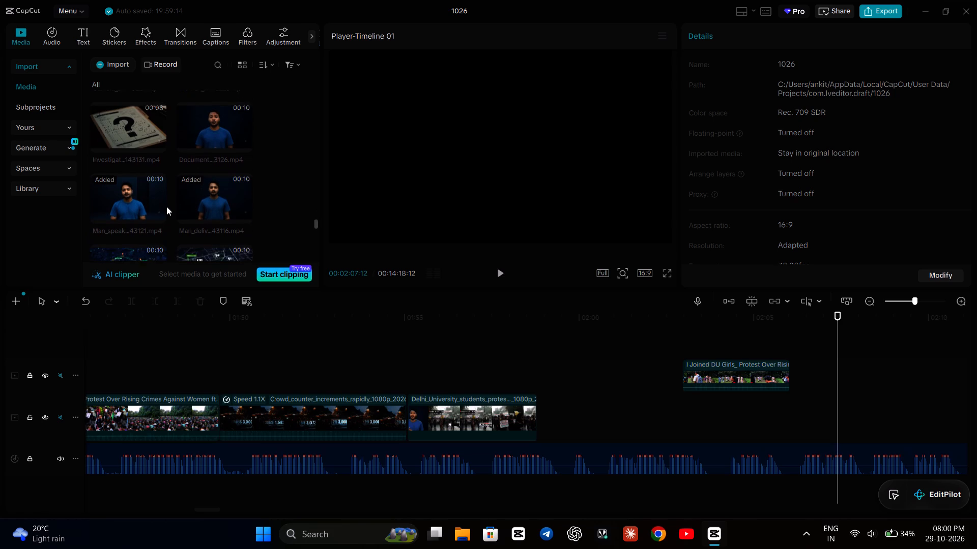
scroll(166, 206, "down", 1)
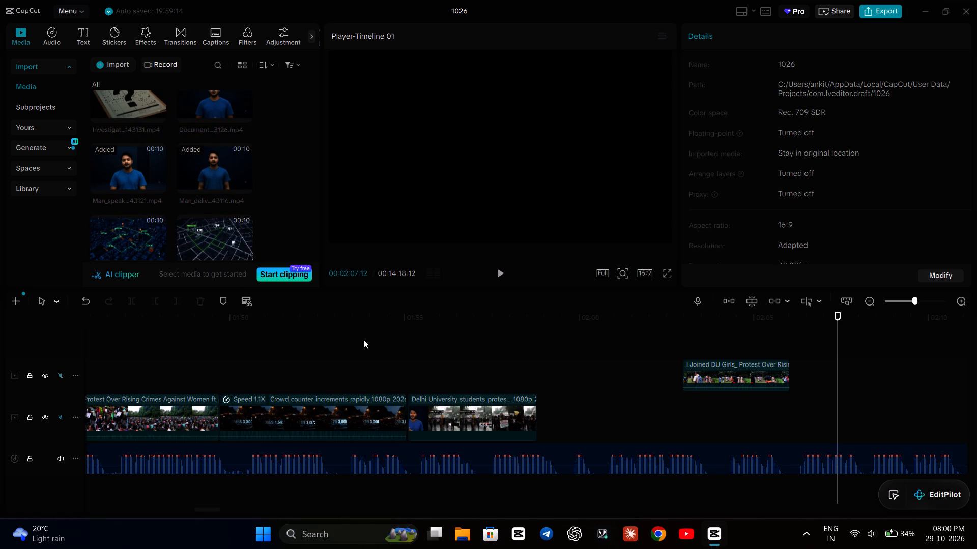
Replay the Delhi_University_students clip from 00:01:56:11 and pause just past its end, at 00:01:58:27.
left_click(438, 352)
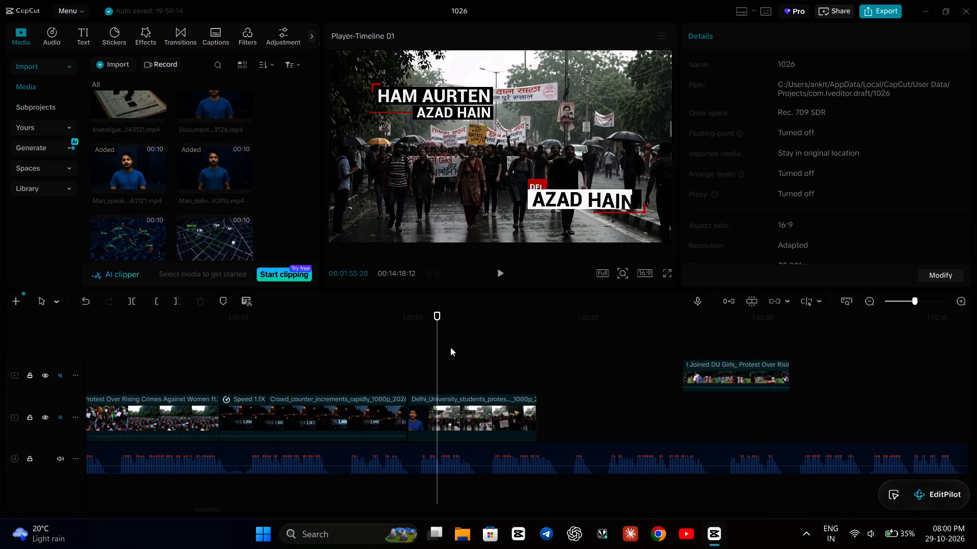
left_click(452, 346)
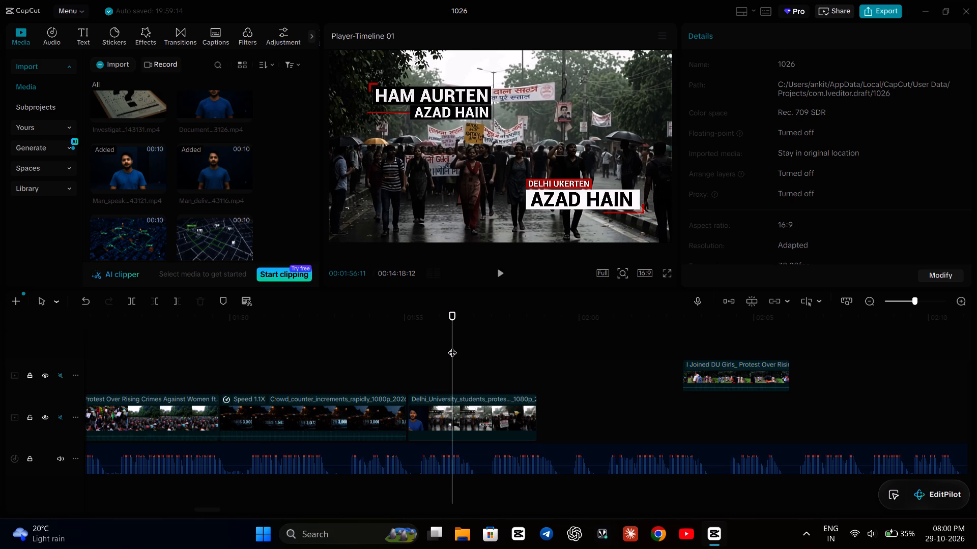
key("space")
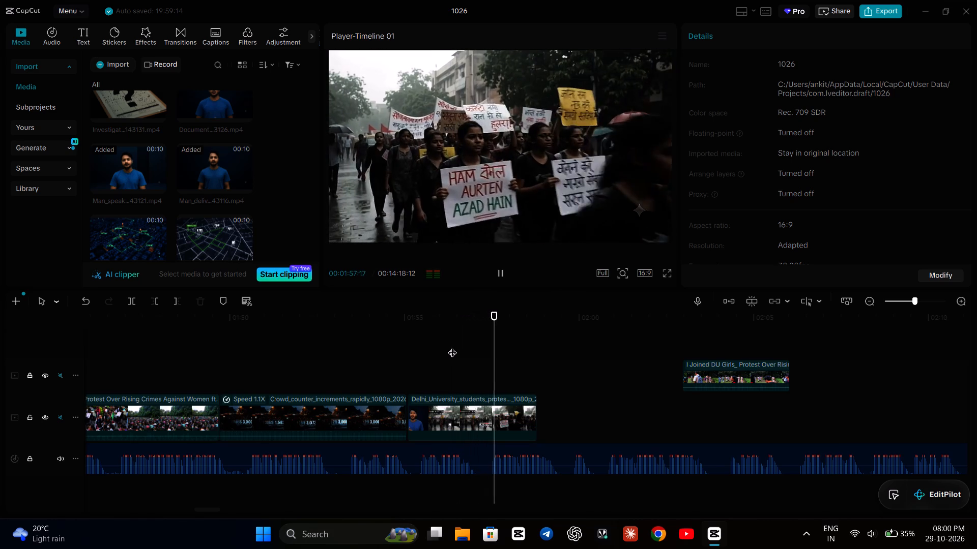
key("space")
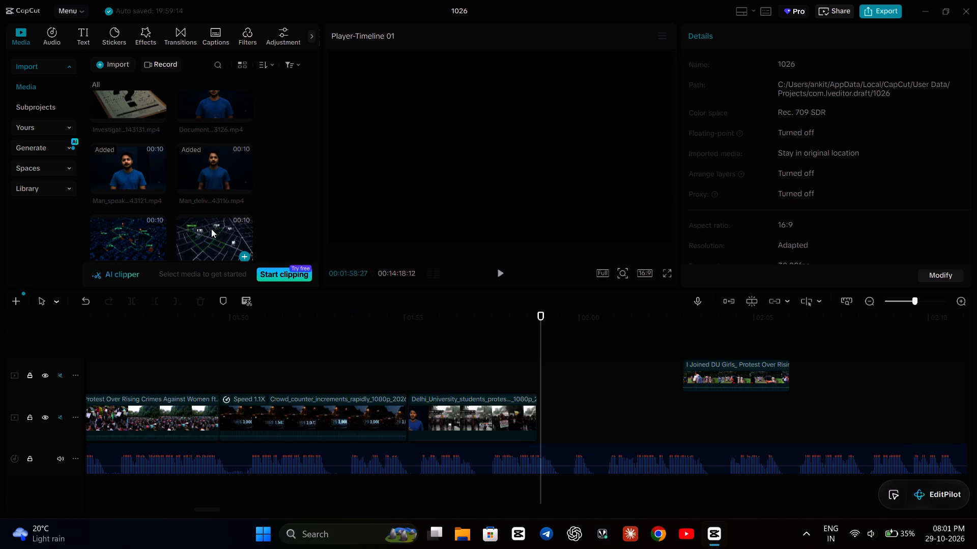
Browse the rest of the media library and preview the Camera…43229, Woman_wi…3226 and Metro_map…43233 clips.
scroll(211, 229, "down", 4)
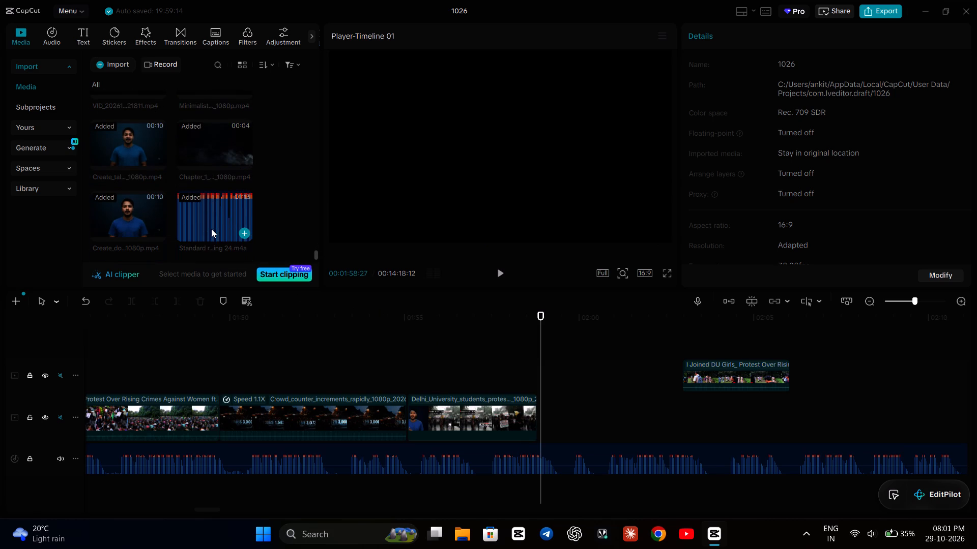
scroll(211, 229, "up", 2)
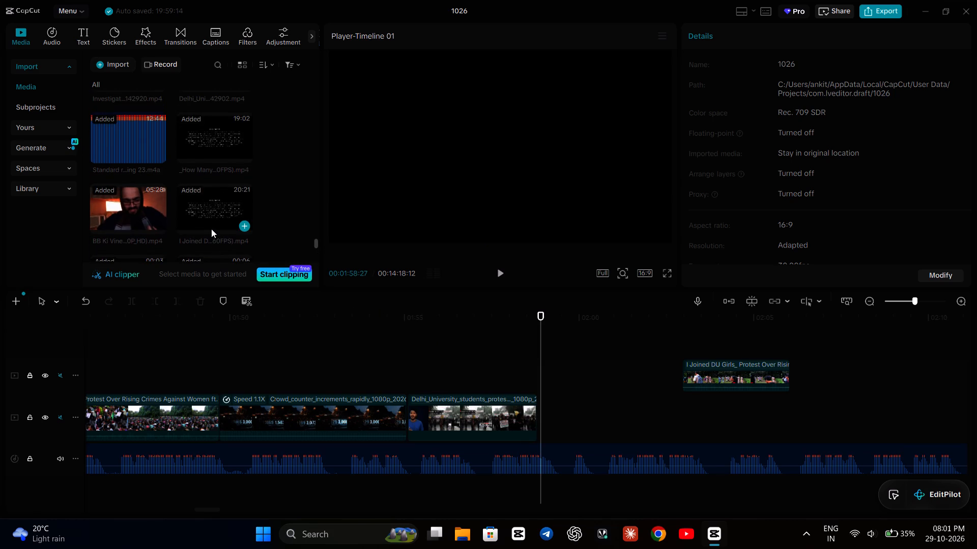
scroll(211, 229, "up", 1)
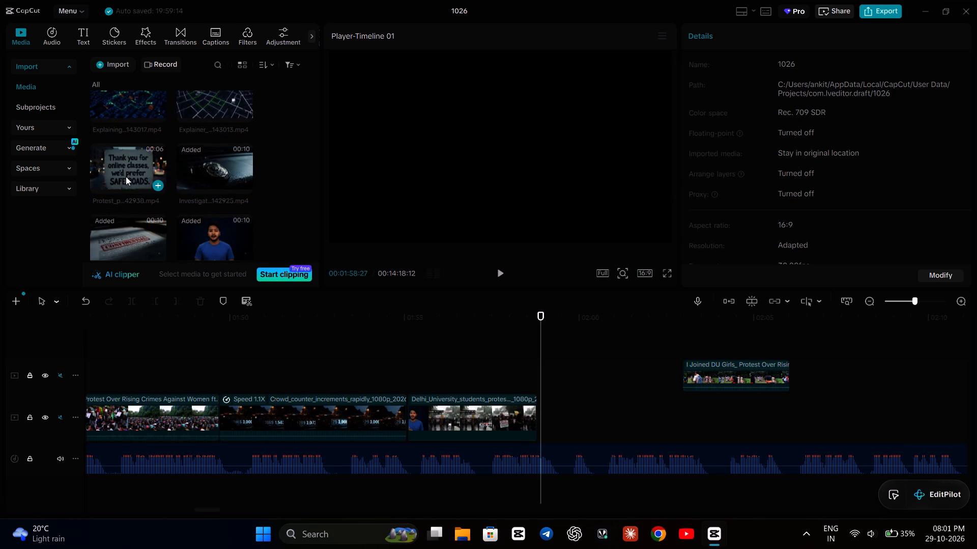
scroll(198, 170, "up", 1)
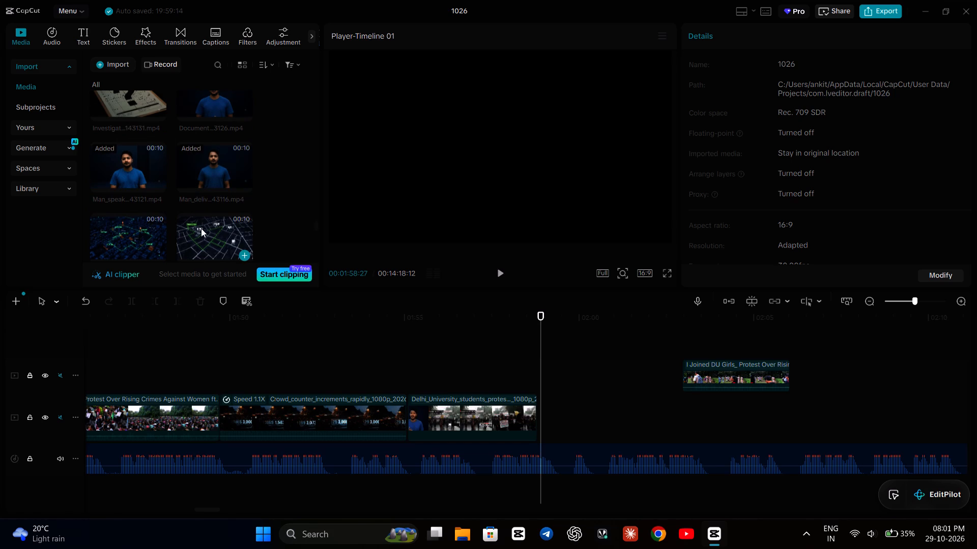
scroll(191, 179, "up", 1)
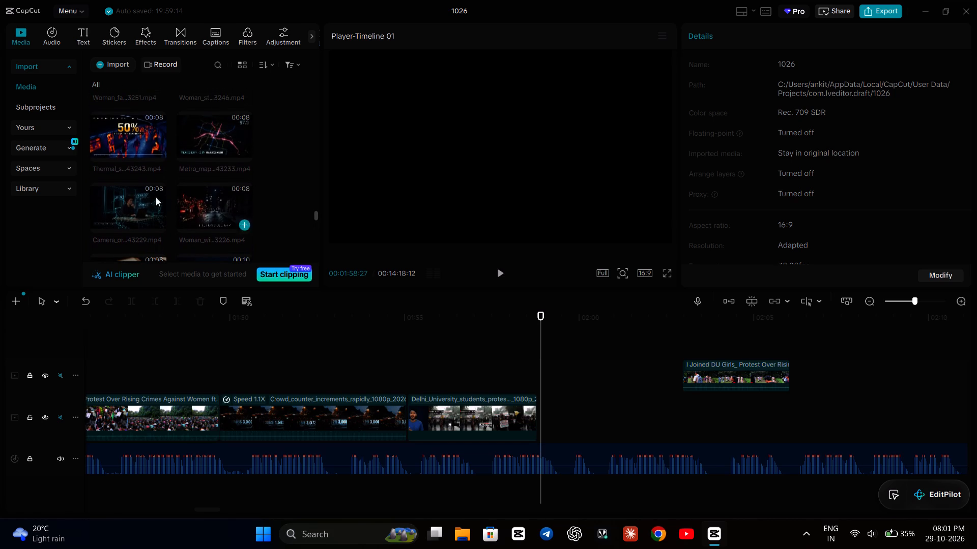
double_click(142, 203)
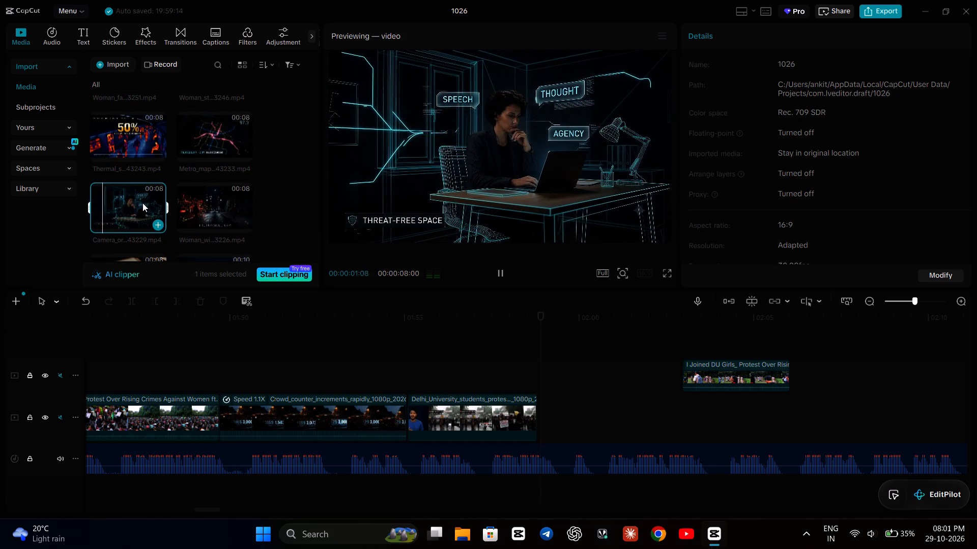
double_click(210, 199)
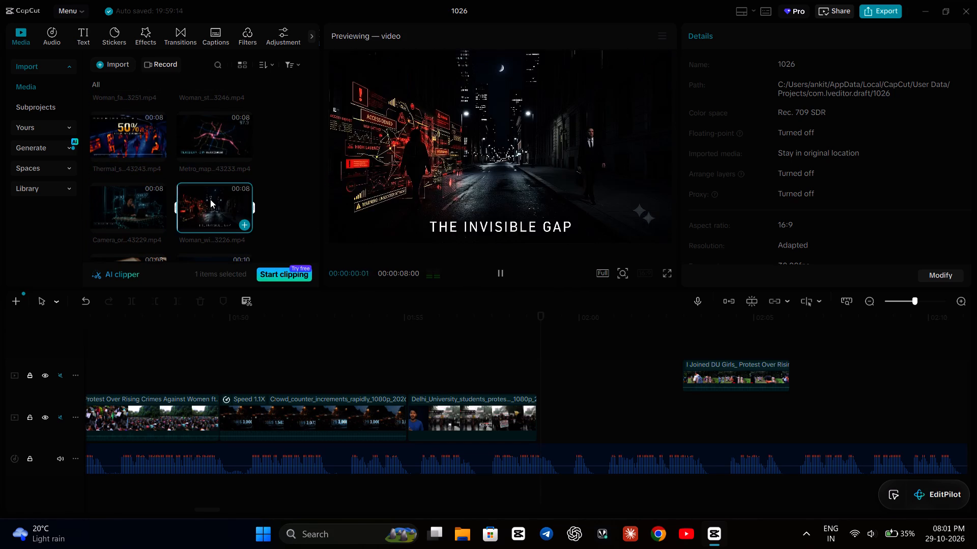
left_click(211, 138)
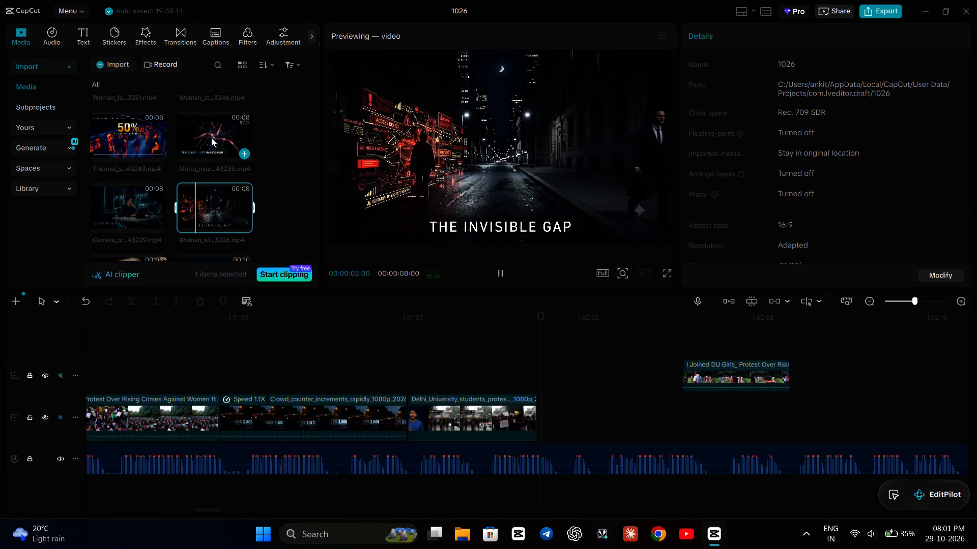
left_click(211, 138)
scroll(211, 138, "up", 1)
scroll(211, 138, "down", 1)
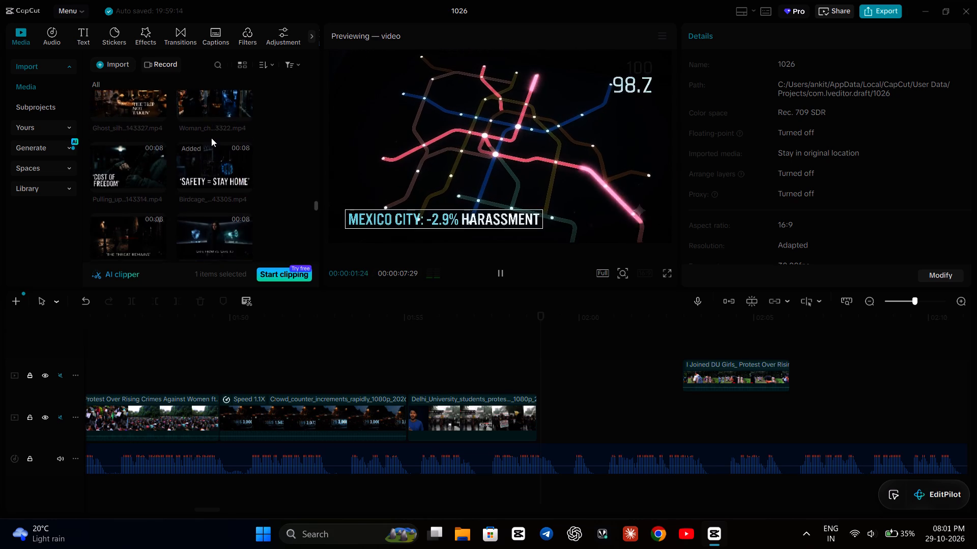
scroll(211, 138, "down", 1)
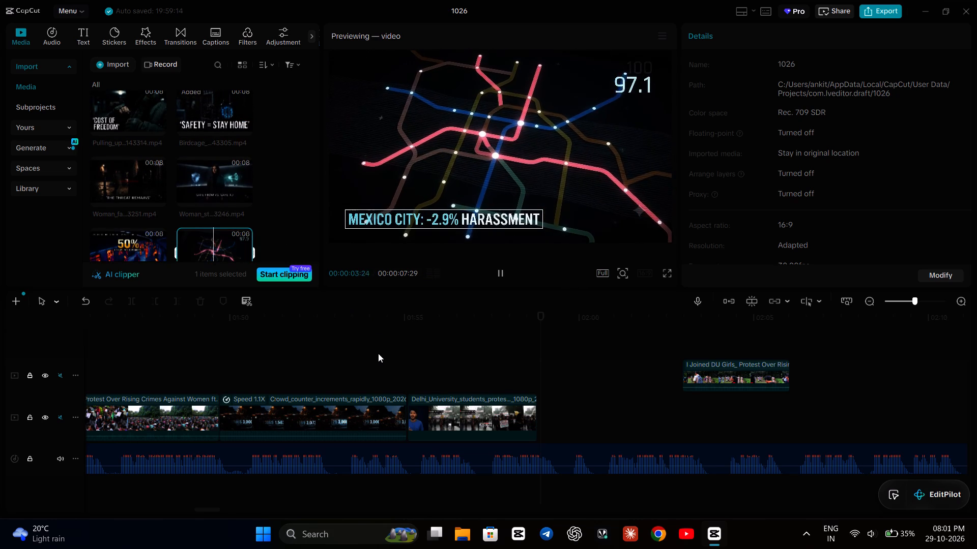
Move the I Joined DU Girls protest clip onto the main video track, directly after the Delhi_University_students clip.
left_click(378, 353)
key("space")
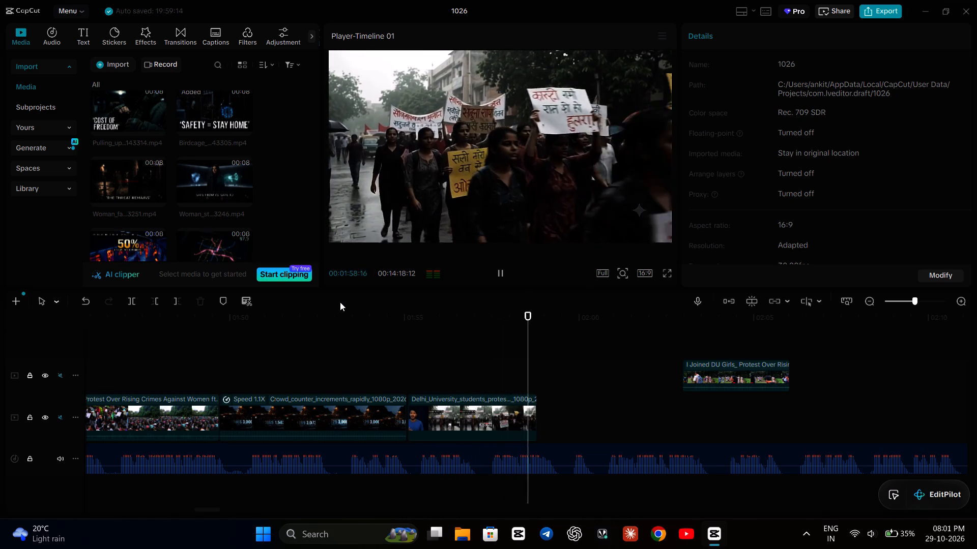
key("space")
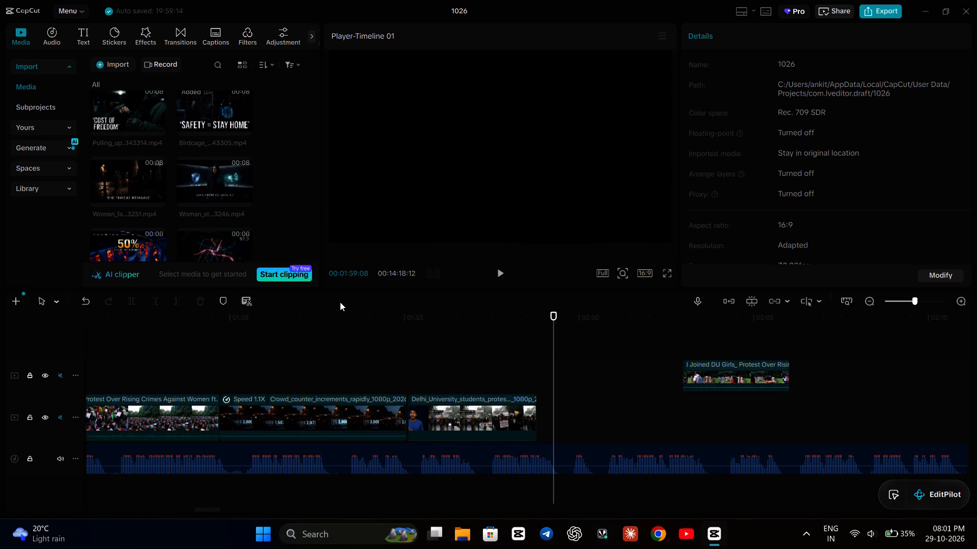
left_click_drag(736, 365, 641, 376)
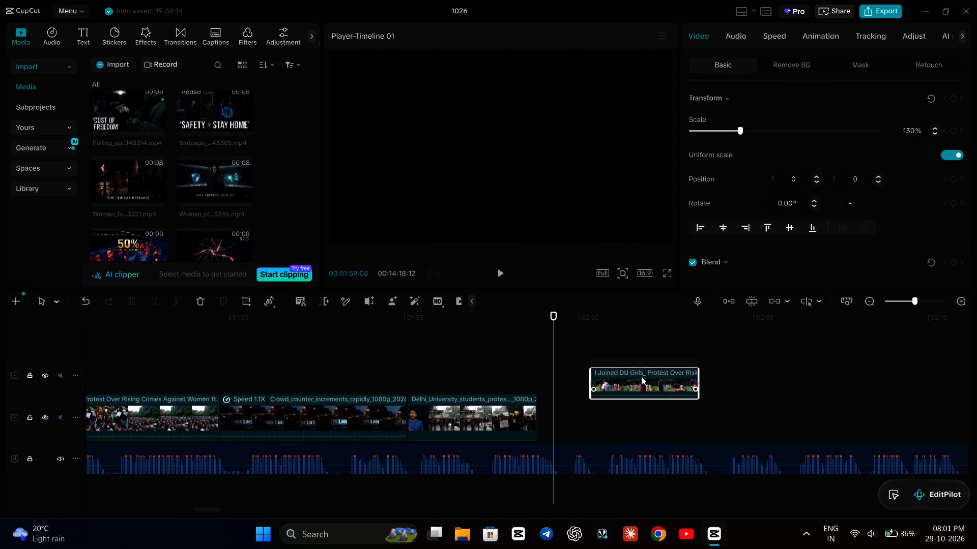
left_click_drag(641, 376, 591, 399)
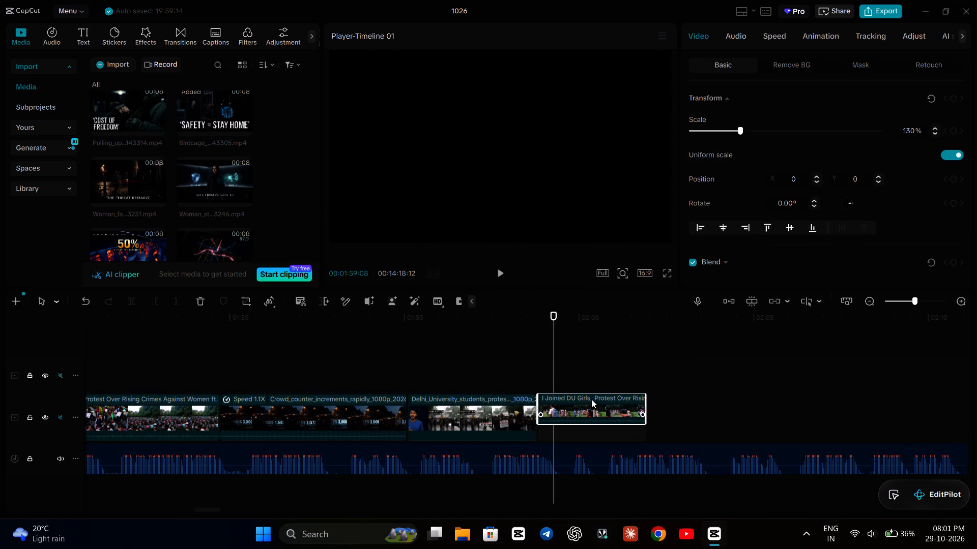
left_click_drag(591, 399, 591, 403)
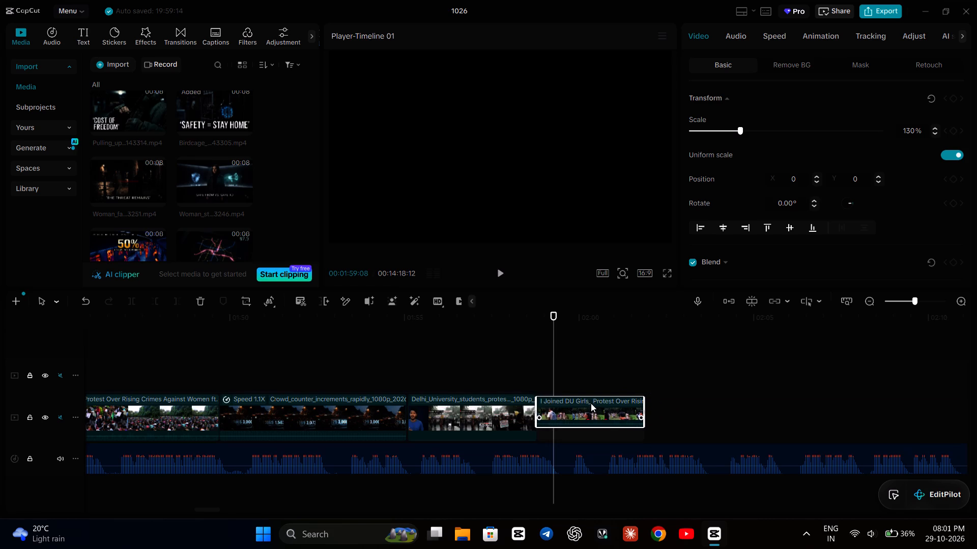
left_click_drag(591, 403, 592, 405)
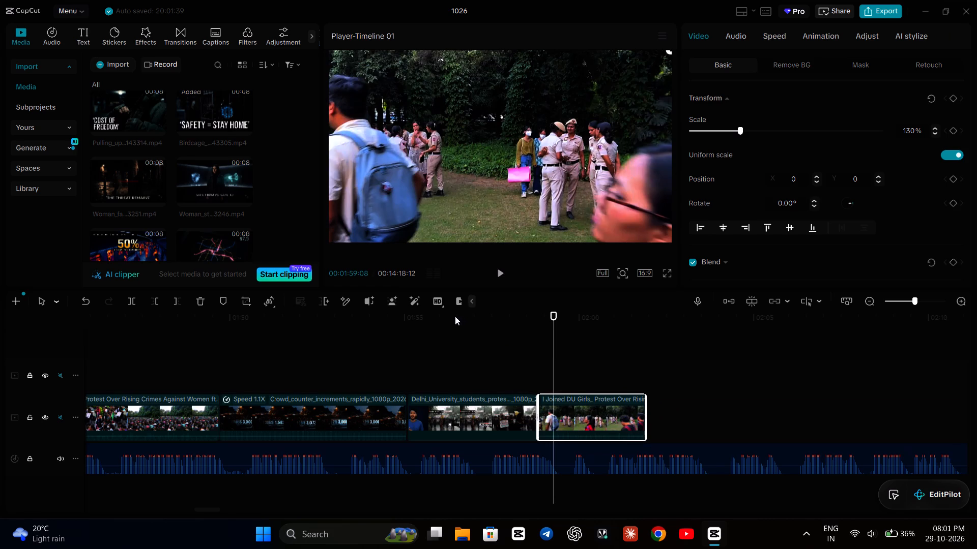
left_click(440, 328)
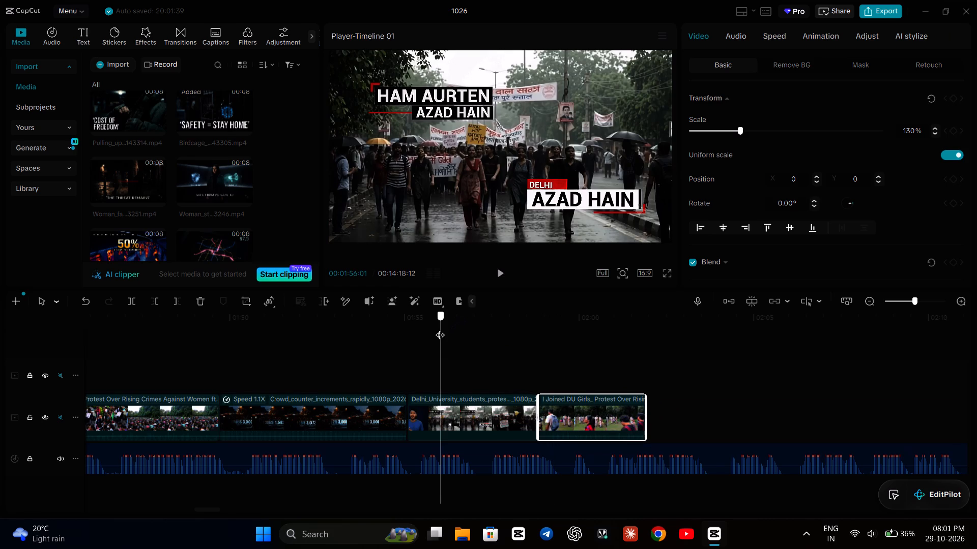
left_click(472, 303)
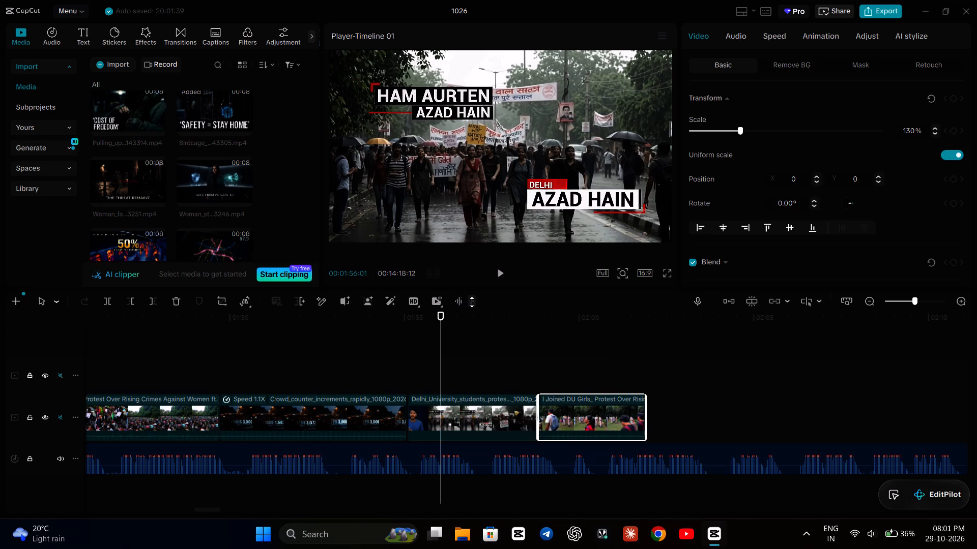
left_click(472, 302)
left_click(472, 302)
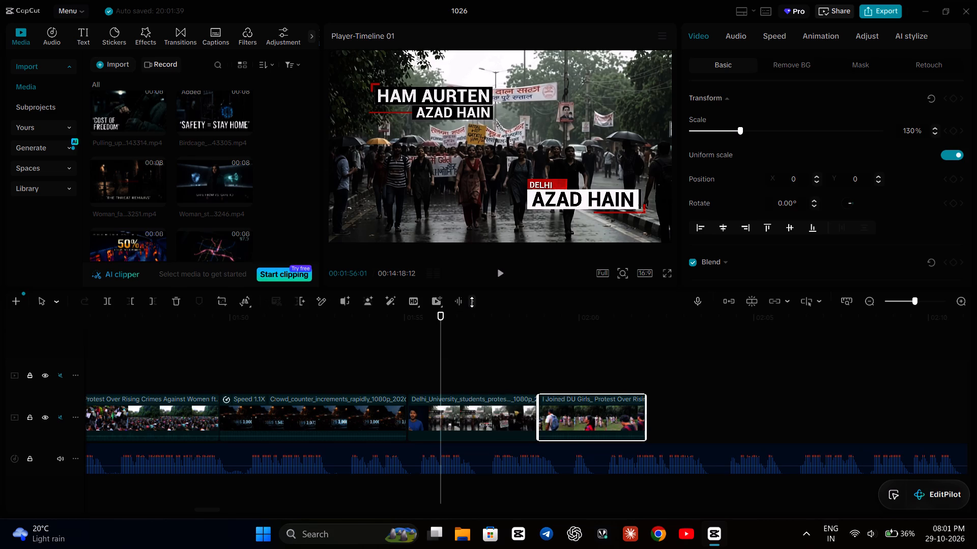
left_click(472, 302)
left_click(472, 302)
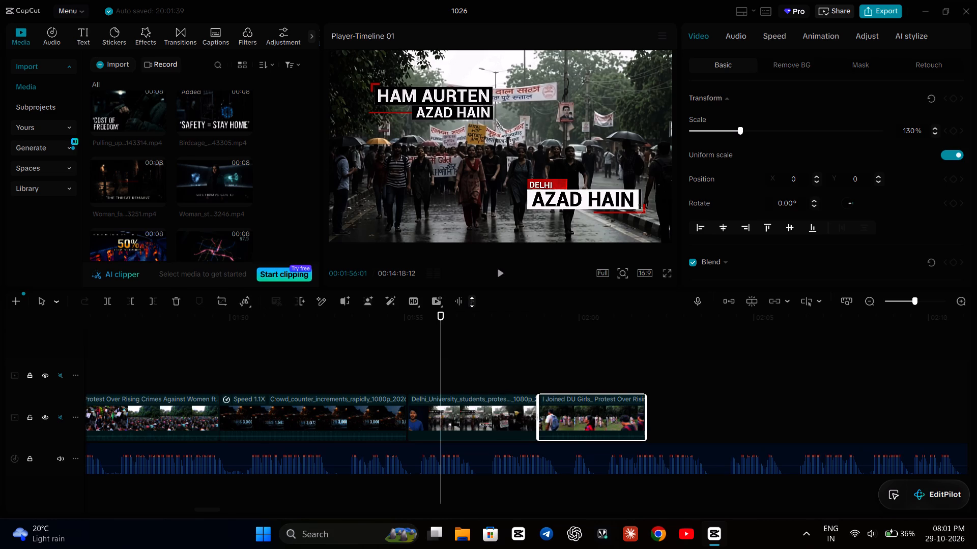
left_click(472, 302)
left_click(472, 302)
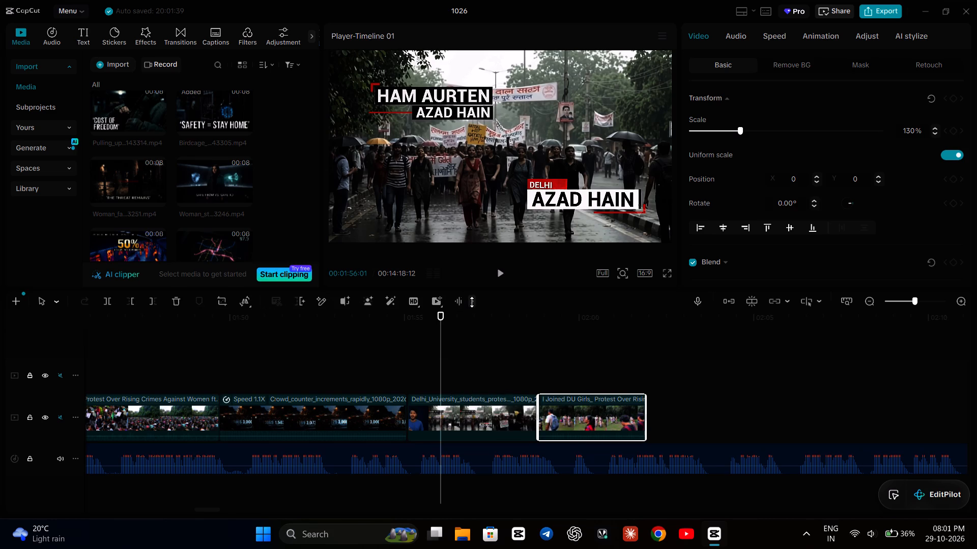
Play the timeline from 00:01:56:01 and pause past the end of the I Joined DU Girls clip, at 00:02:02:14.
left_click(472, 302)
left_click(472, 302)
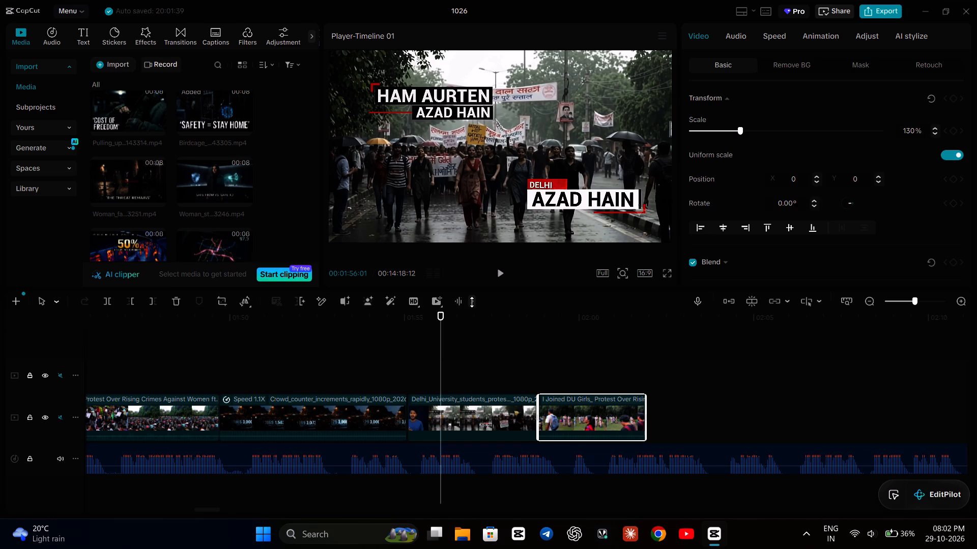
left_click(472, 302)
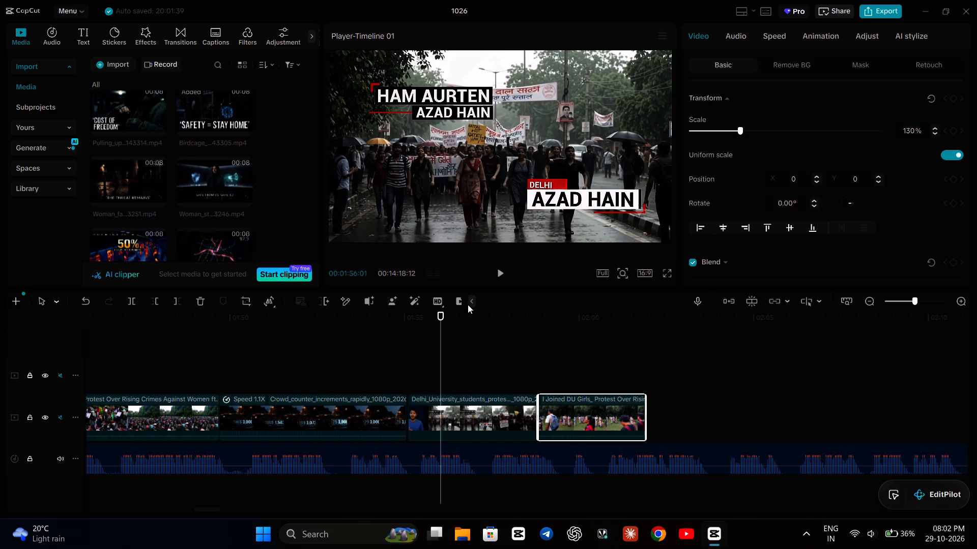
key("space")
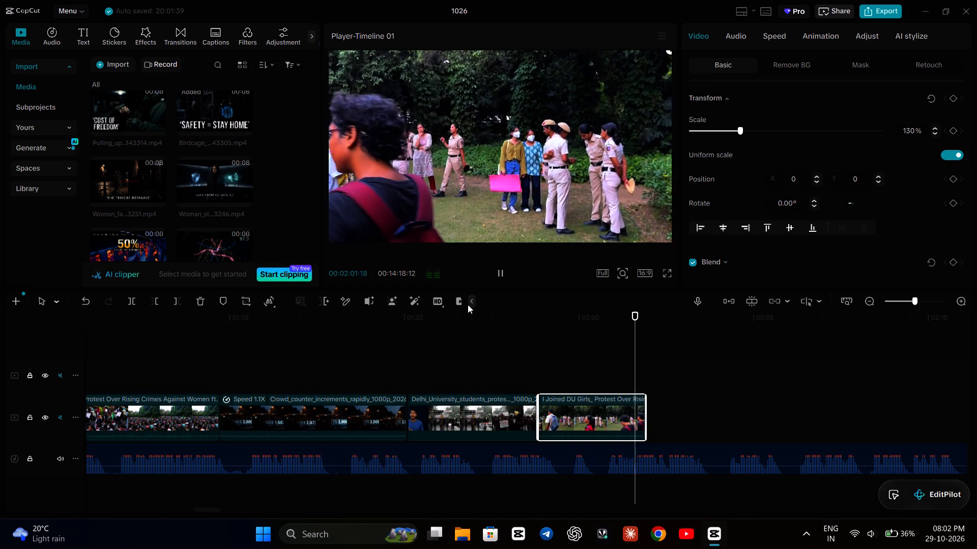
key("space")
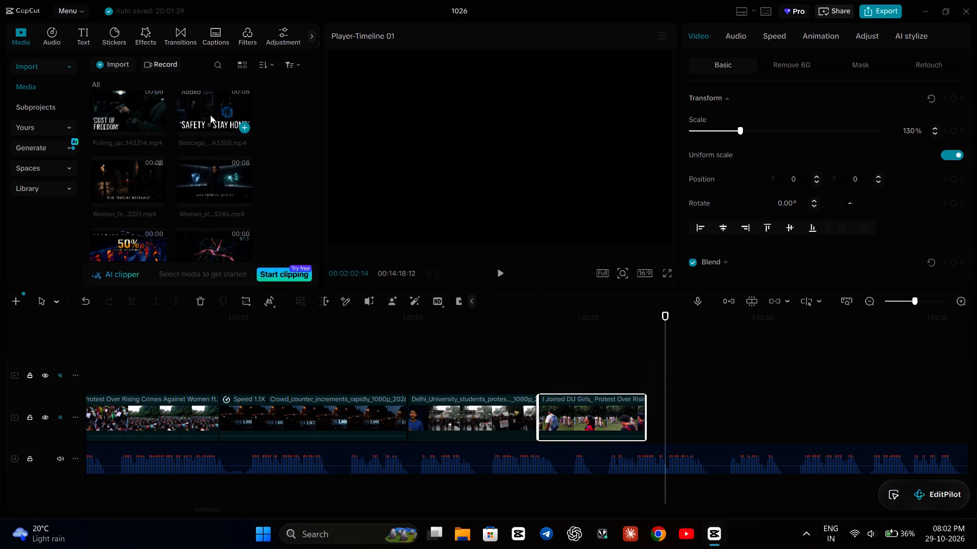
Browse the media library up to the Man_deliv…43945 presenter clips and back down to the Document…3126 clip for footage to follow the protest clip.
scroll(190, 125, "up", 3)
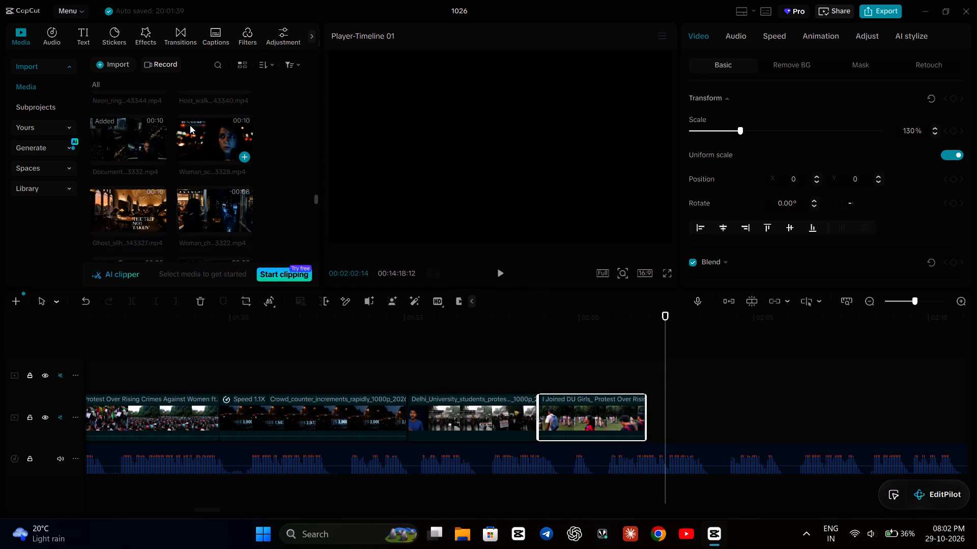
scroll(190, 125, "up", 4)
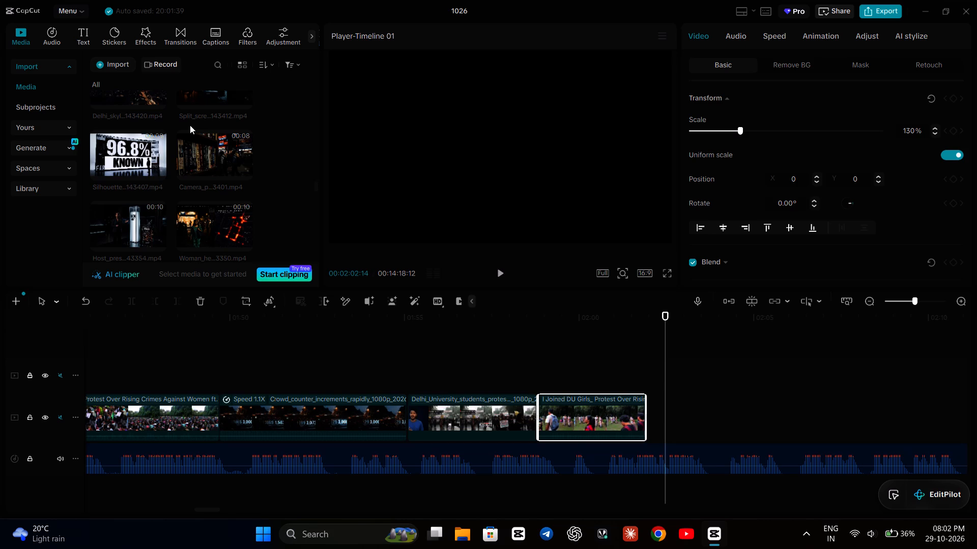
scroll(190, 125, "up", 4)
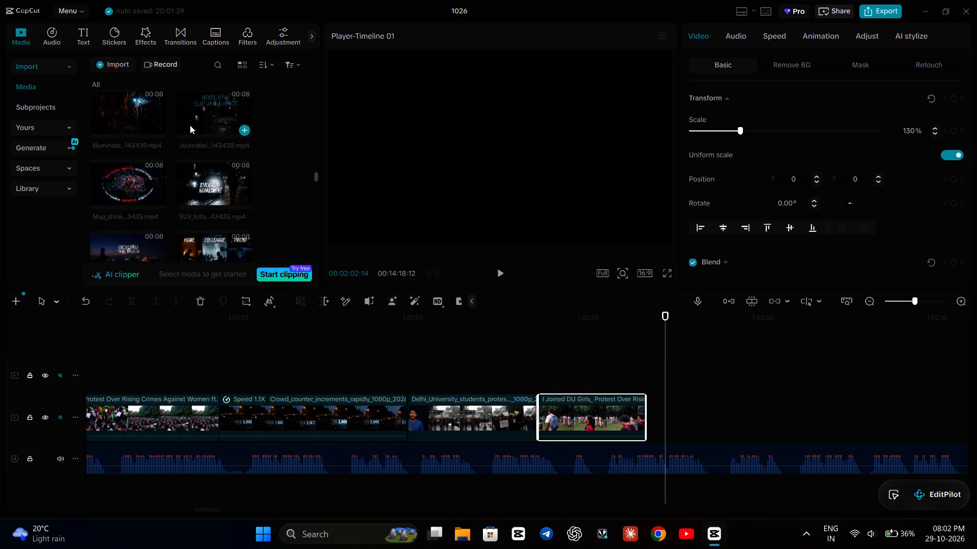
scroll(190, 125, "up", 10)
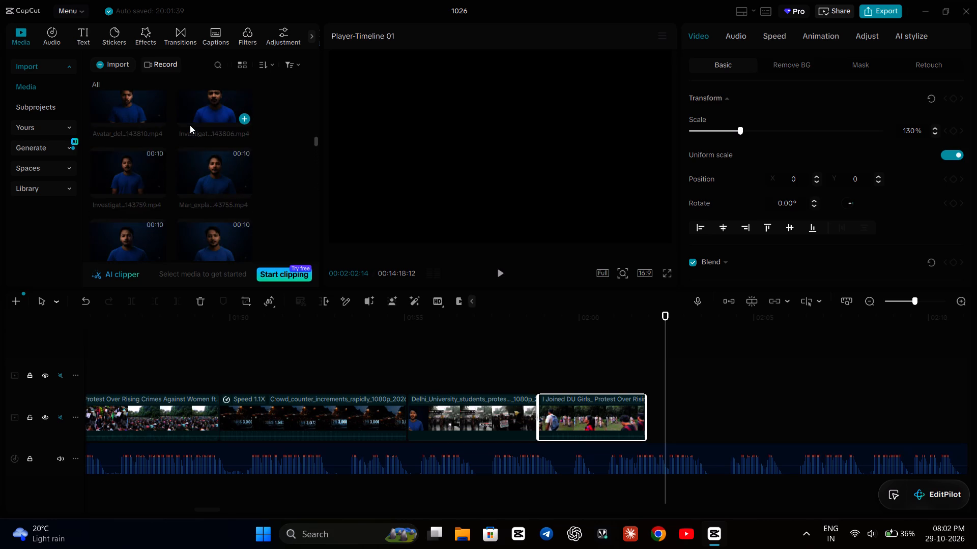
scroll(190, 125, "up", 10)
scroll(190, 125, "down", 5)
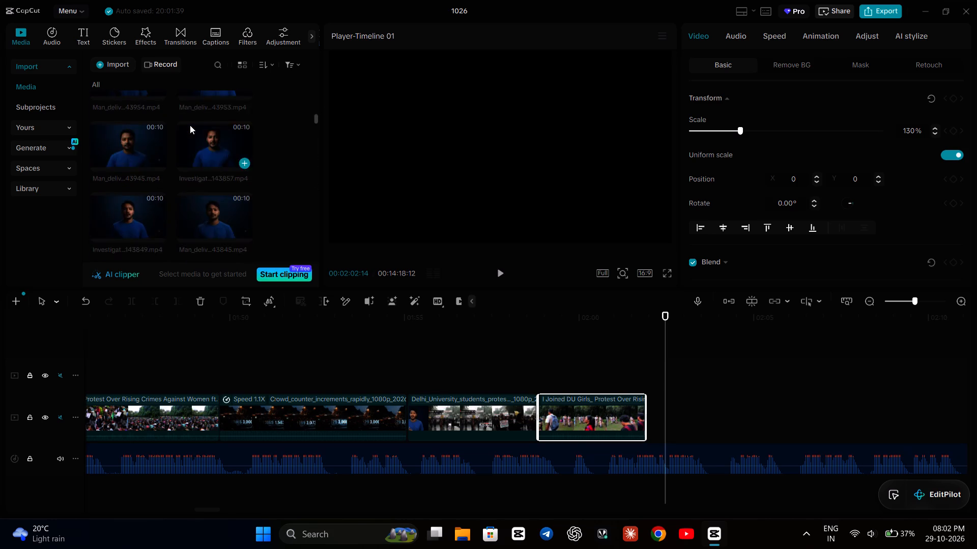
scroll(190, 125, "down", 17)
scroll(190, 125, "down", 6)
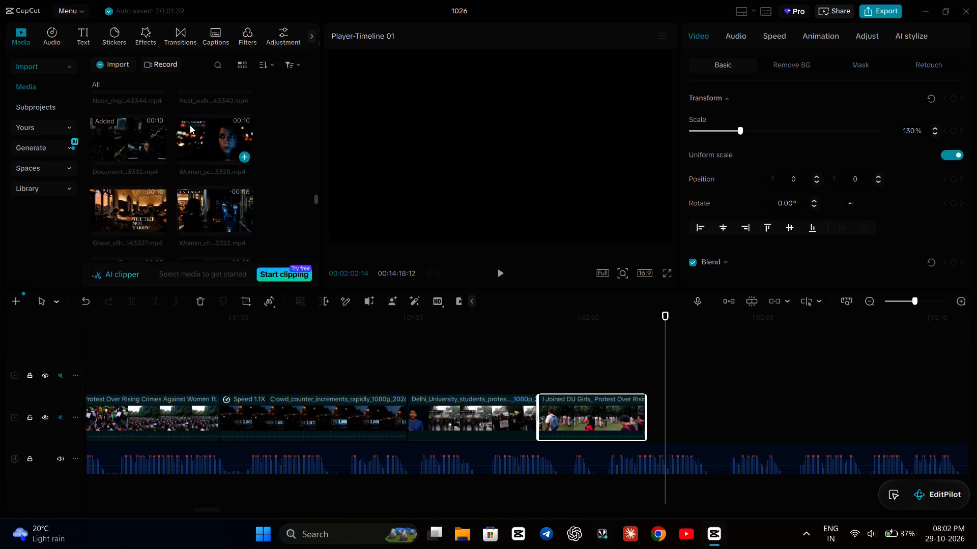
scroll(190, 125, "down", 8)
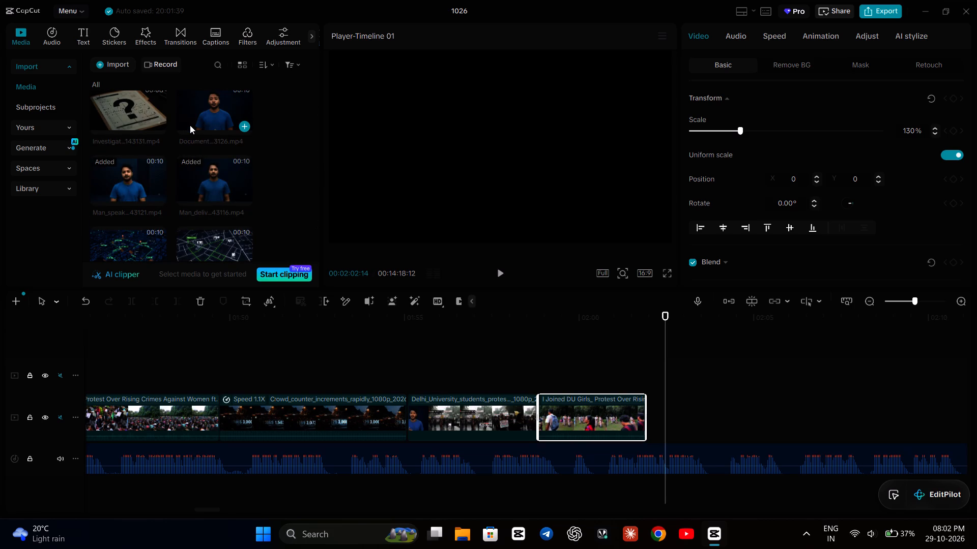
Preview the Document…3126 presenter clip from the media library.
scroll(206, 120, "up", 1)
double_click(196, 141)
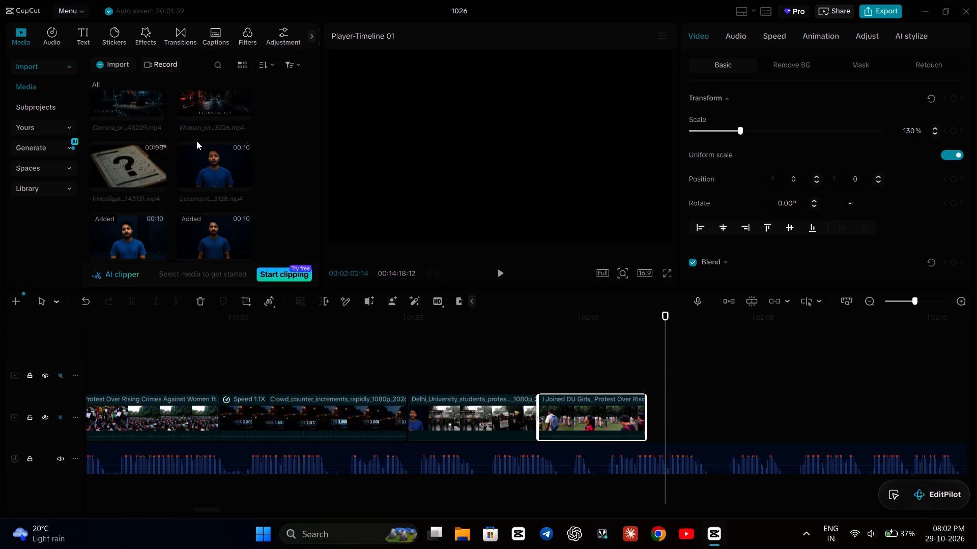
double_click(192, 150)
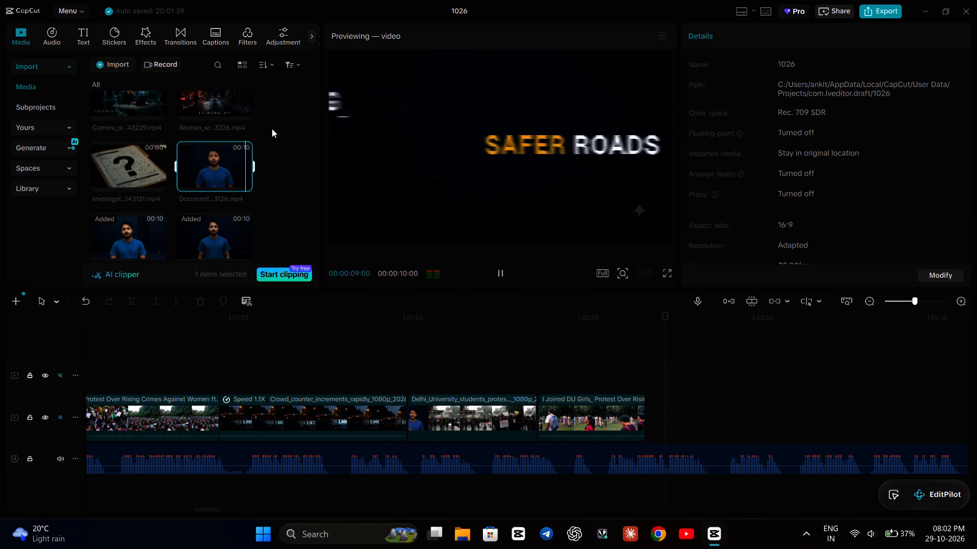
key("space")
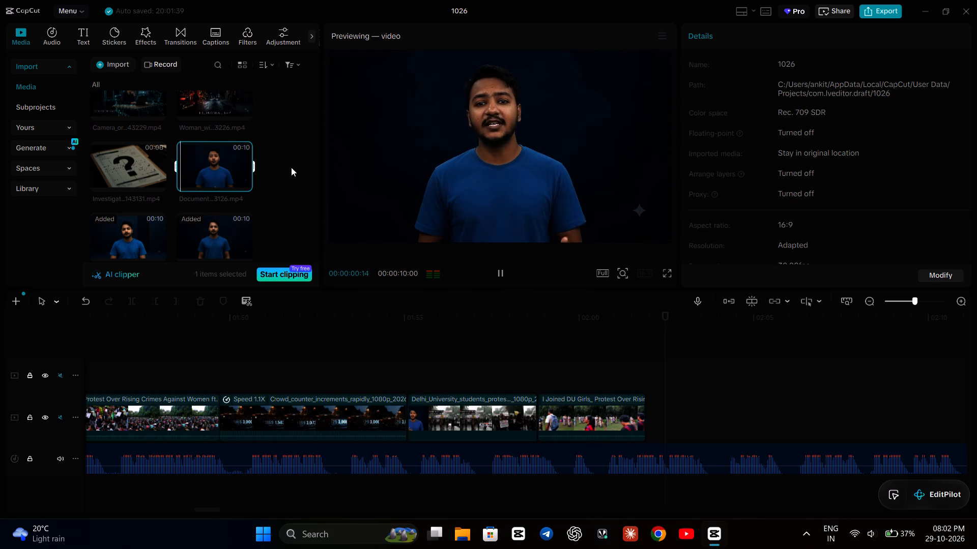
Play the narration from the I Joined DU Girls clip past 00:02:14:15, and return the playhead to 00:01:59:23.
left_click(585, 385)
key("space")
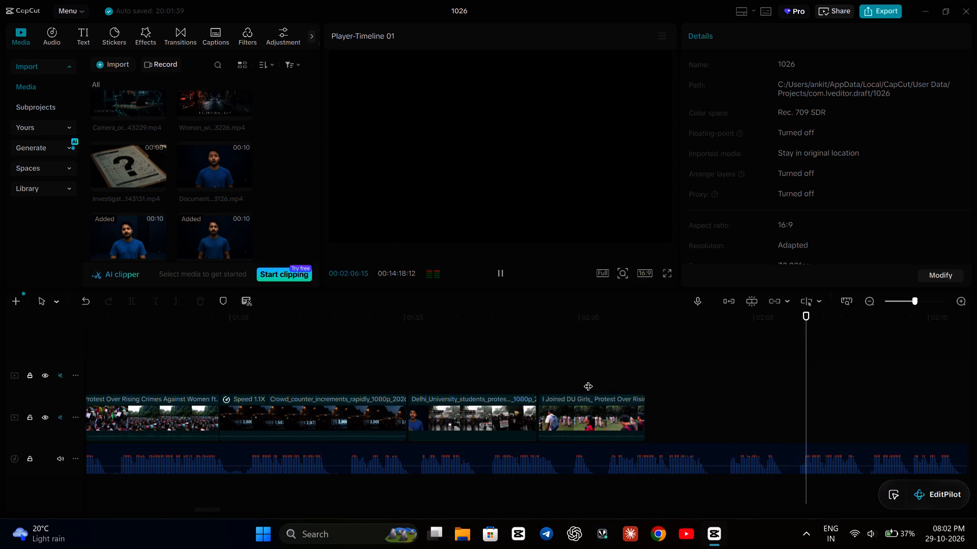
scroll(719, 374, "left", 1)
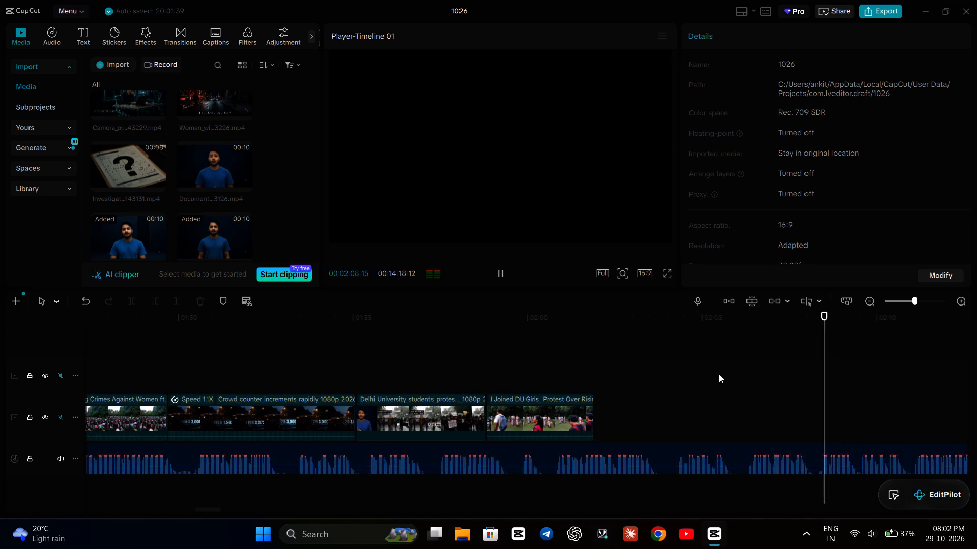
scroll(719, 374, "left", 1)
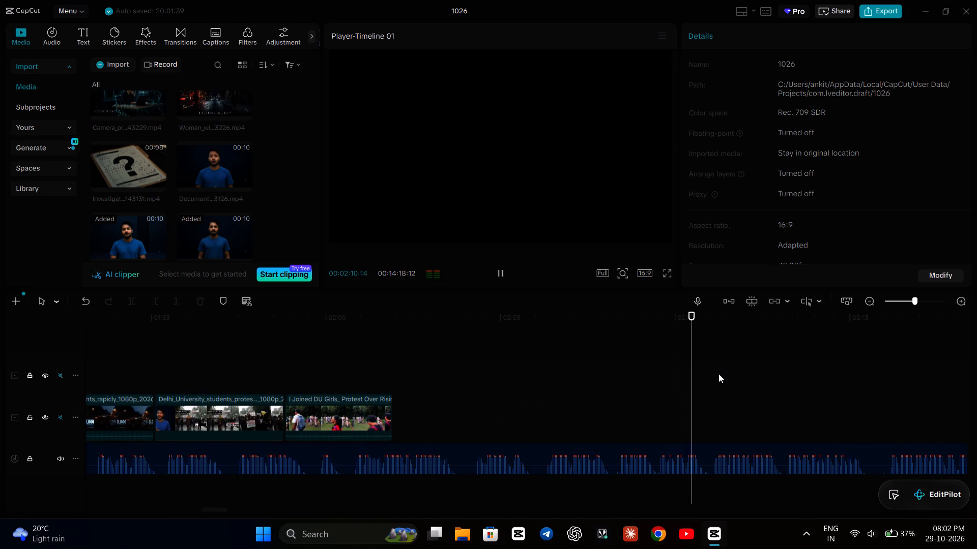
left_click(318, 363)
Browse the media library down to the Standard recording 24 and Chapter_1 items, and back up to the Explainer…143013 map clip.
scroll(214, 203, "down", 1)
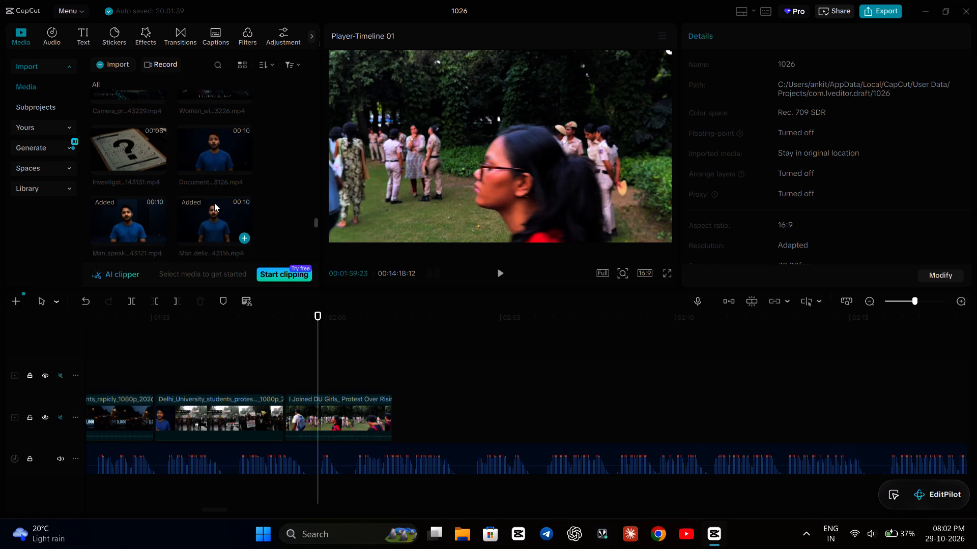
scroll(214, 203, "down", 3)
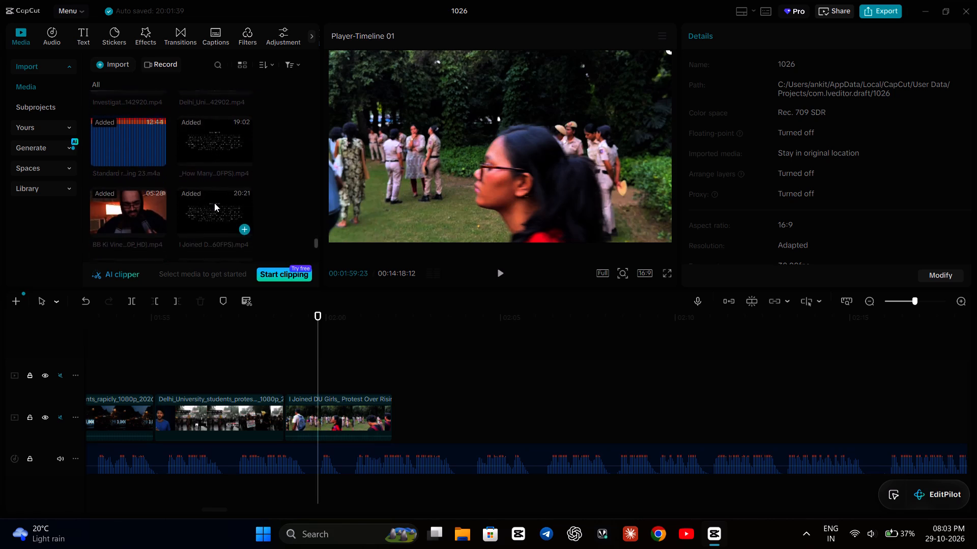
scroll(214, 203, "down", 3)
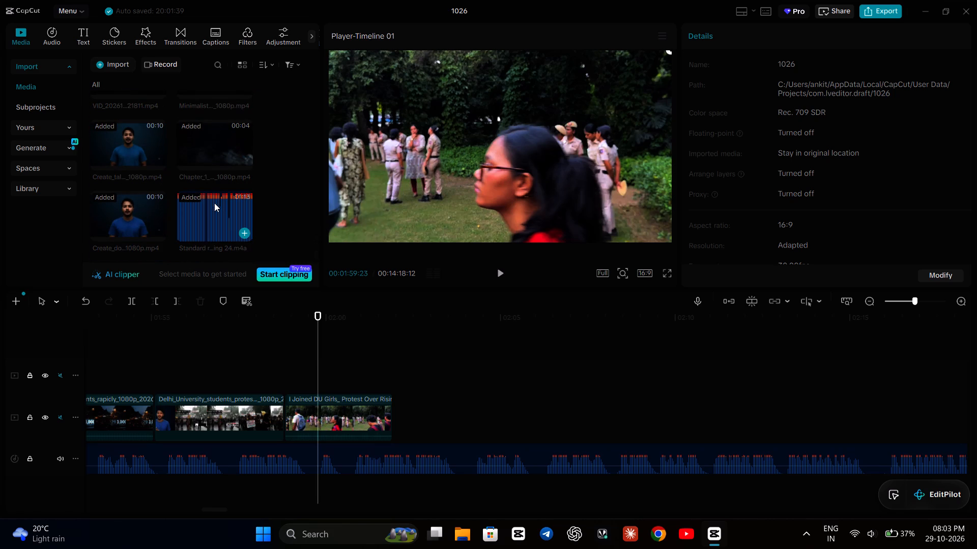
scroll(214, 203, "down", 1)
scroll(214, 203, "up", 1)
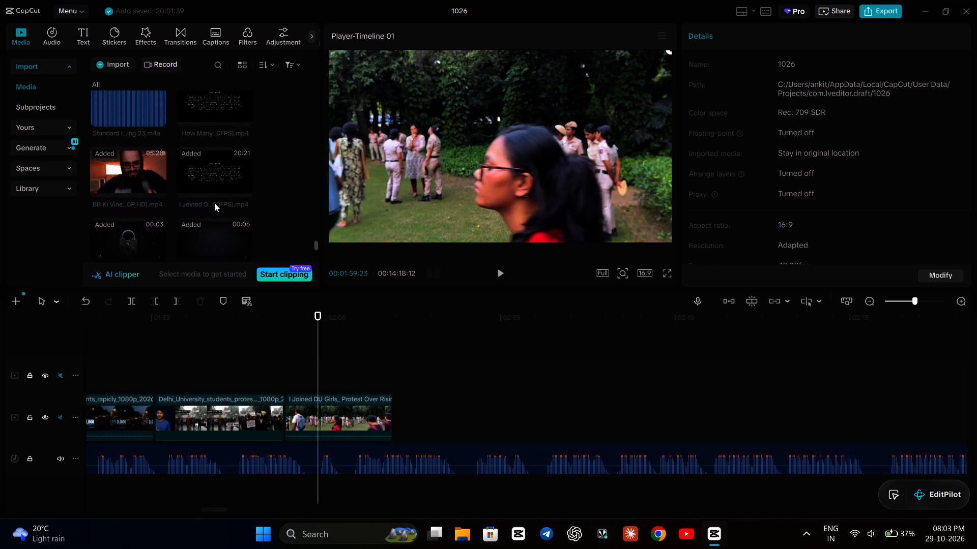
scroll(214, 203, "up", 2)
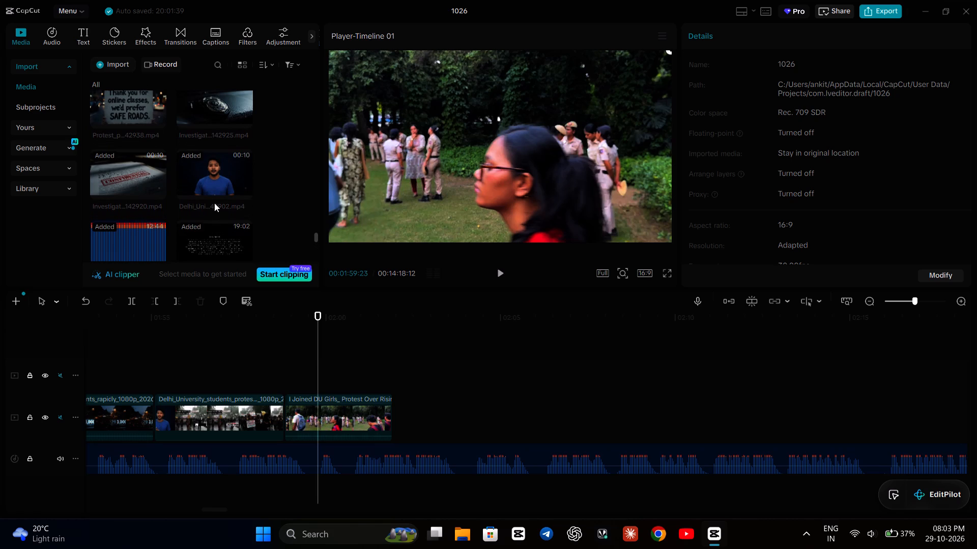
scroll(214, 203, "up", 1)
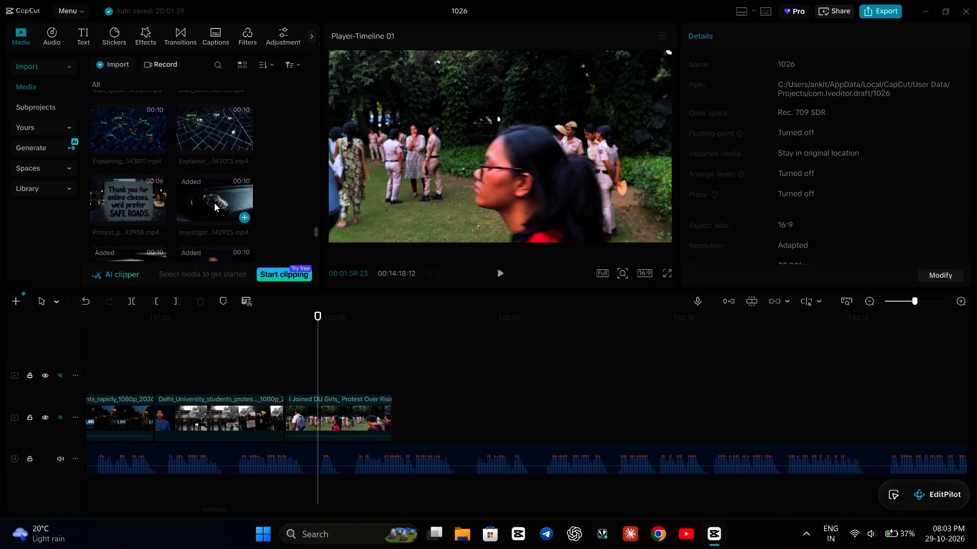
scroll(214, 203, "up", 1)
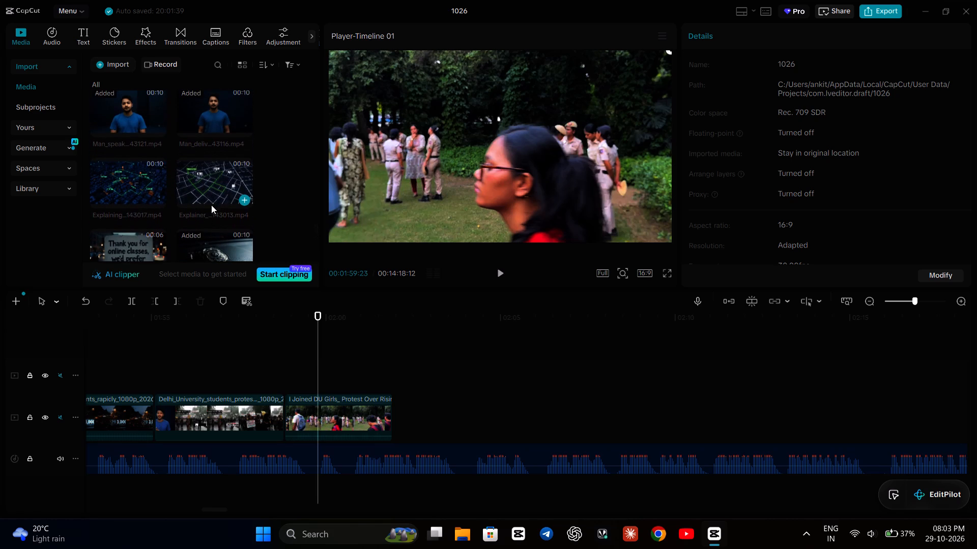
Preview the Explainer…143013 and Explaining…143017 map clips from the media library.
left_click(211, 205)
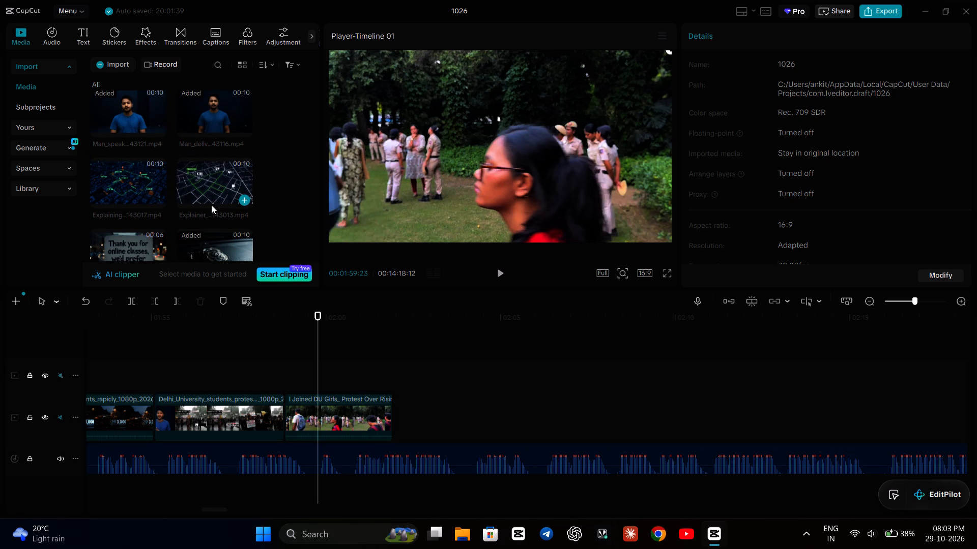
double_click(218, 196)
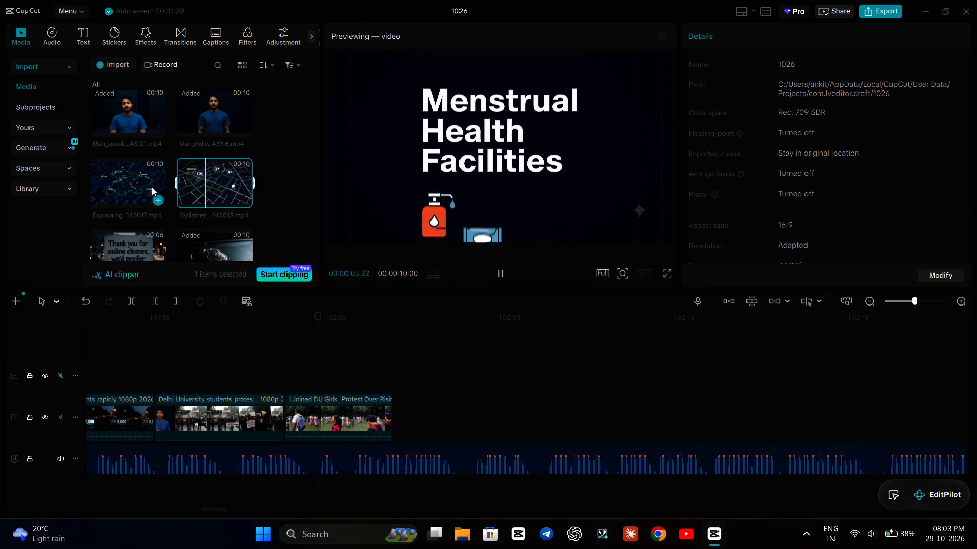
double_click(152, 187)
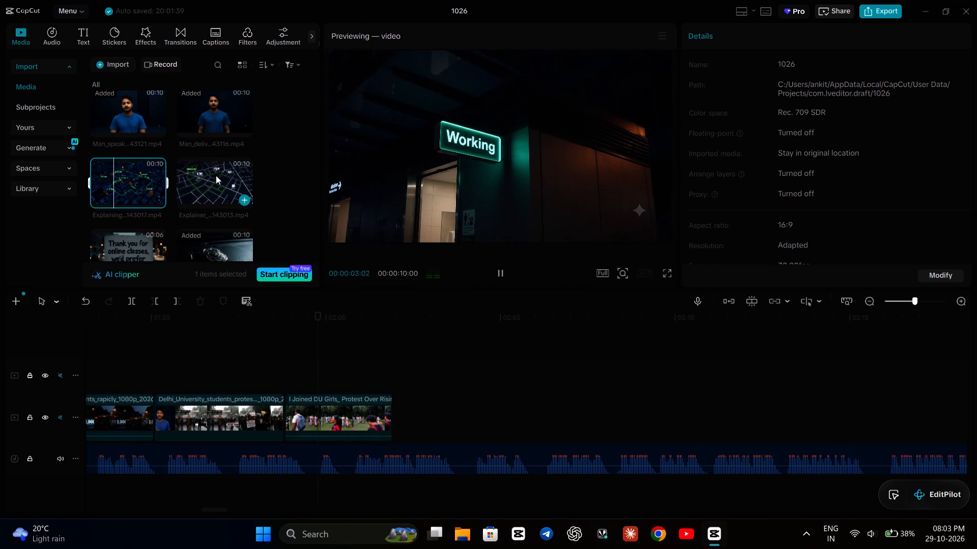
scroll(216, 175, "up", 1)
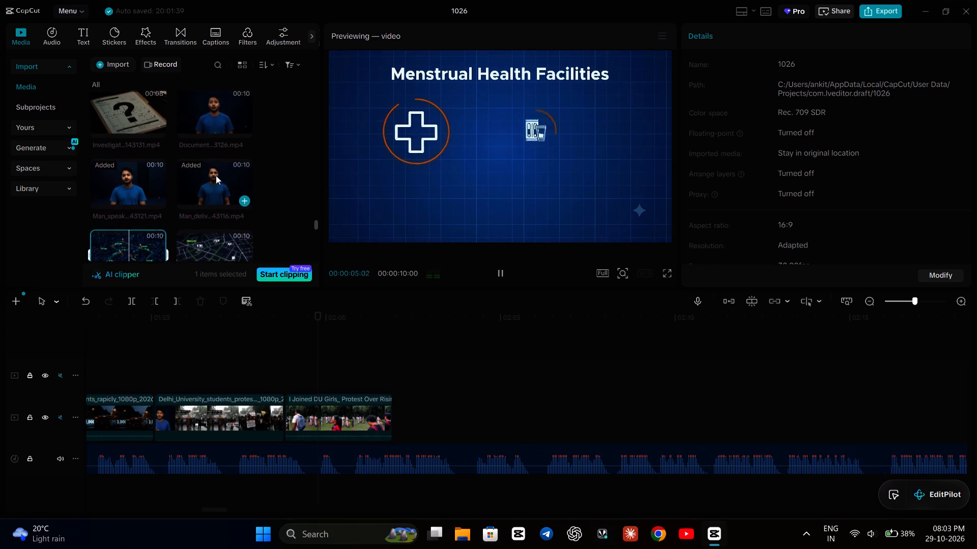
scroll(216, 175, "up", 2)
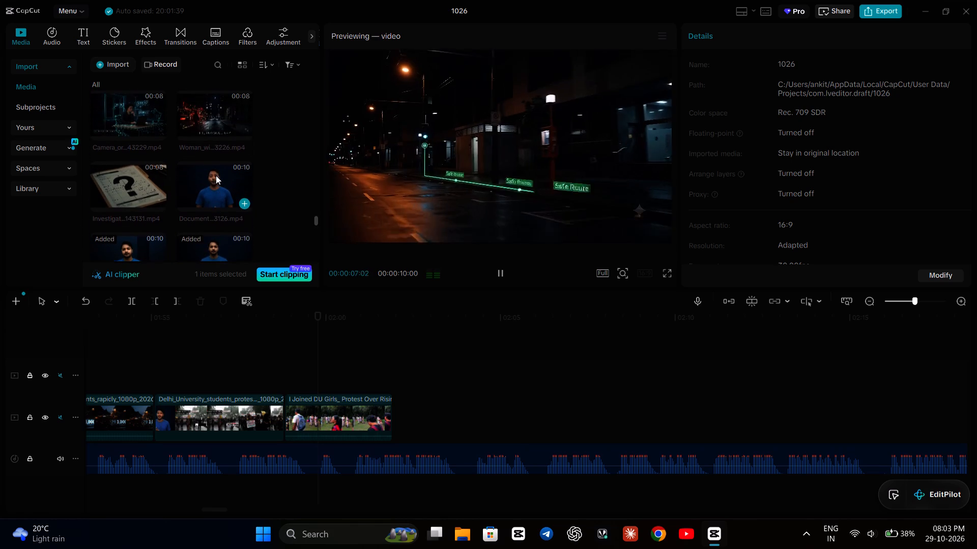
Preview the Woman_wi…3226, Camera…43229, Metro_map…43233 and Woman_st…3246 clips, pausing the last one at 00:00:01:04.
double_click(214, 129)
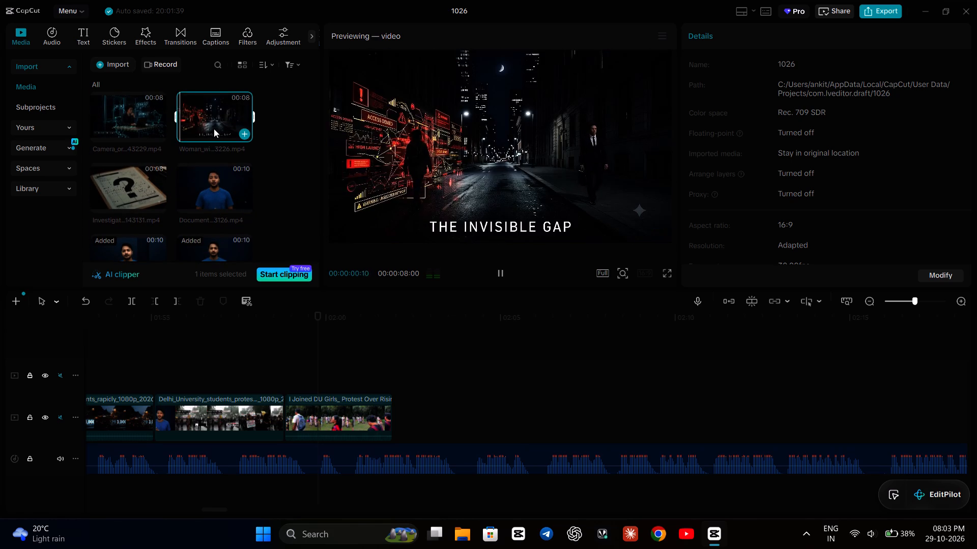
double_click(138, 129)
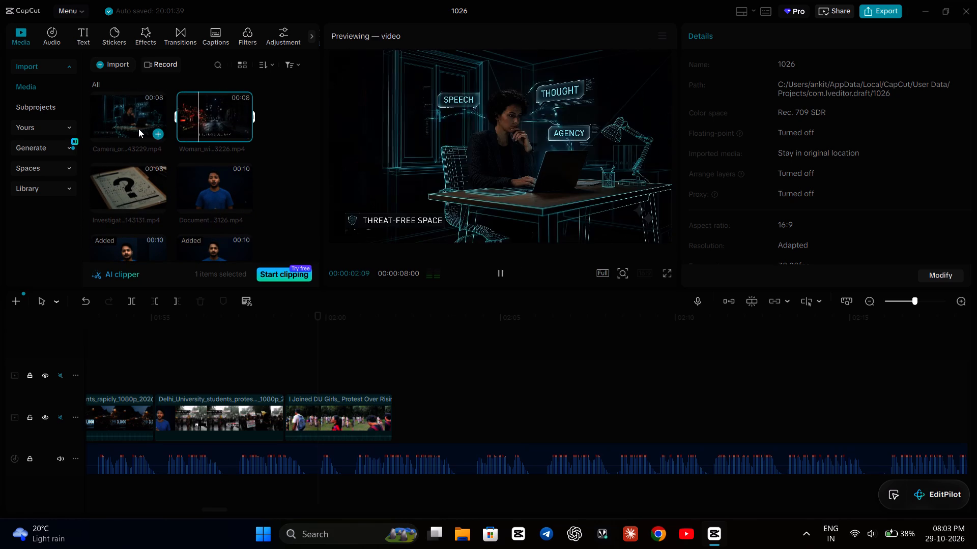
scroll(215, 125, "up", 1)
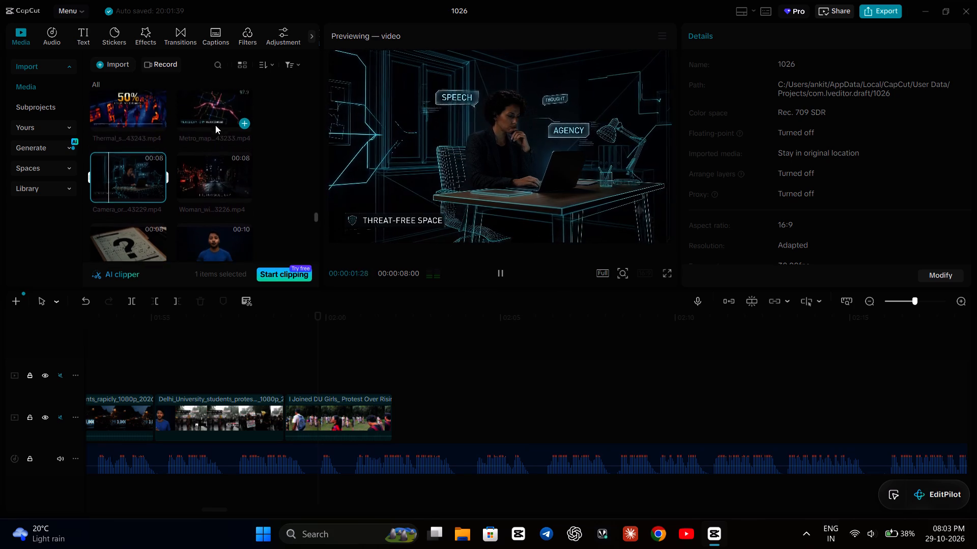
scroll(215, 125, "up", 1)
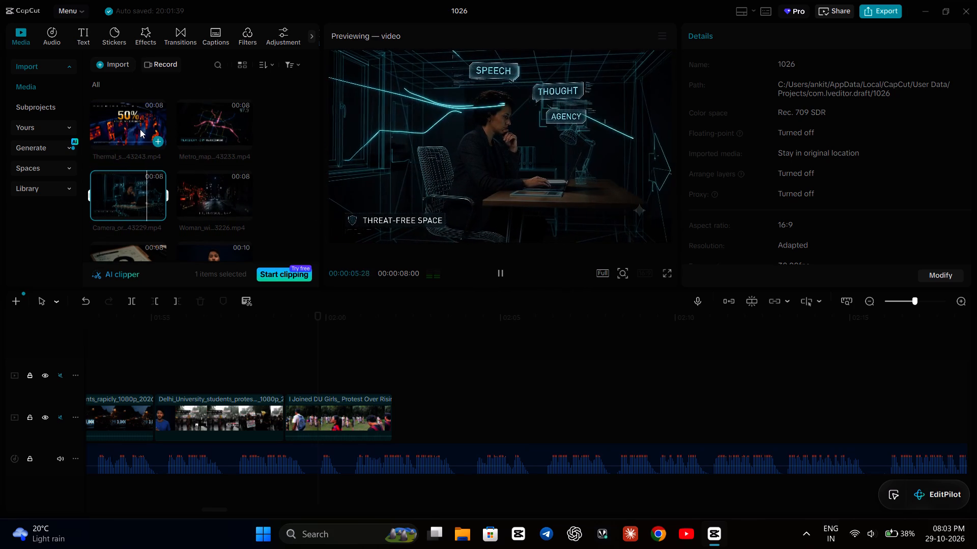
double_click(192, 126)
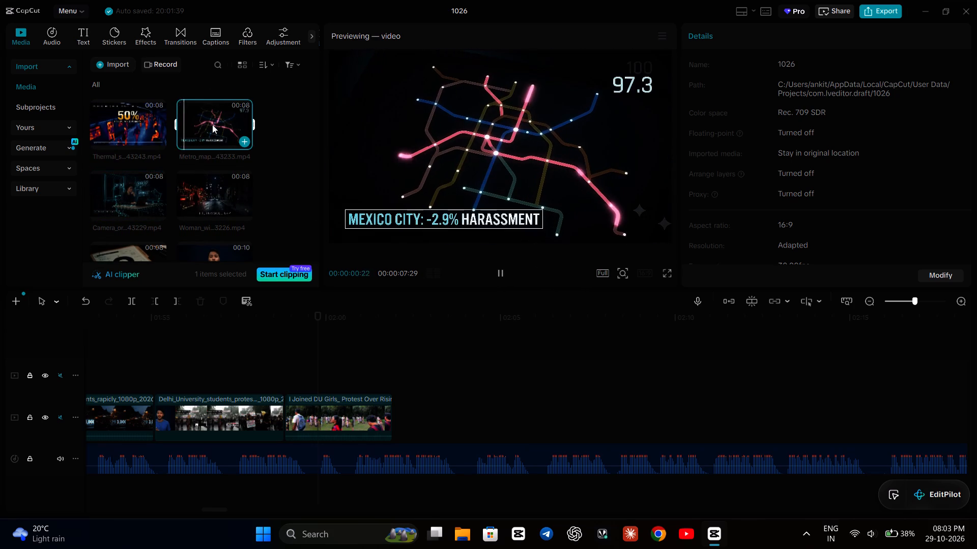
scroll(212, 125, "up", 1)
double_click(212, 125)
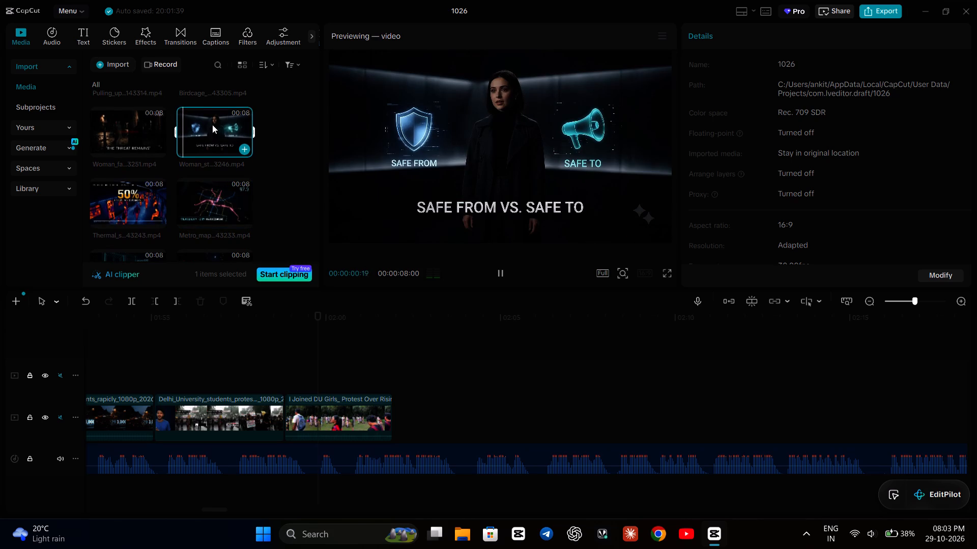
key("space")
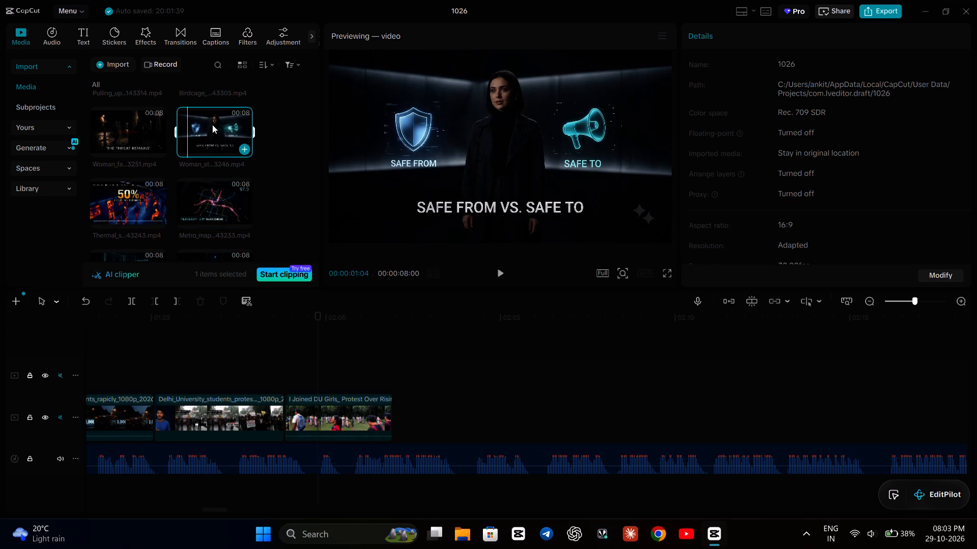
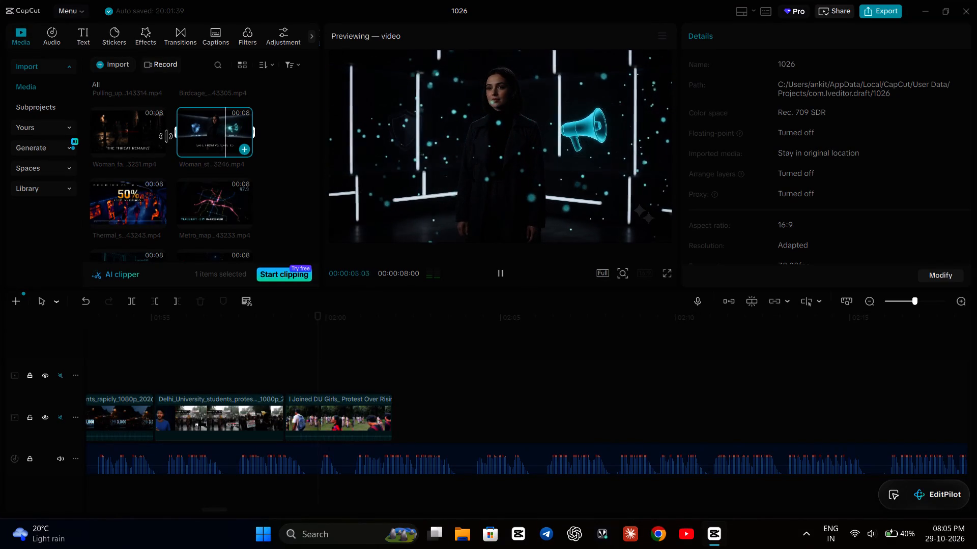
Play the narration from 00:01:56:27 into the gap after the I Joined DU Girls clip, and return the playhead to 00:02:01:06.
left_click(217, 383)
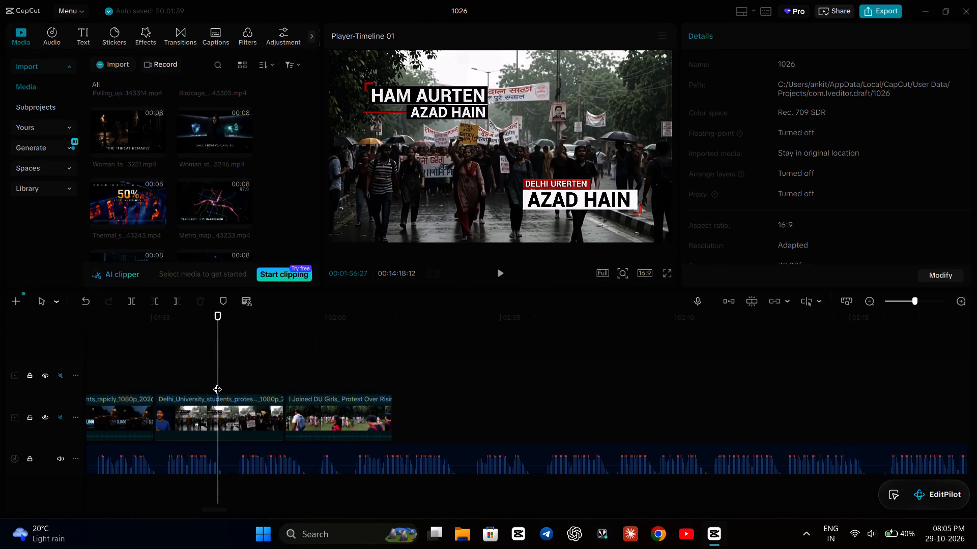
key("space")
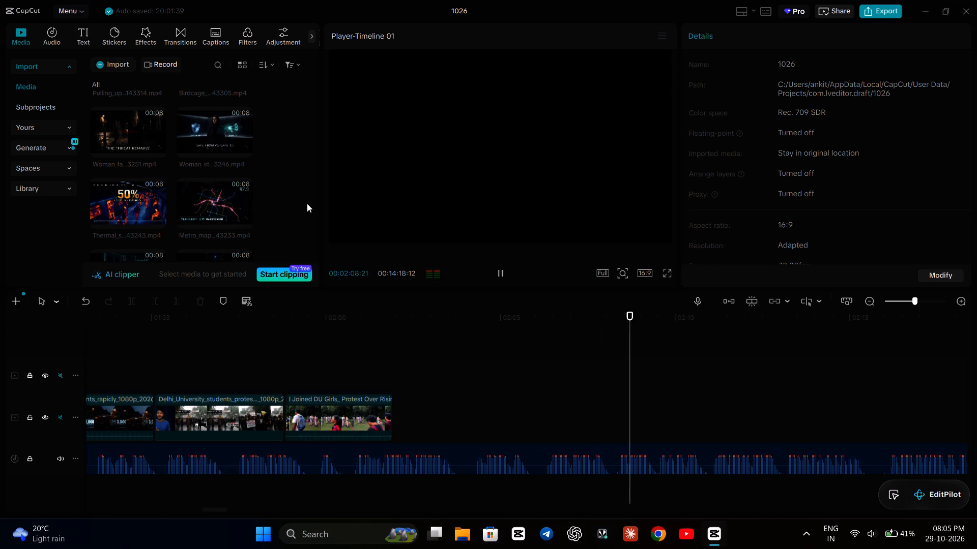
left_click(367, 364)
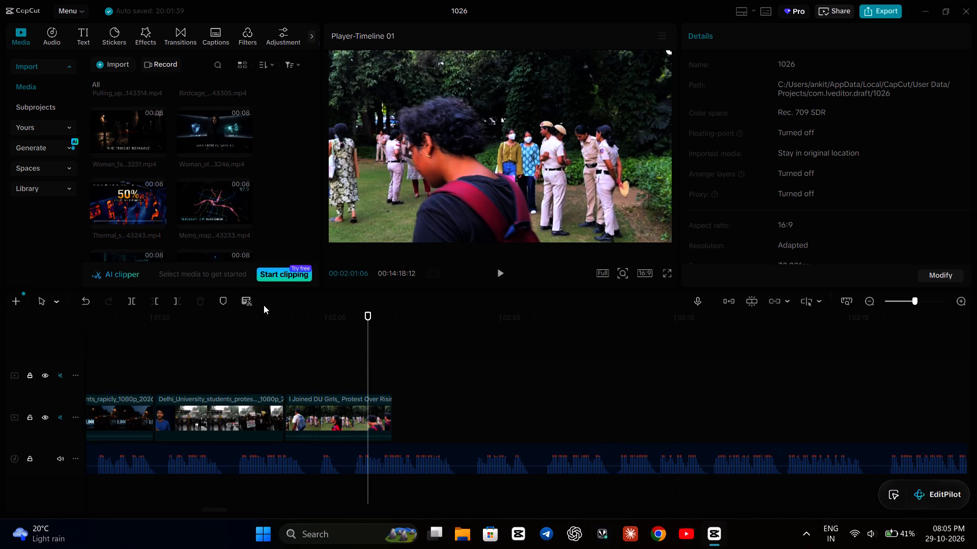
Preview the Woman_wi…3226, Metro_map…43233 and Pulling_up…143314 clips from the media library.
scroll(206, 241, "down", 8)
scroll(206, 241, "up", 1)
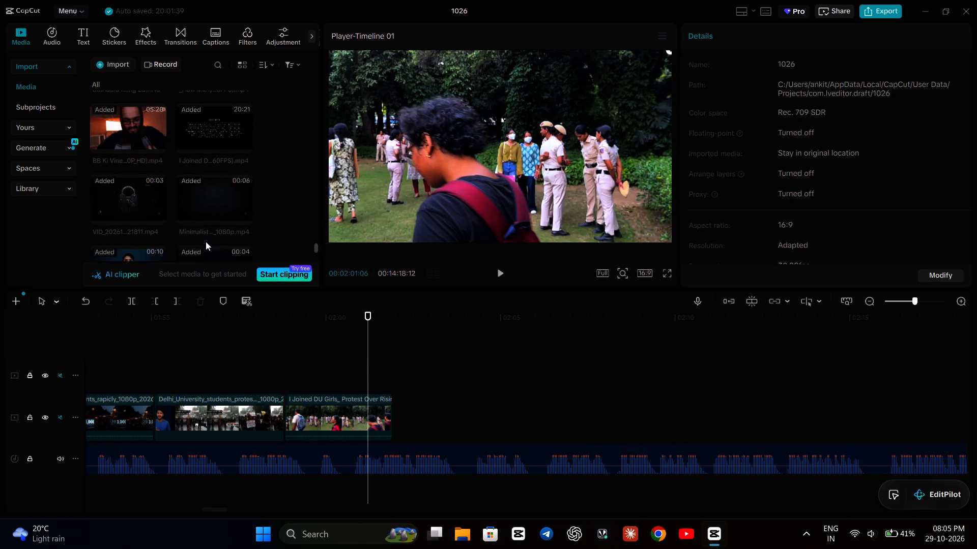
scroll(206, 241, "up", 1)
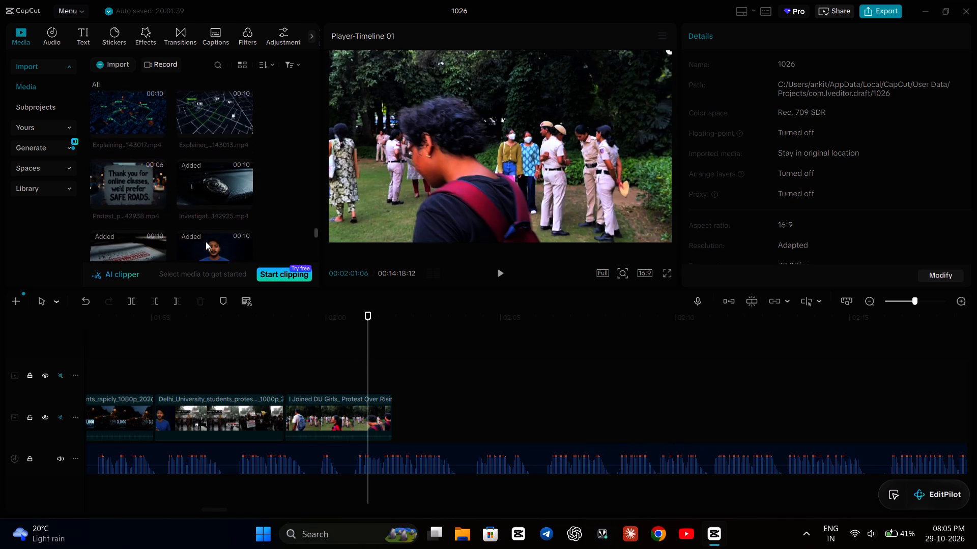
scroll(206, 241, "up", 3)
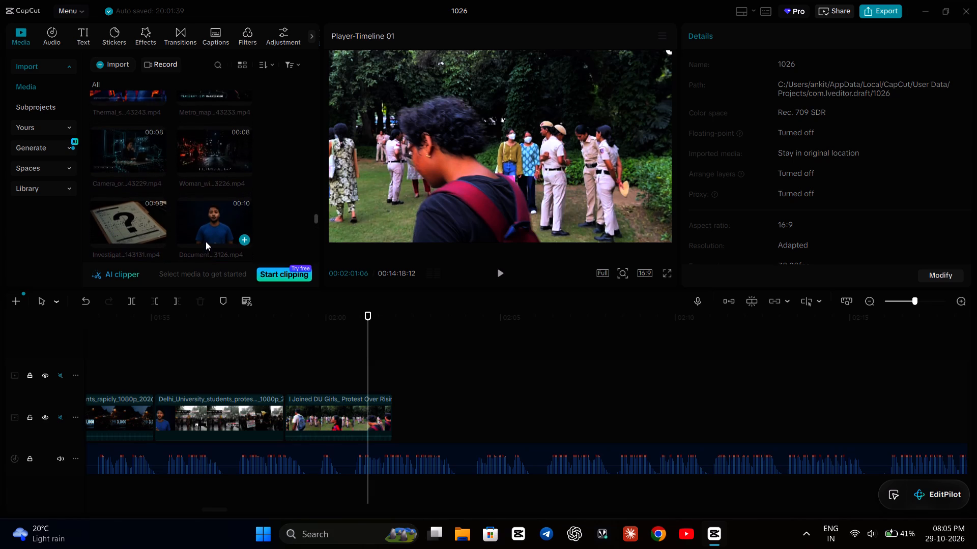
scroll(206, 241, "up", 1)
double_click(206, 241)
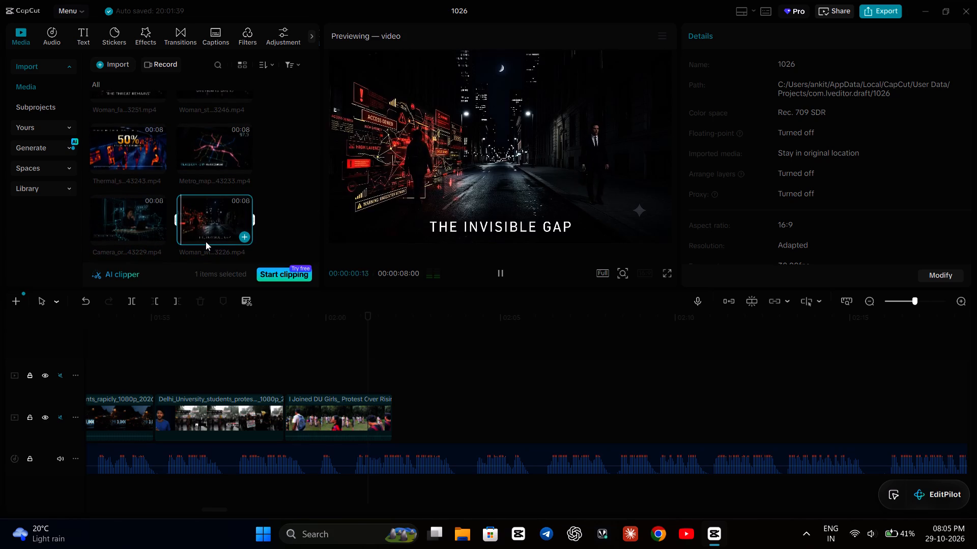
scroll(206, 241, "up", 1)
double_click(206, 241)
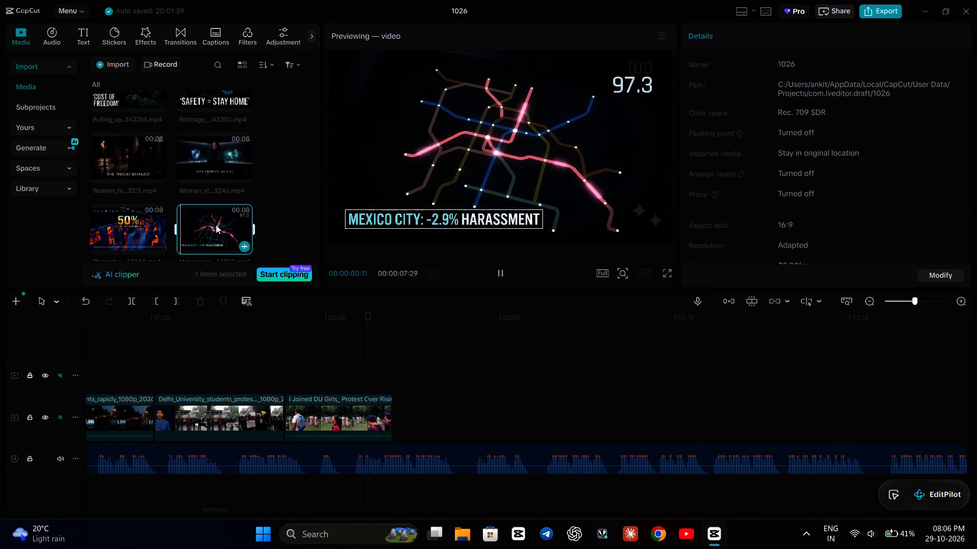
scroll(216, 225, "up", 1)
double_click(217, 189)
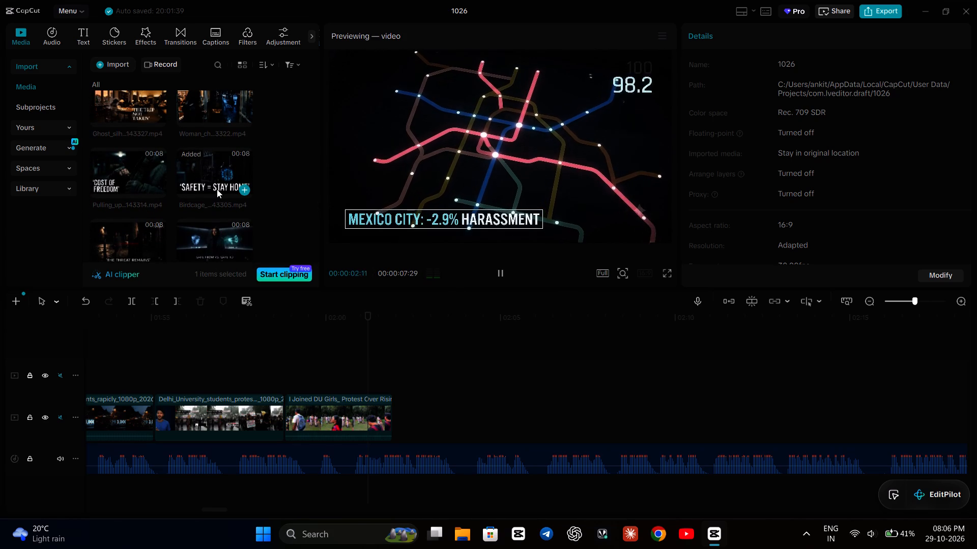
double_click(146, 177)
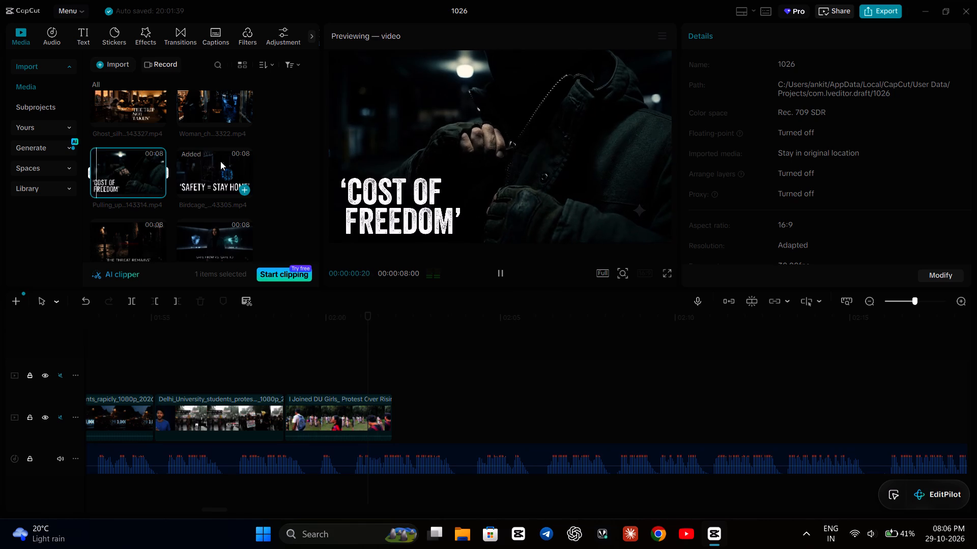
Preview the Woman_ch…3322, Ghost_silh…143327, Woman_sc…3328, Document…3332 and Host_walk…43340 clips from the media library.
scroll(220, 161, "up", 1)
double_click(207, 210)
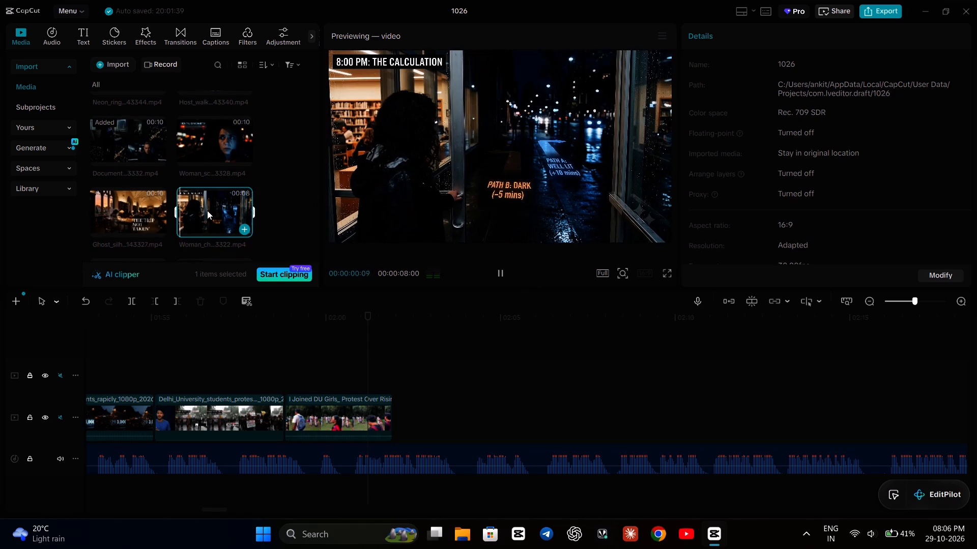
double_click(148, 208)
double_click(205, 141)
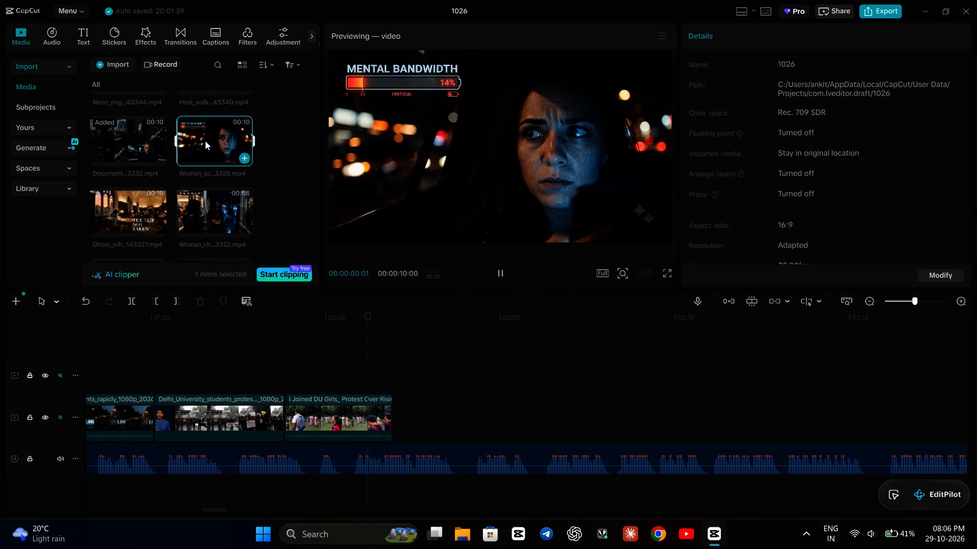
double_click(146, 134)
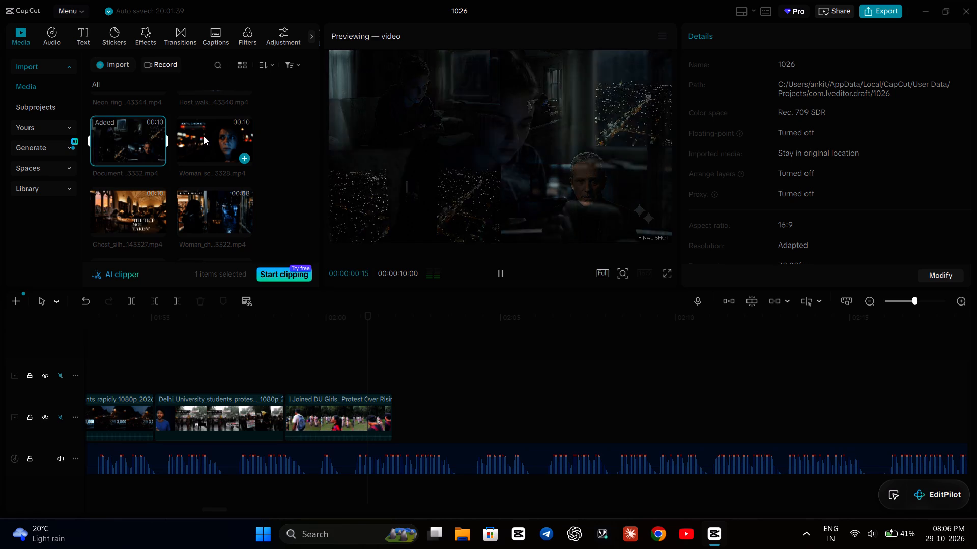
scroll(206, 137, "up", 1)
double_click(206, 137)
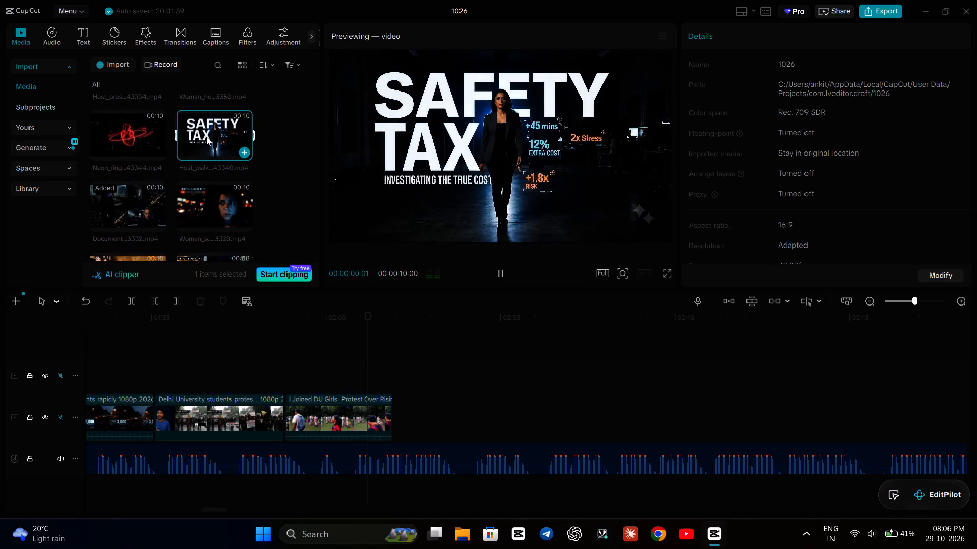
Preview the Neon_ring…43344, Woman_he…3350 and Host_pres…43354 clips from the media library.
left_click(136, 130)
left_click_drag(136, 130, 211, 138)
scroll(211, 138, "up", 1)
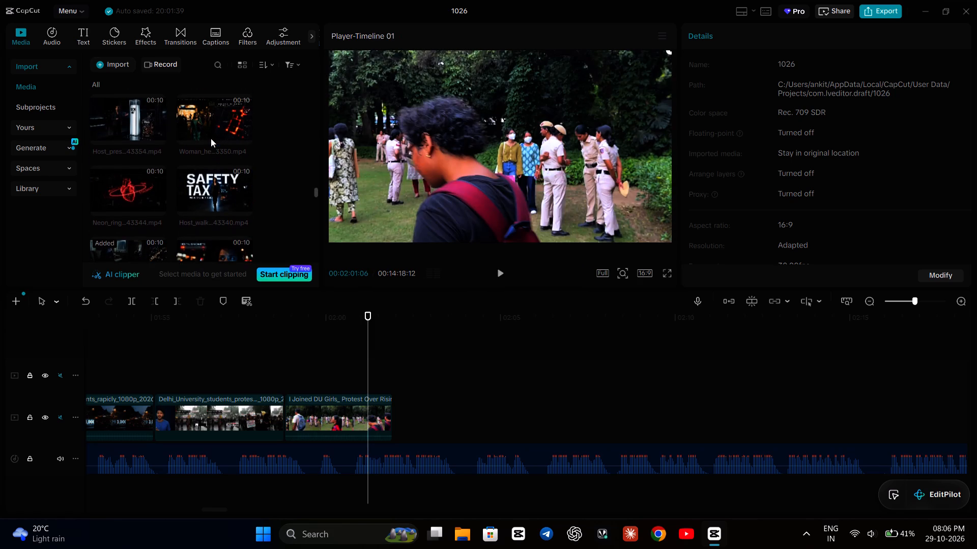
scroll(211, 138, "up", 1)
double_click(138, 165)
double_click(131, 178)
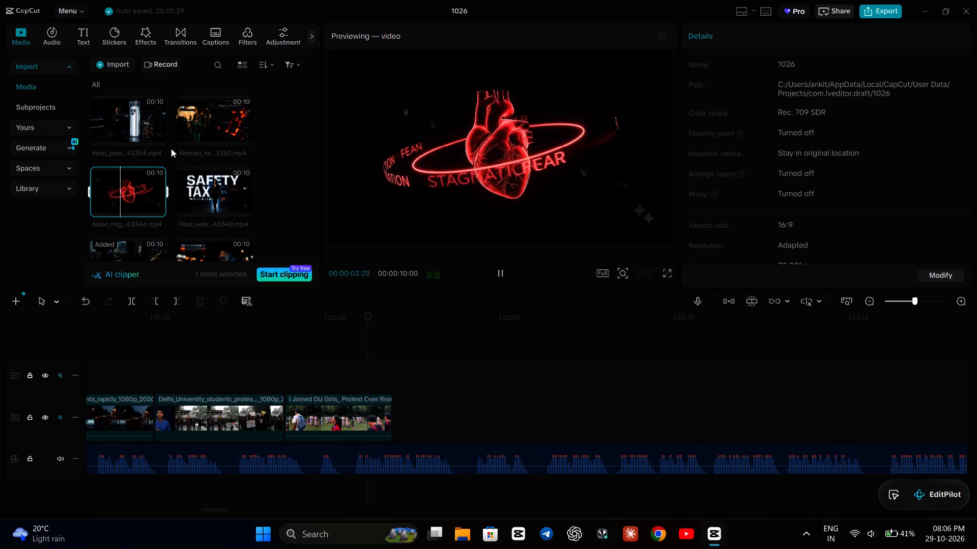
double_click(200, 127)
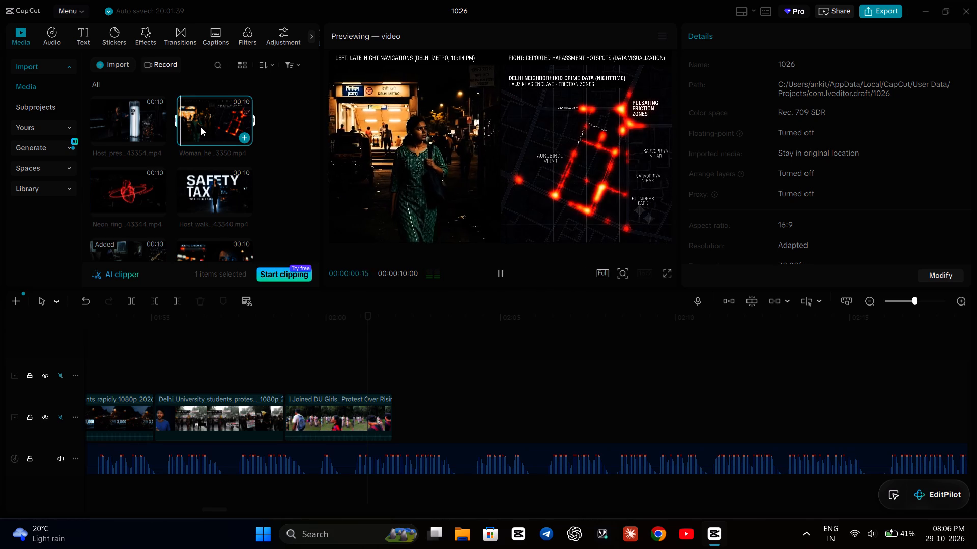
double_click(158, 129)
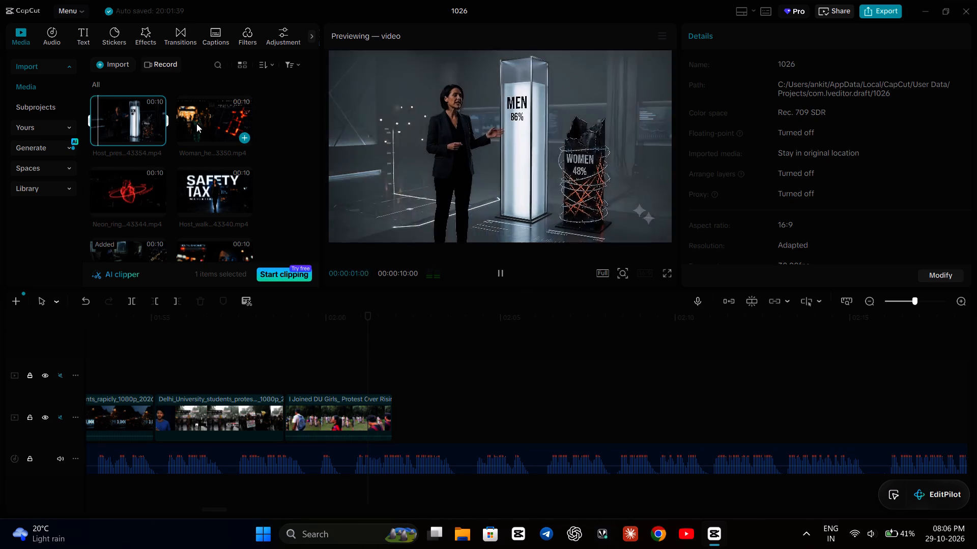
Preview the Silhouette…143407, Delhi_skyl…143420, Split_scre…143412 and Map_show…3435 clips from the media library.
scroll(196, 124, "up", 1)
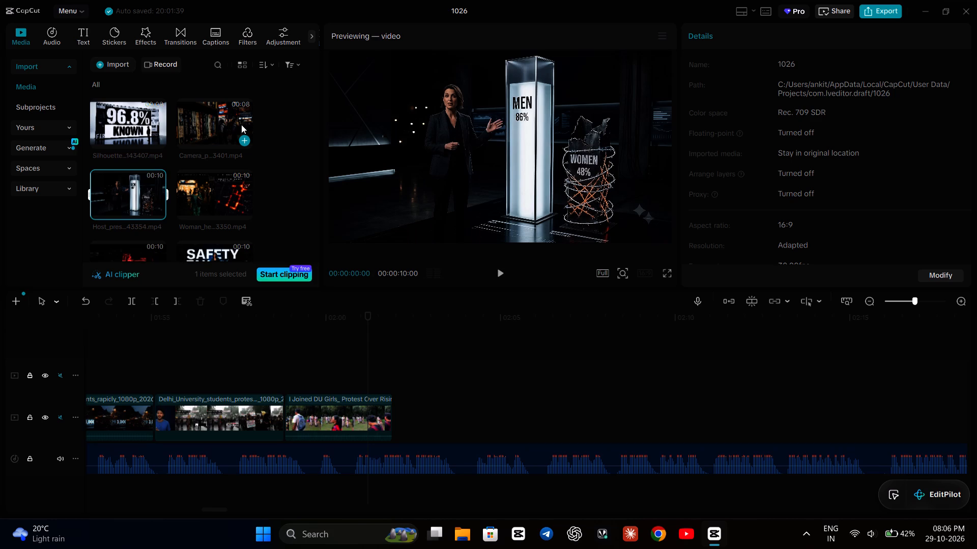
double_click(111, 110)
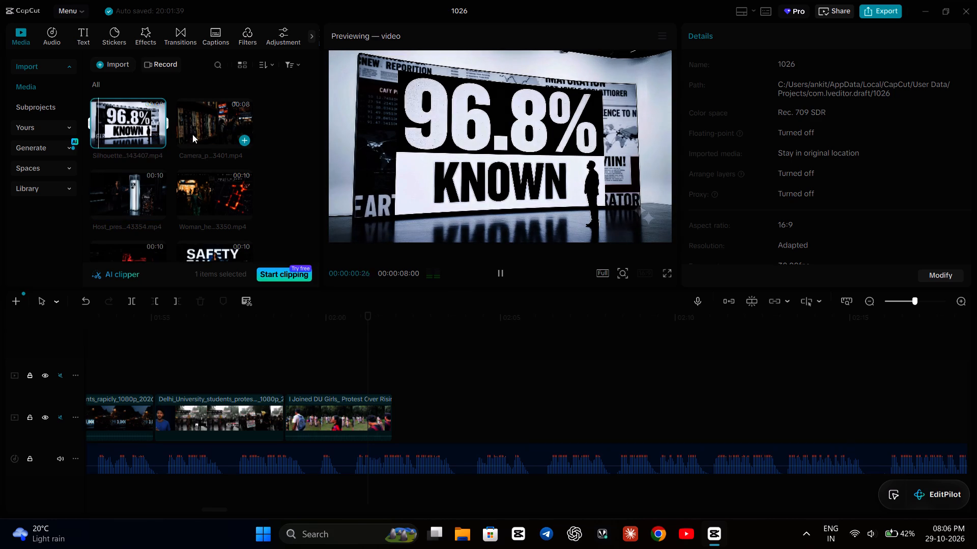
scroll(192, 134, "up", 1)
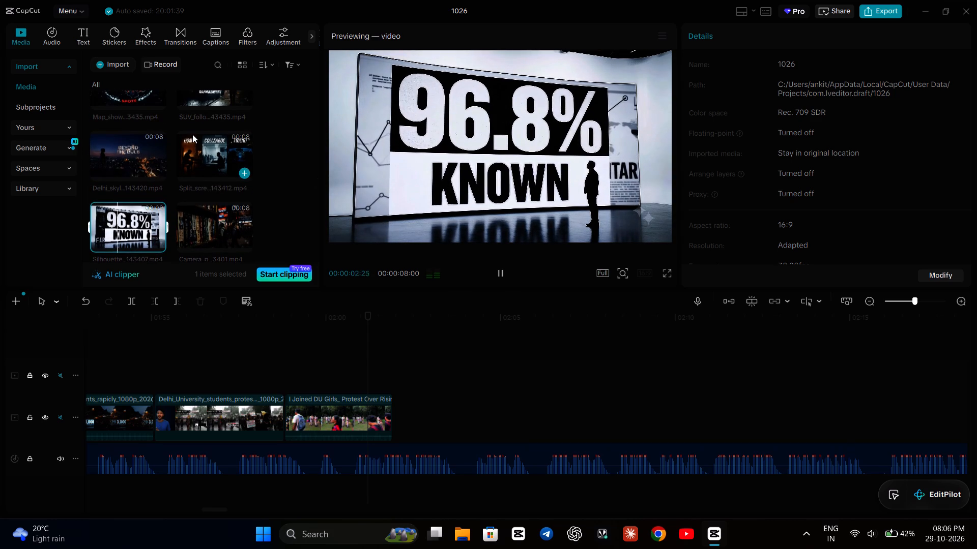
double_click(141, 159)
double_click(203, 160)
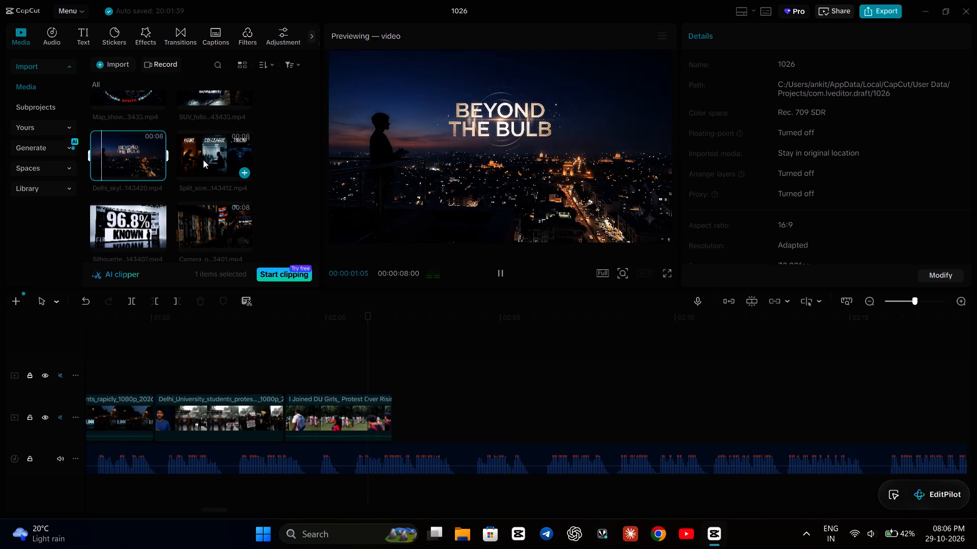
scroll(184, 156, "up", 1)
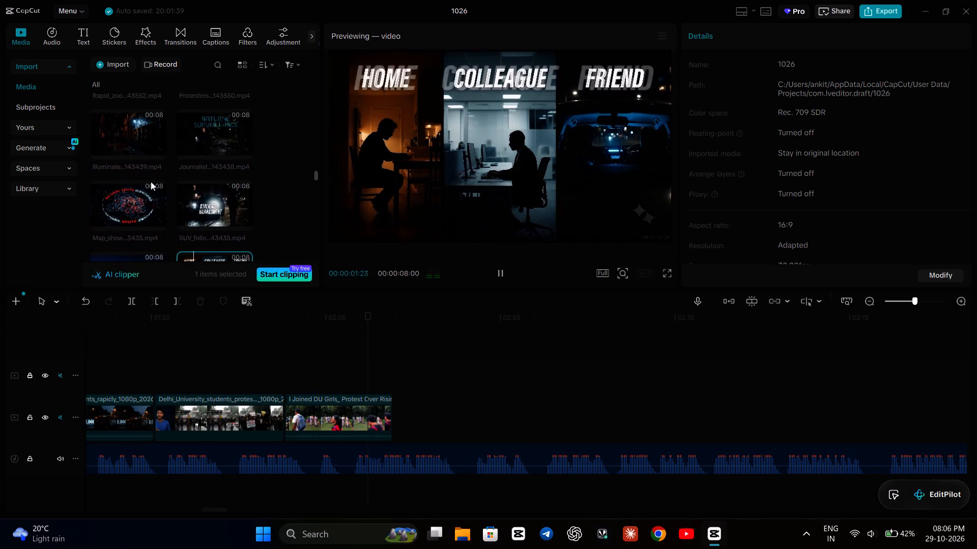
double_click(141, 191)
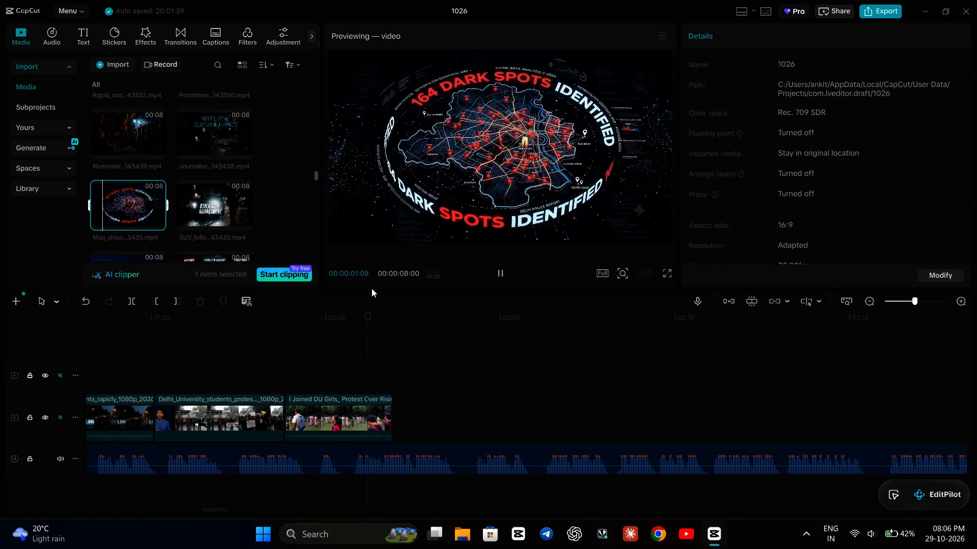
Play the narration from just before the I Joined DU Girls clip to 00:02:07:28, and browse the media library to the presenter clips.
left_click(315, 348)
key("space")
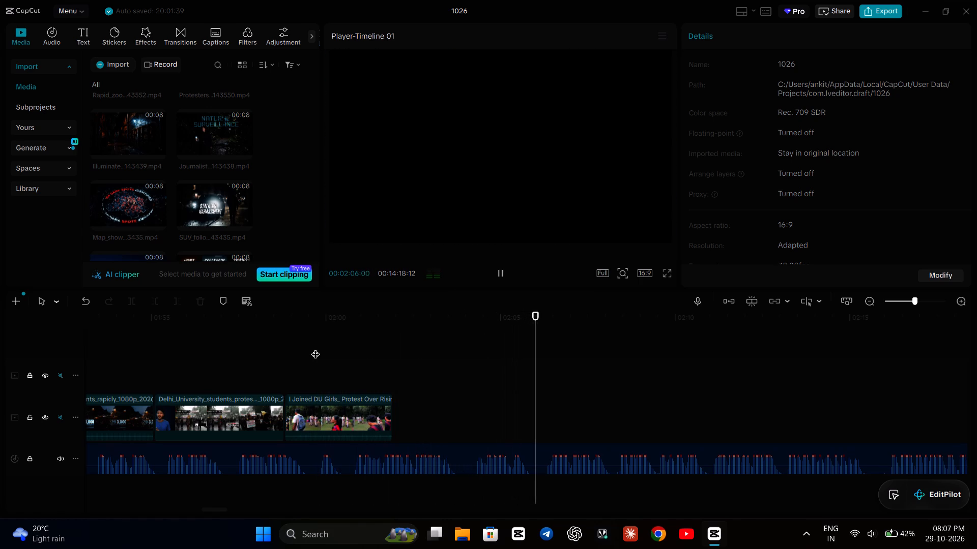
key("space")
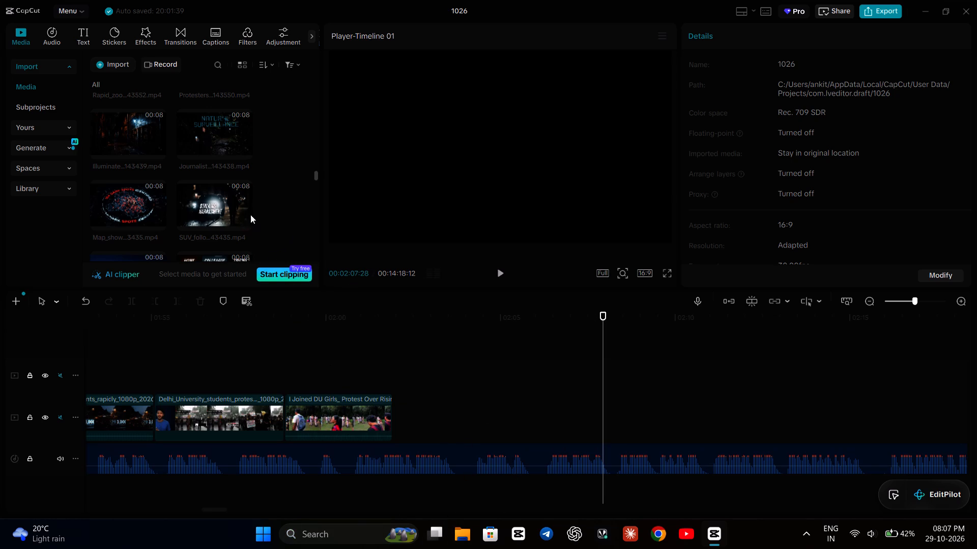
scroll(249, 203, "up", 11)
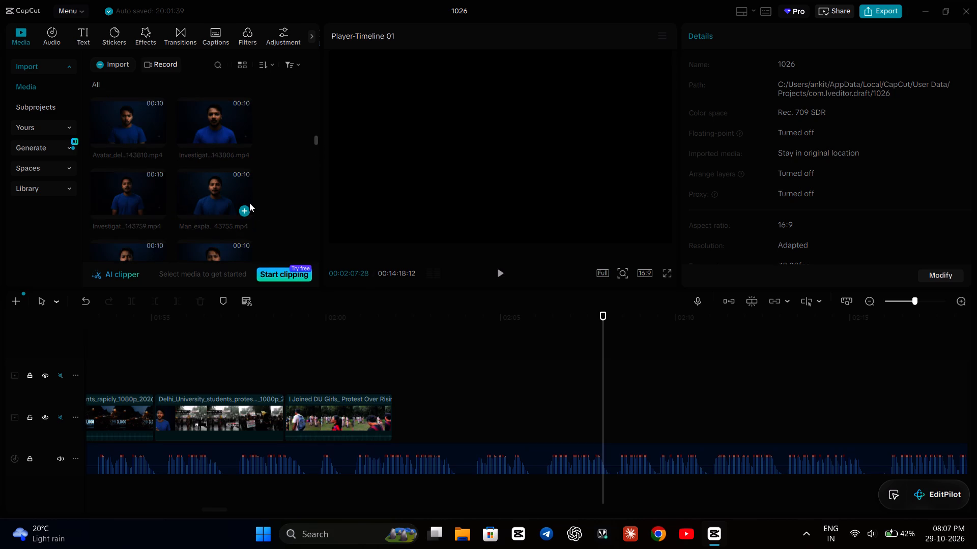
Switch to the DU Women Safety Protest script in Notepad and read its narration from SHOT 06 through SHOT 15, focusing on SHOT 12.
left_click(325, 529)
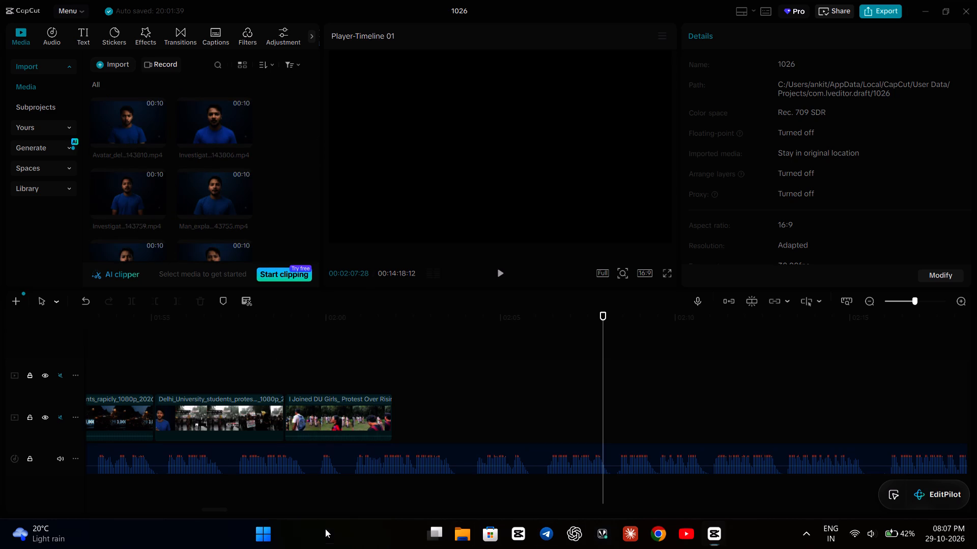
key("n")
key("Return")
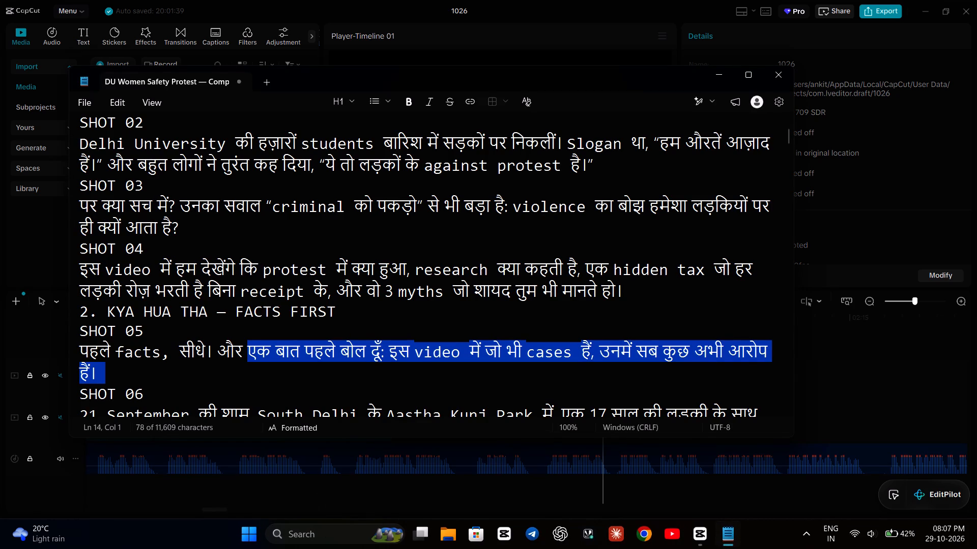
left_click(388, 387)
scroll(388, 387, "down", 5)
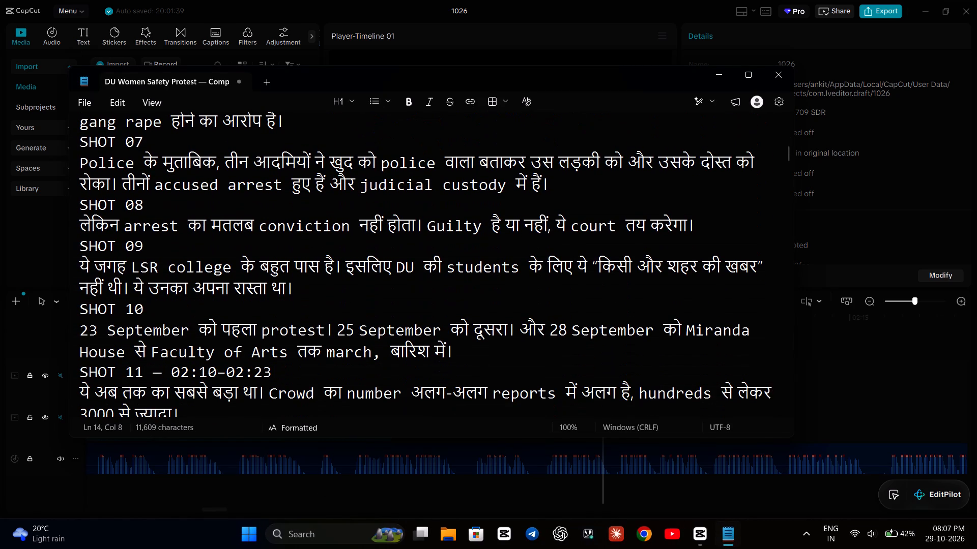
scroll(205, 347, "down", 3)
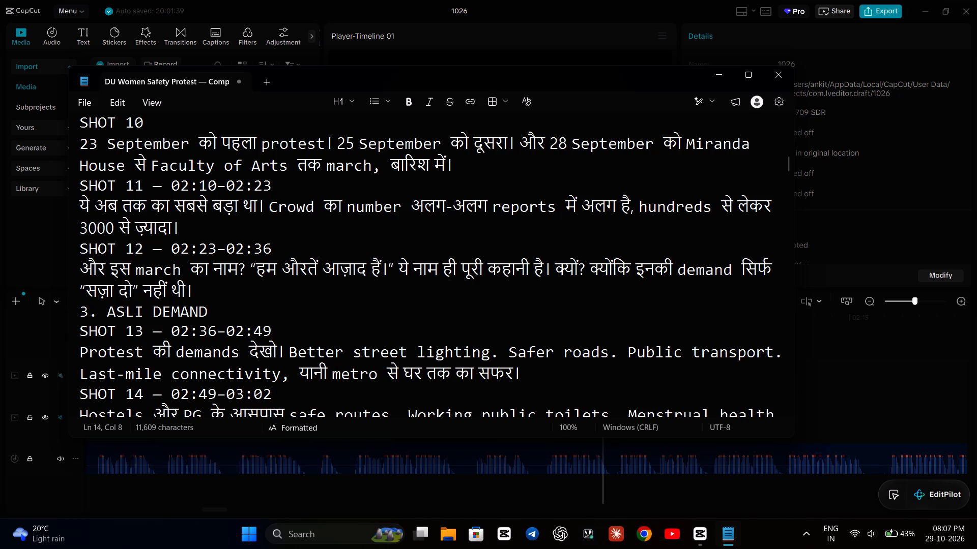
scroll(353, 315, "down", 2)
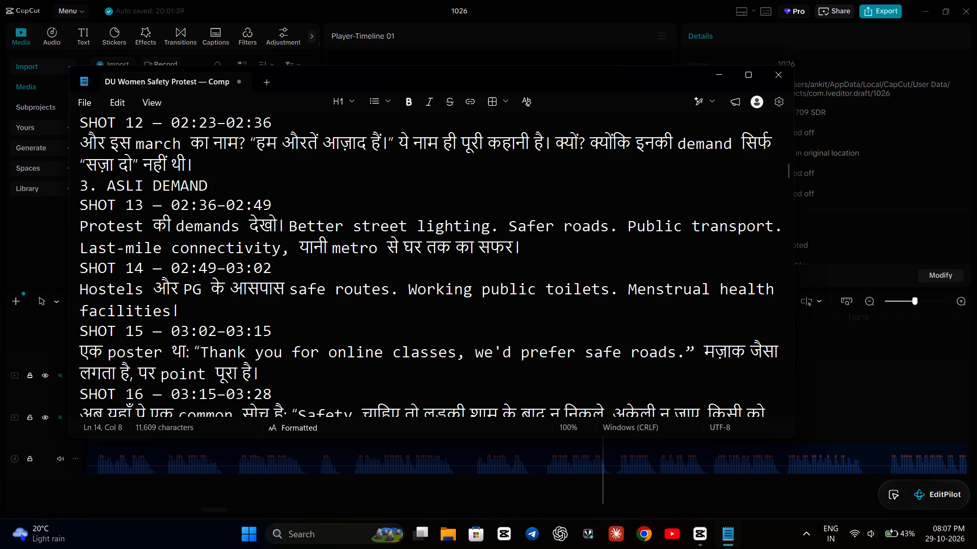
left_click_drag(248, 140, 294, 157)
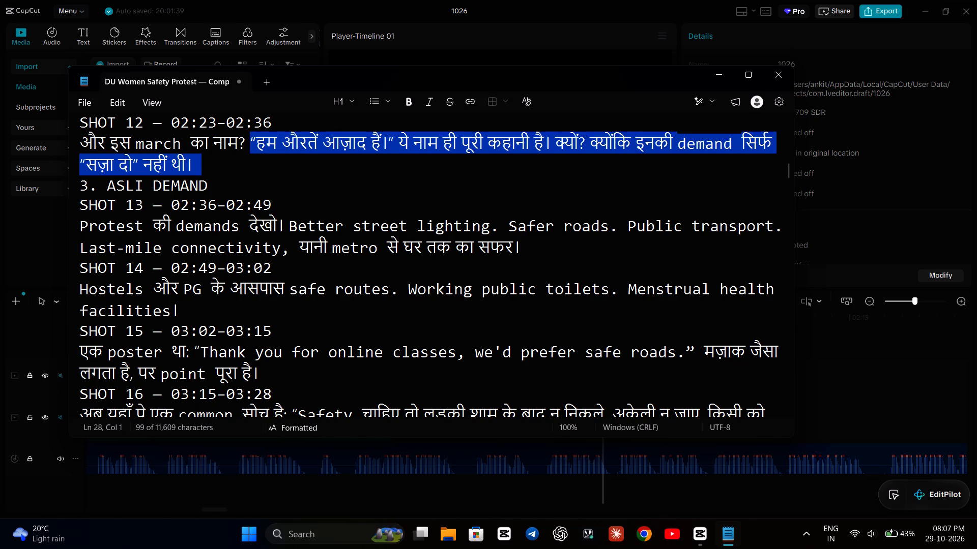
left_click_drag(294, 157, 315, 164)
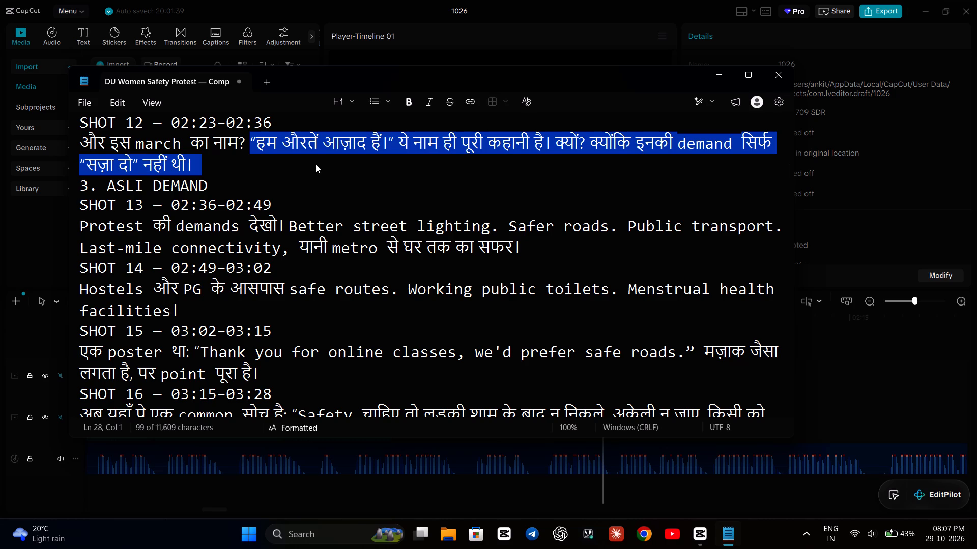
left_click(315, 164)
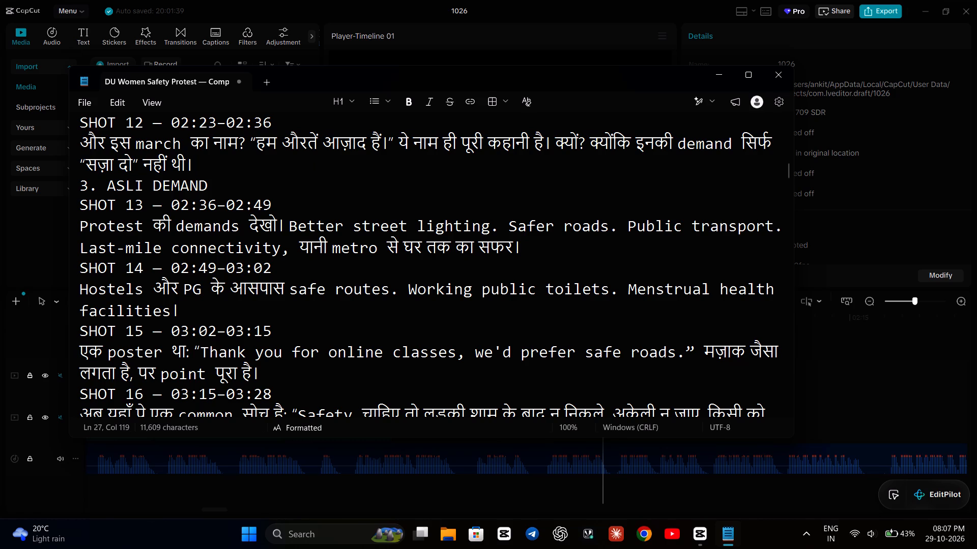
Copy the script text from “हम औरतें आज़ाद हैं।” in SHOT 12 through the end of SHOT 13, and close the script.
left_click_drag(250, 135, 270, 171)
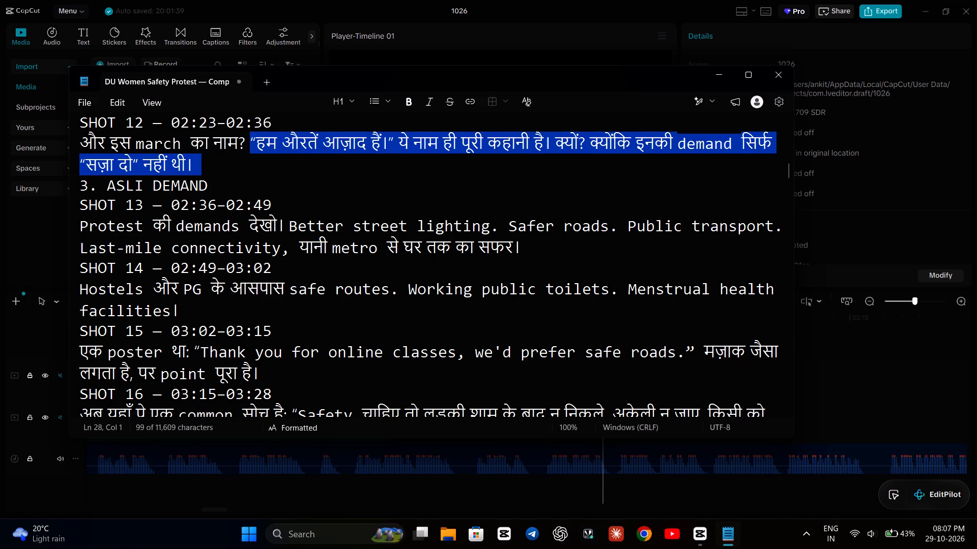
left_click_drag(270, 171, 275, 228)
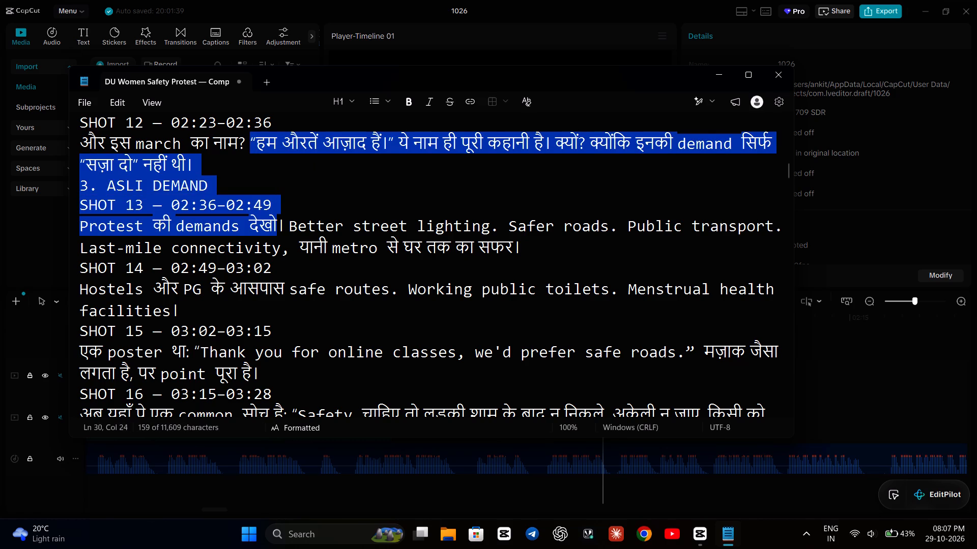
left_click_drag(275, 228, 286, 232)
left_click_drag(286, 232, 290, 232)
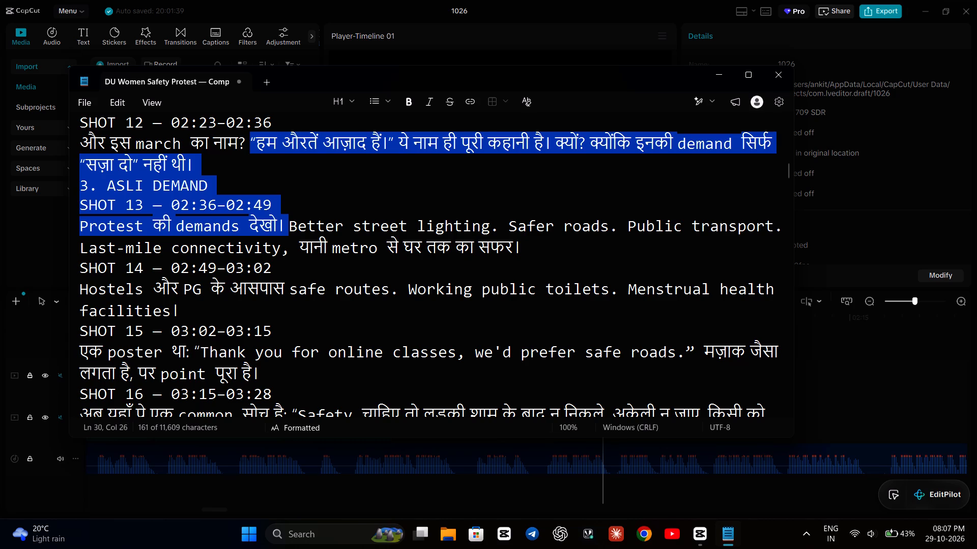
left_click_drag(290, 232, 572, 246)
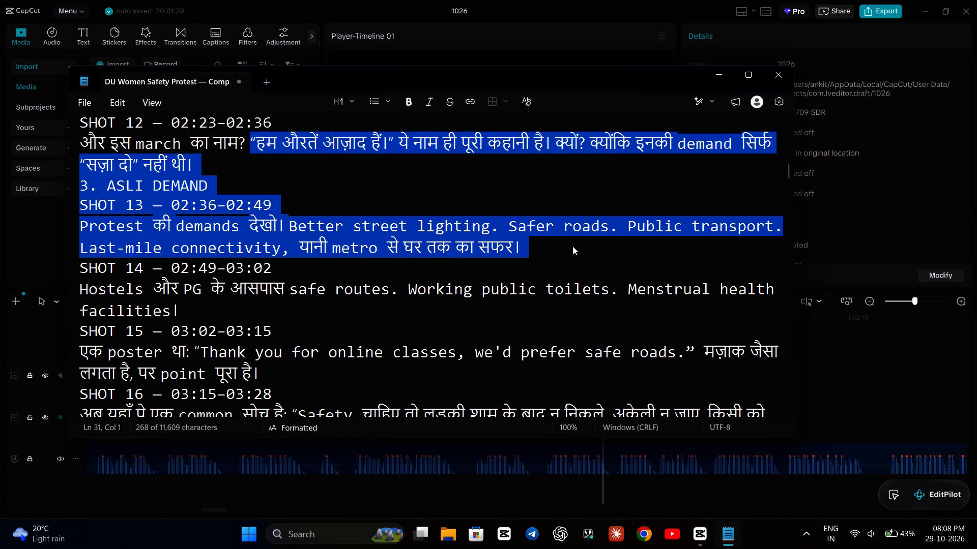
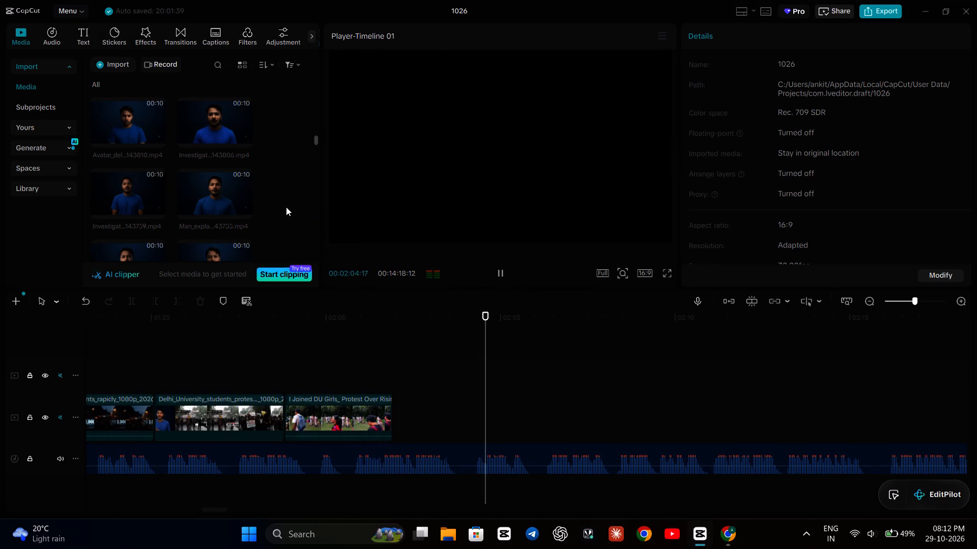
Look through the project's imported video clips for footage to cover the narration after the DU girls' protest clip.
scroll(286, 207, "up", 3)
scroll(286, 207, "down", 12)
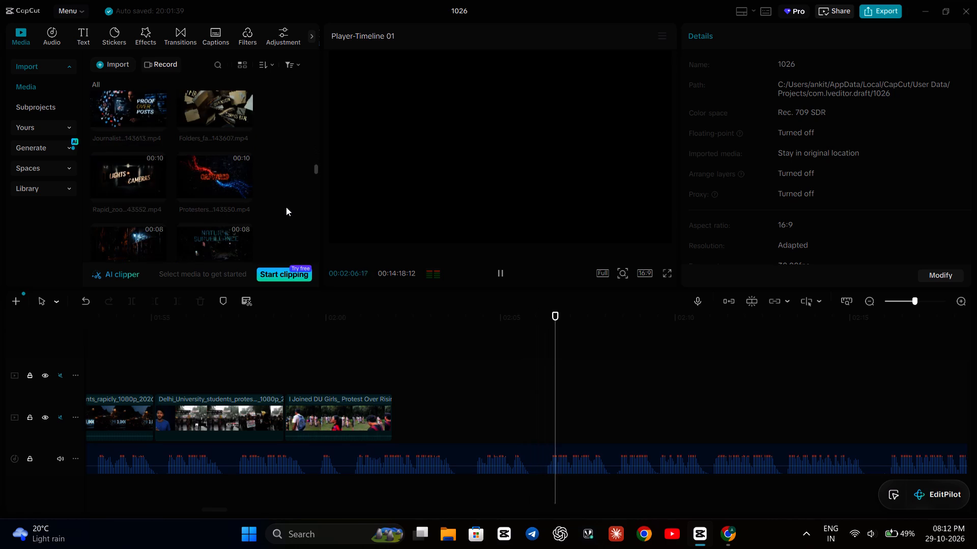
scroll(286, 207, "down", 18)
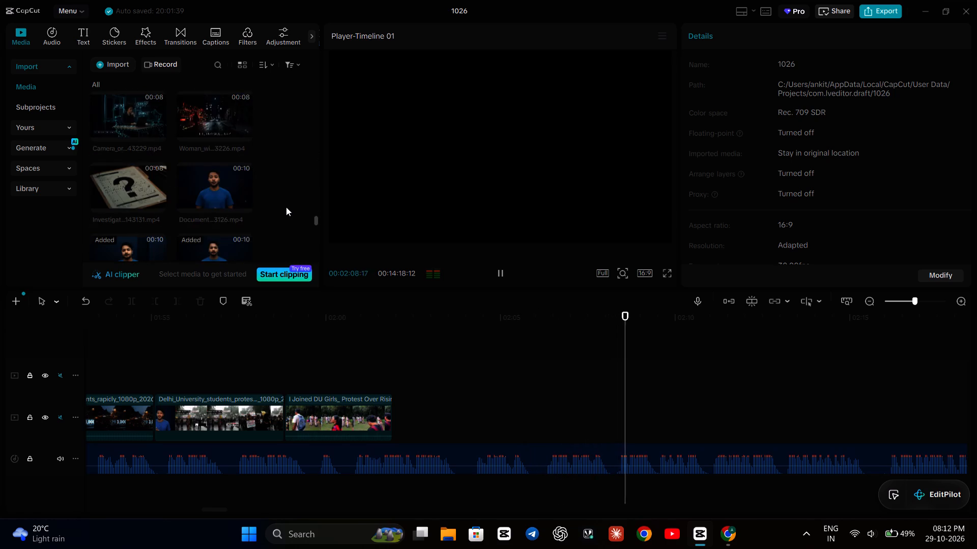
scroll(286, 207, "down", 6)
scroll(286, 207, "up", 8)
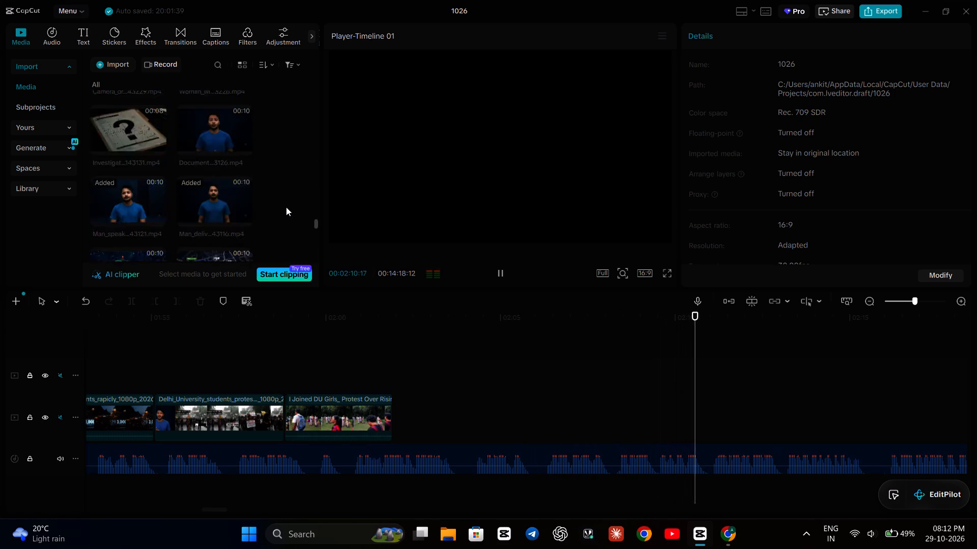
scroll(286, 207, "up", 4)
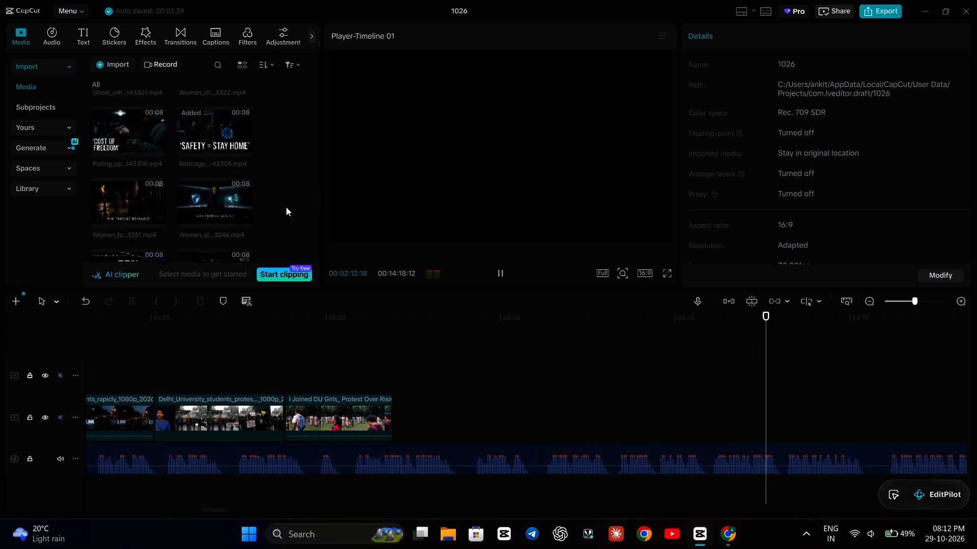
Browse the project media for the documentary explainer clip ending in 3126 and preview its street-lighting and safer-roads footage.
scroll(286, 207, "up", 8)
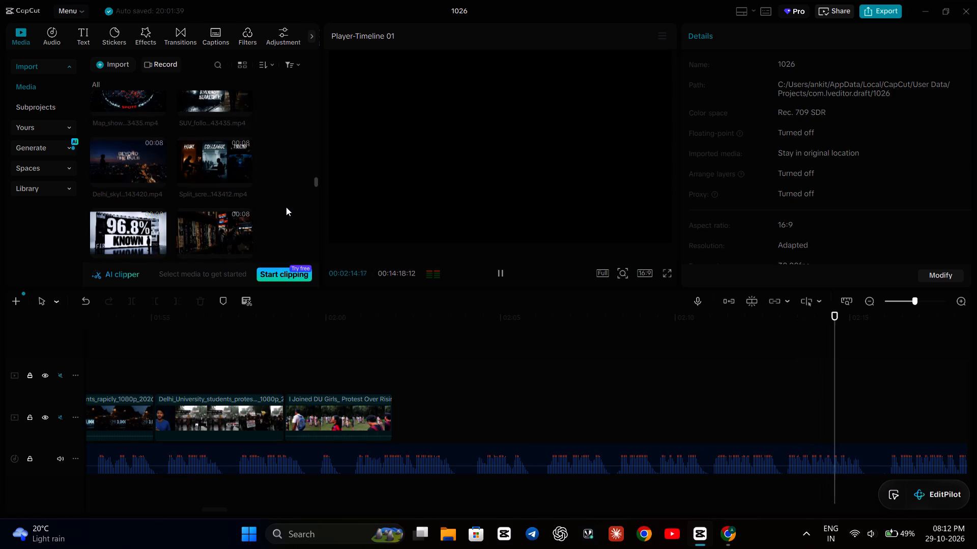
key("space")
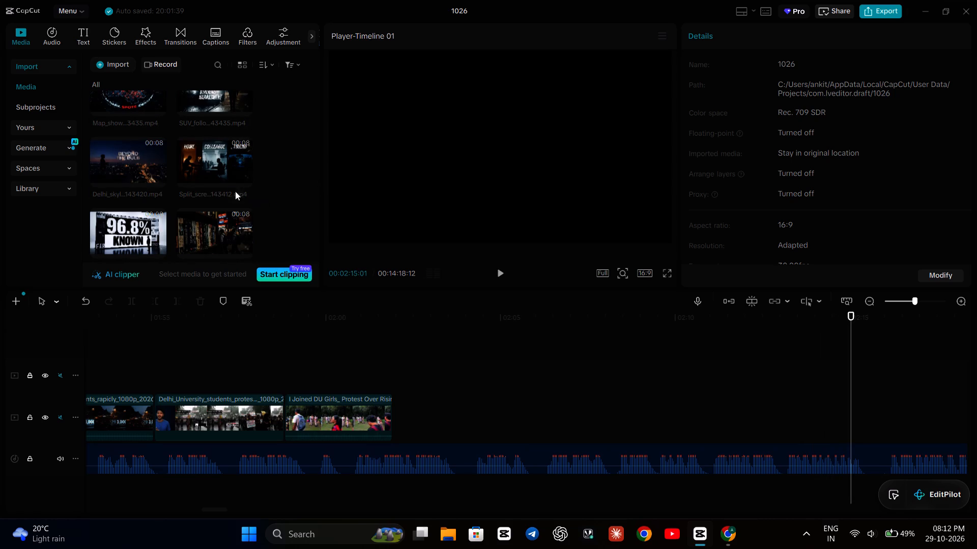
scroll(226, 187, "down", 3)
scroll(226, 187, "up", 20)
scroll(226, 187, "up", 1)
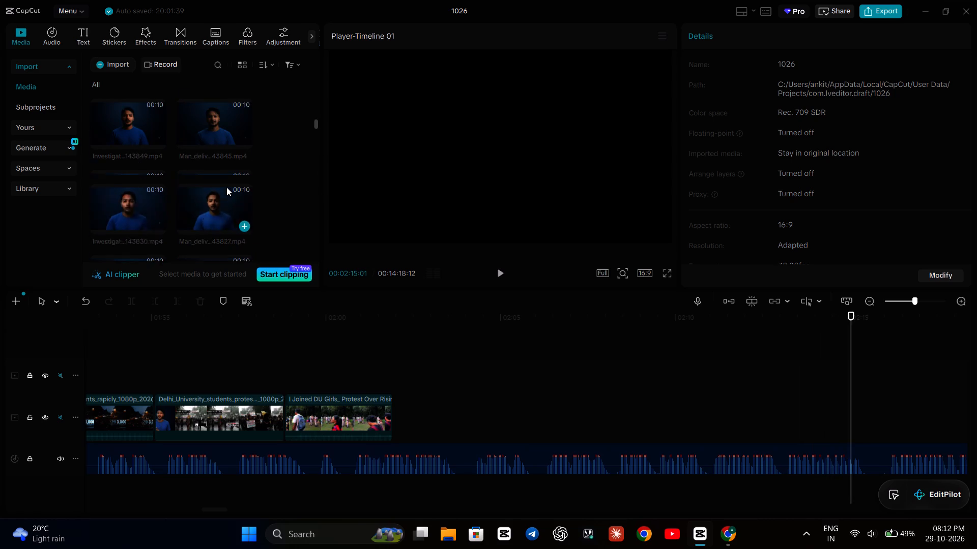
scroll(226, 187, "up", 8)
scroll(226, 187, "down", 6)
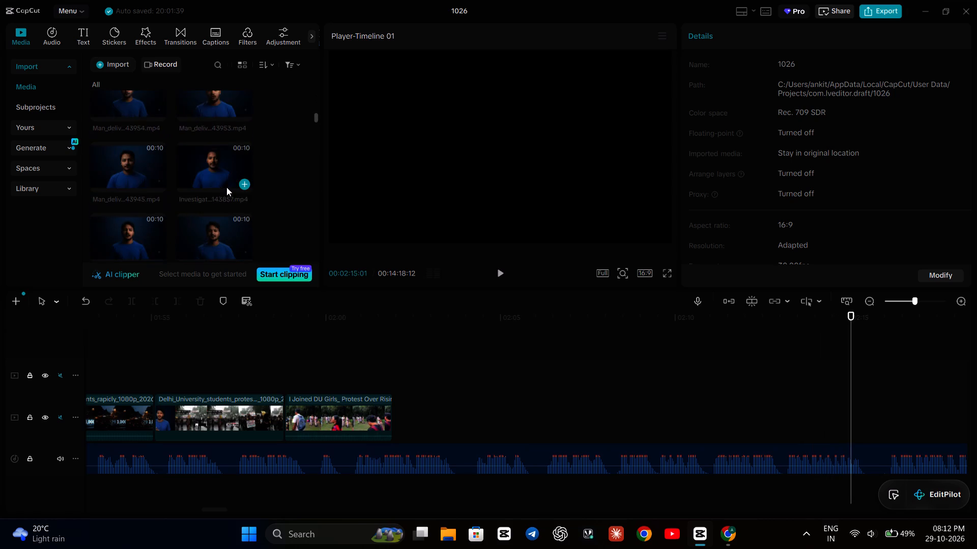
scroll(226, 187, "down", 16)
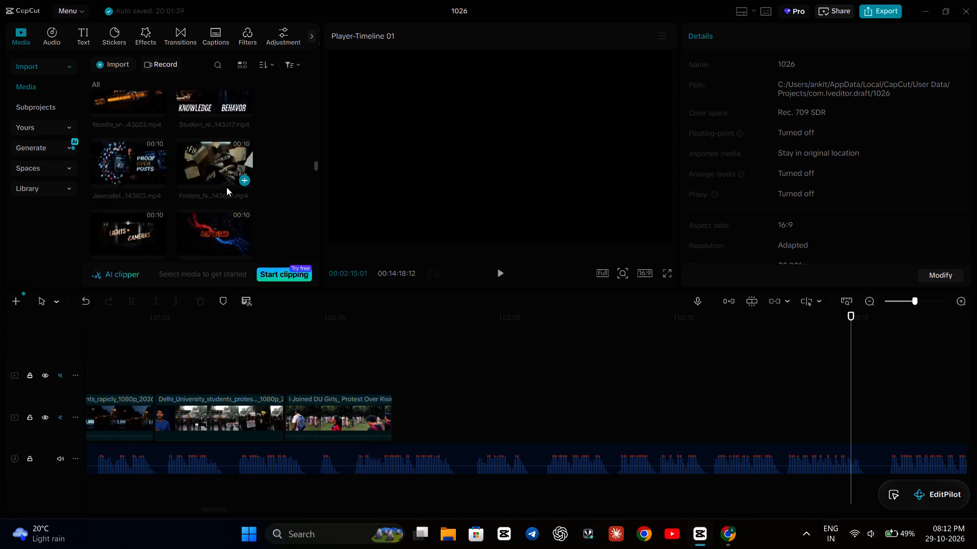
scroll(226, 187, "down", 7)
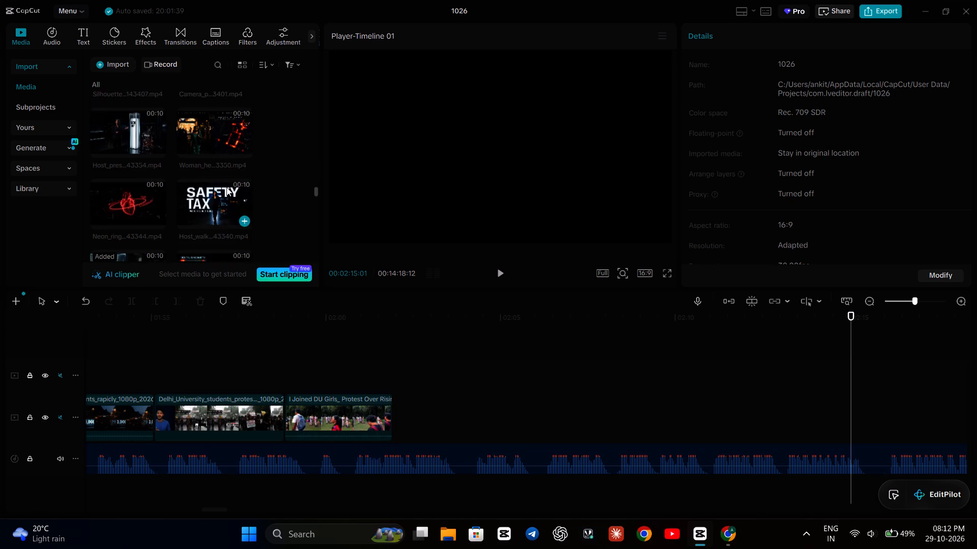
scroll(226, 187, "down", 10)
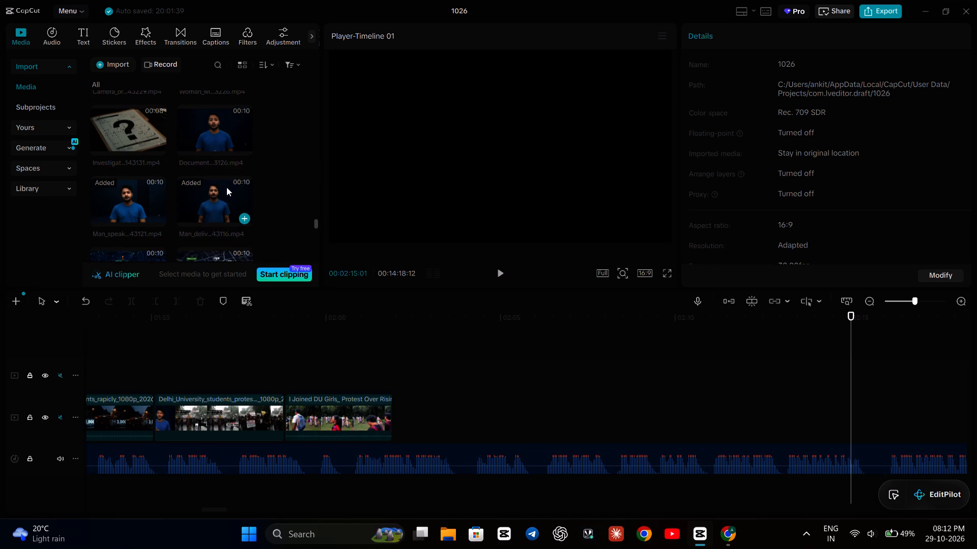
double_click(225, 133)
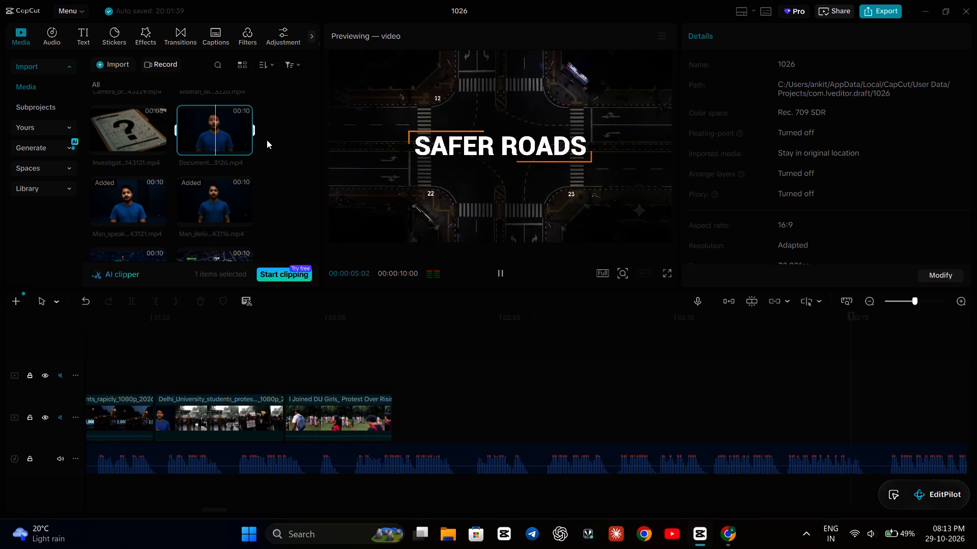
key("space")
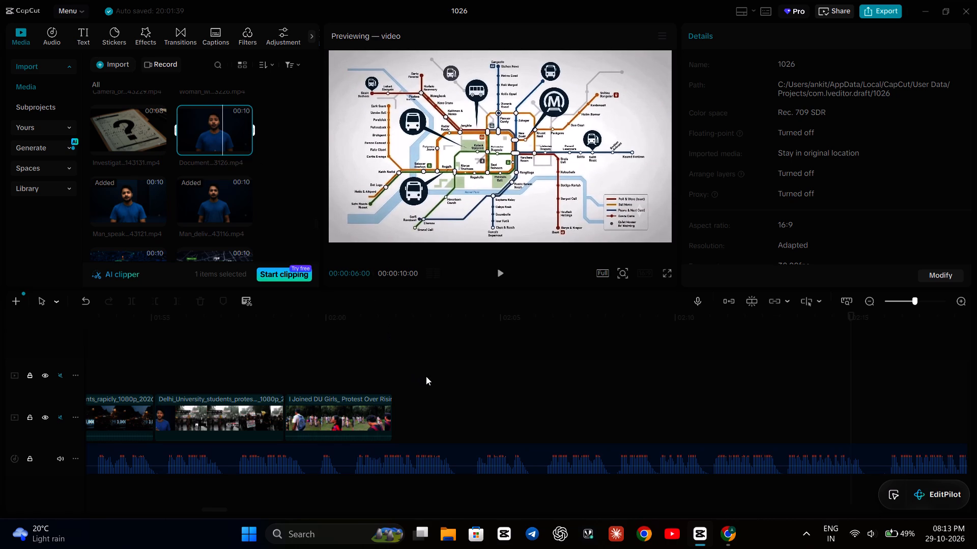
Add the documentary explainer clip ending in 3126 to the timeline at 00:02:05:11.
left_click(514, 373)
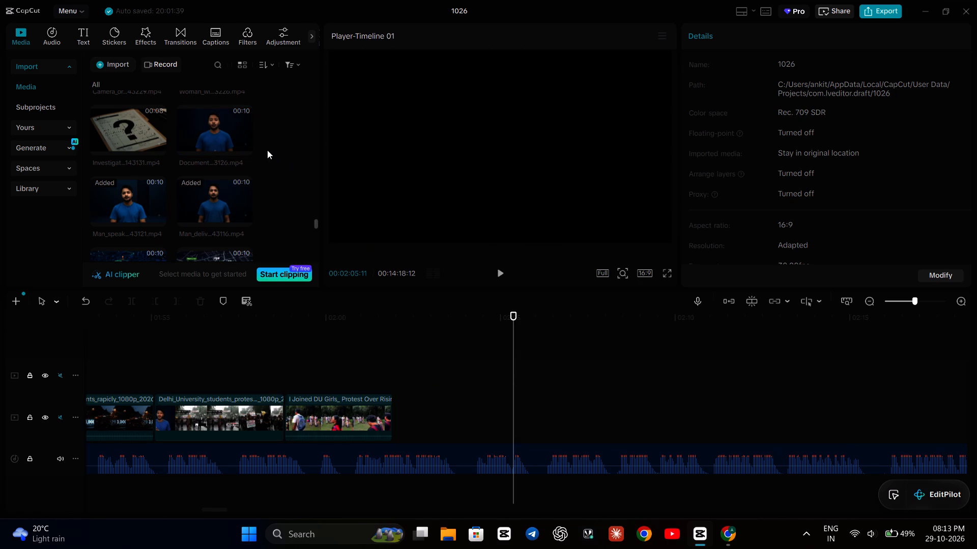
left_click(247, 146)
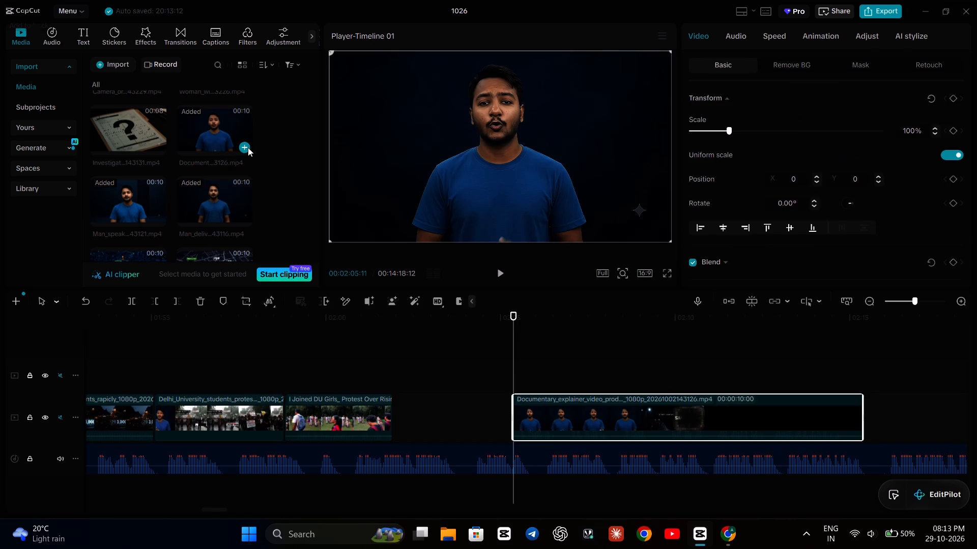
Trim away the clip's talking-head opening so it begins on the first street-light frame, at 00:02:08:10.
left_click(582, 346)
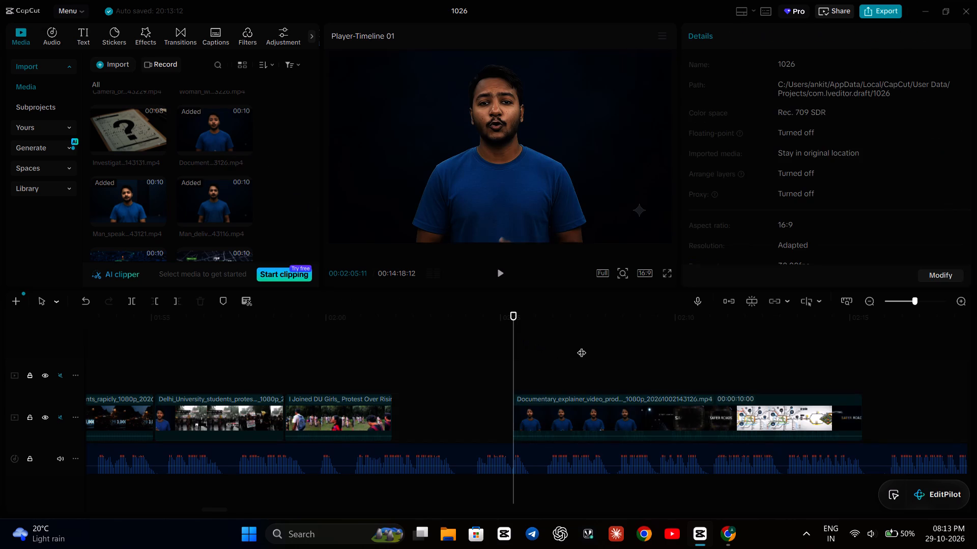
left_click(599, 347)
left_click(622, 346)
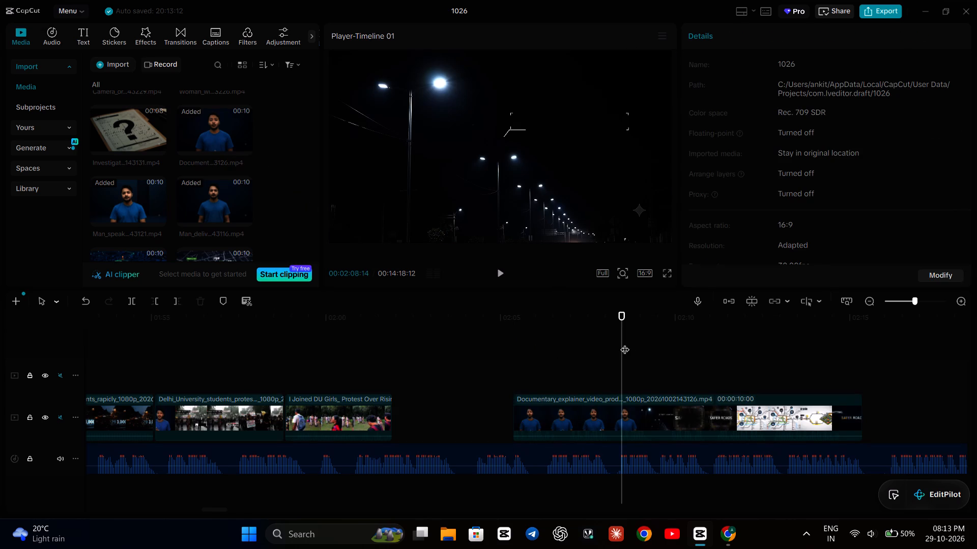
key("Left")
key("Left")
key("Left")
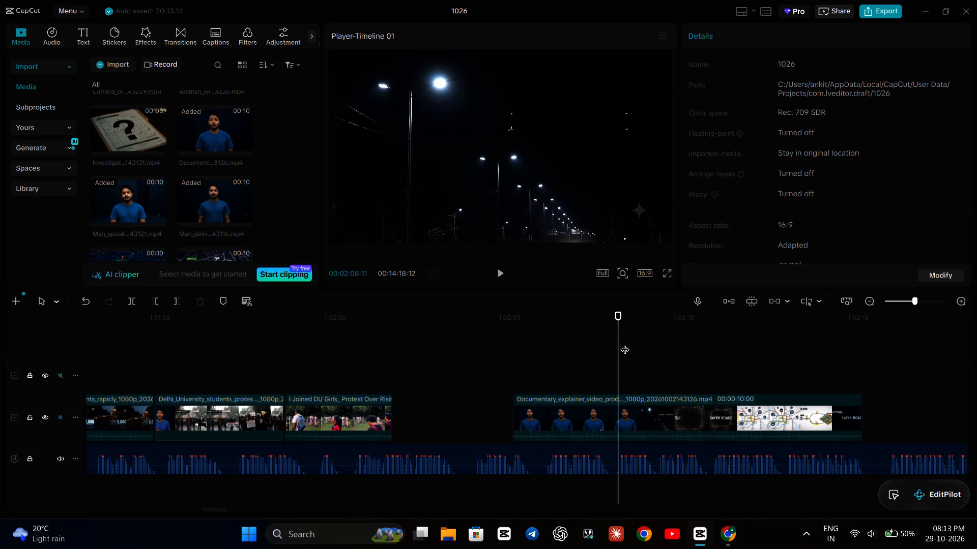
key("Left")
key("Left")
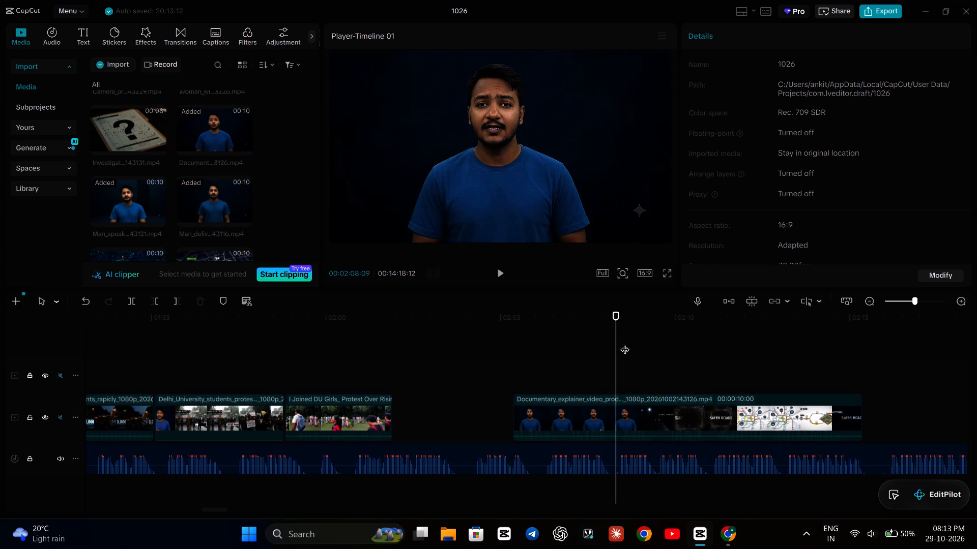
key("Right")
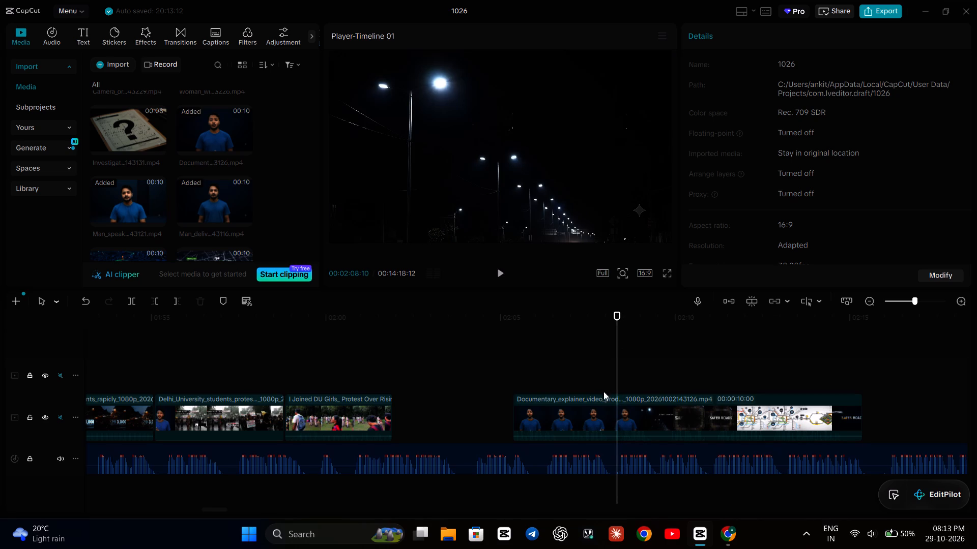
left_click(584, 417)
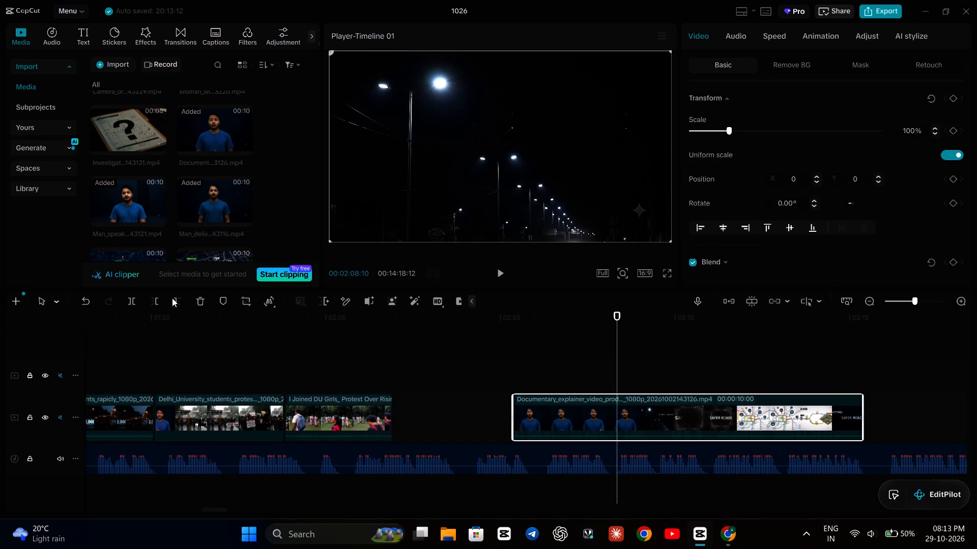
left_click(159, 299)
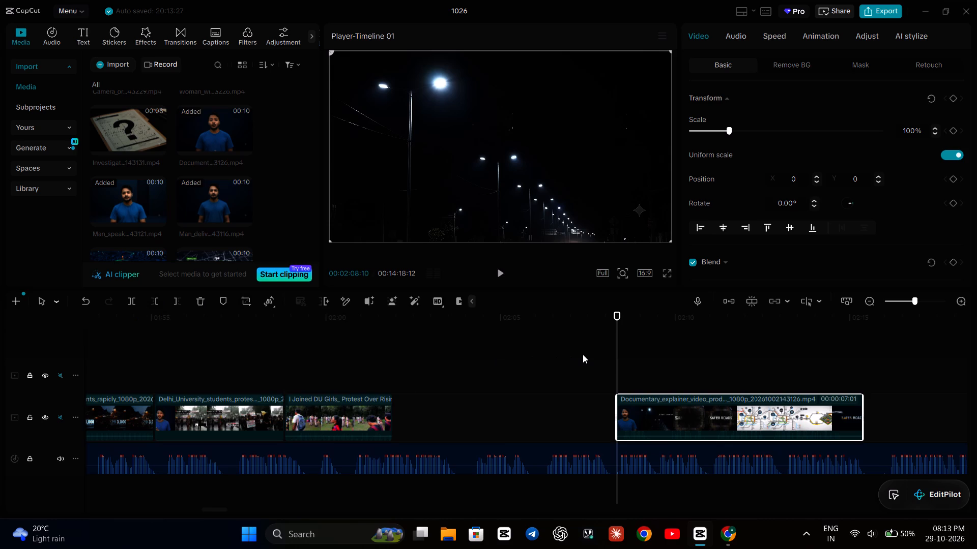
Listen to the narration in the gap and move the trimmed explainer clip earlier, starting at about 00:02:06.
left_click(377, 340)
key("space")
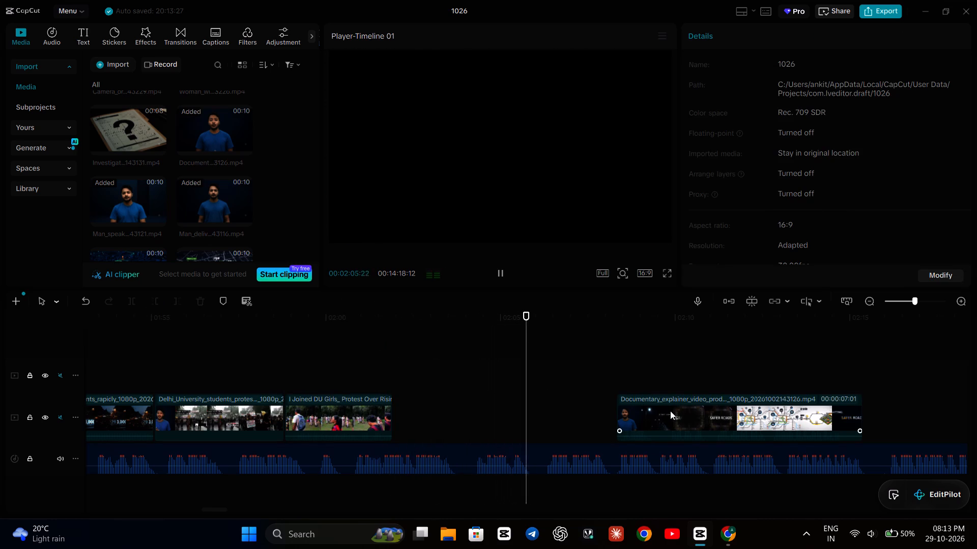
key("space")
left_click_drag(666, 414, 645, 410)
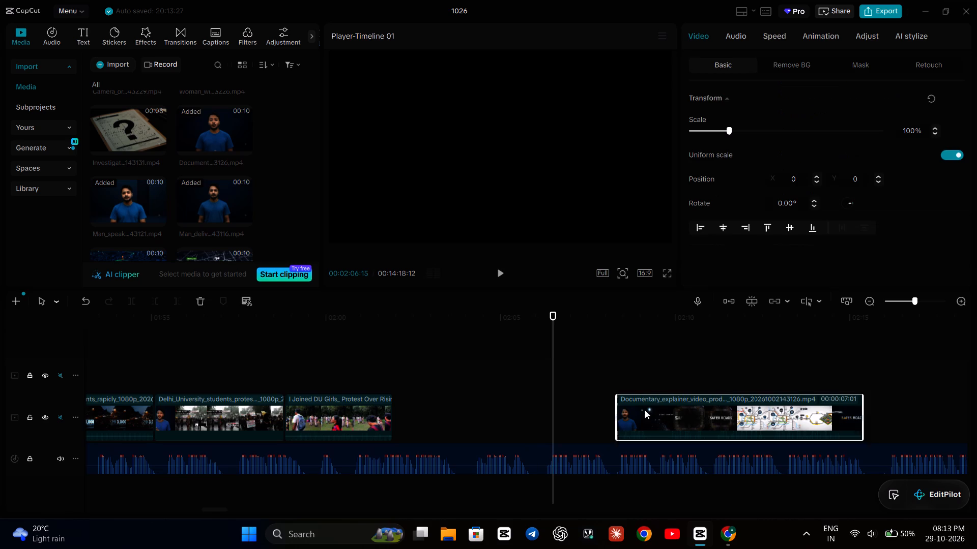
left_click_drag(645, 410, 579, 414)
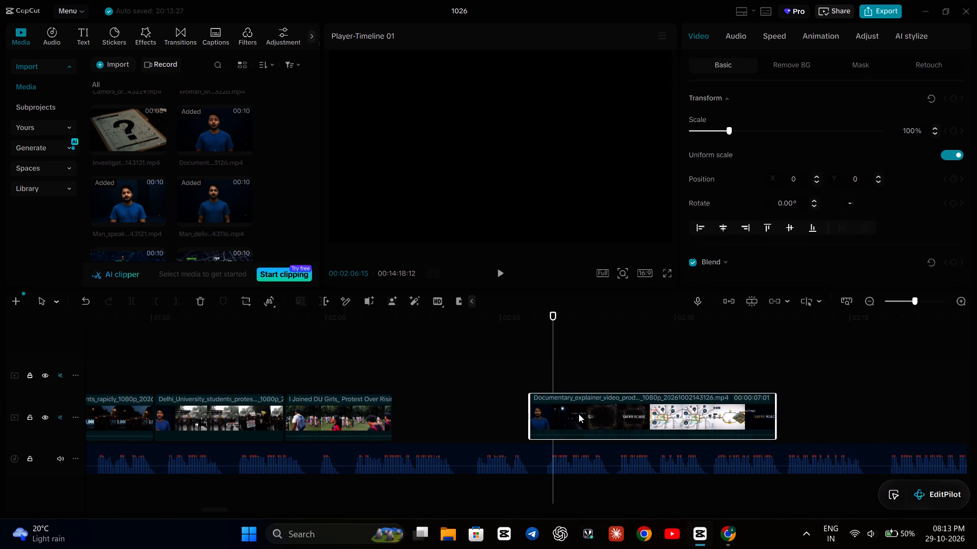
left_click_drag(579, 414, 581, 414)
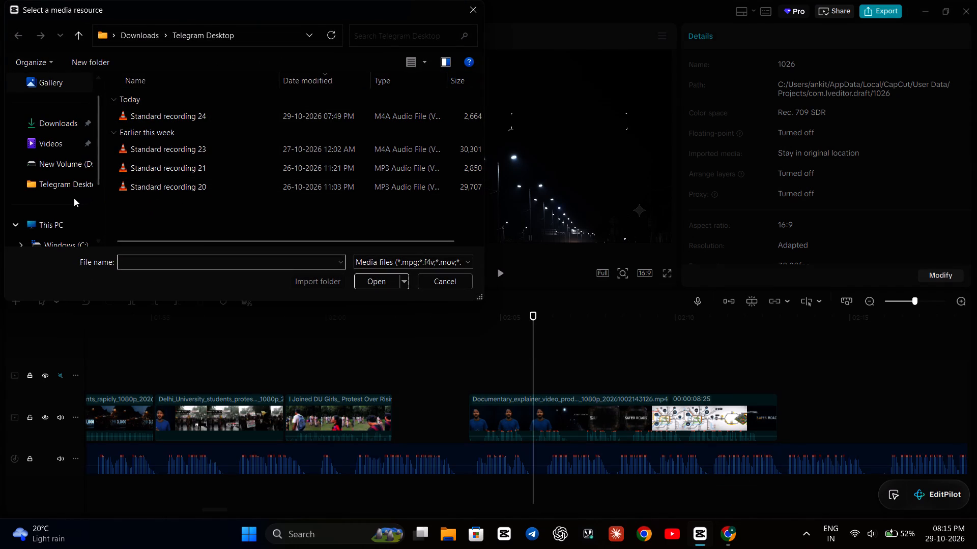
Import the video Avatar_delivering_video_script_c24753c5_1080p from New Volume (D:) into the project media.
scroll(73, 198, "down", 1)
left_click(73, 198)
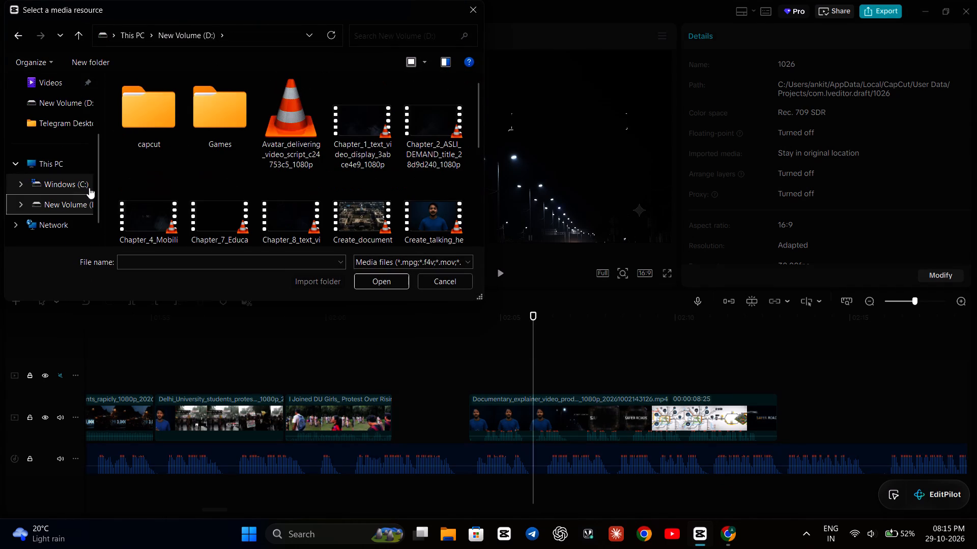
left_click(273, 134)
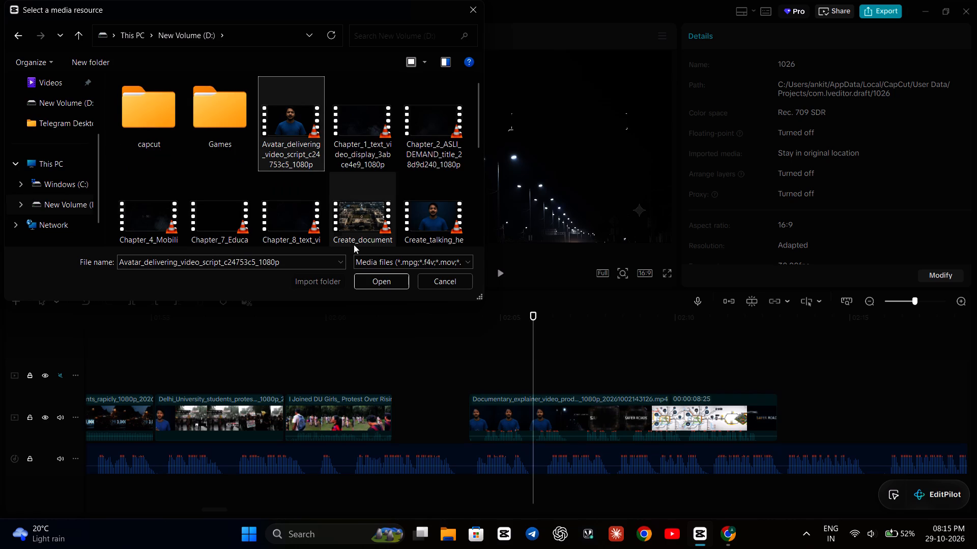
left_click(370, 282)
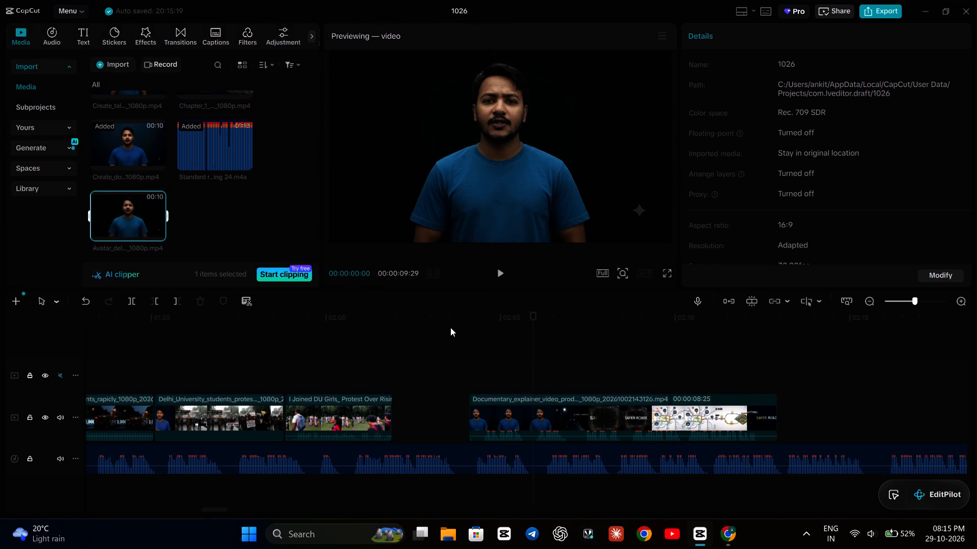
Preview the imported avatar clip and place it on the upper video track, starting near the beginning of the DU Girls protest clip.
double_click(126, 223)
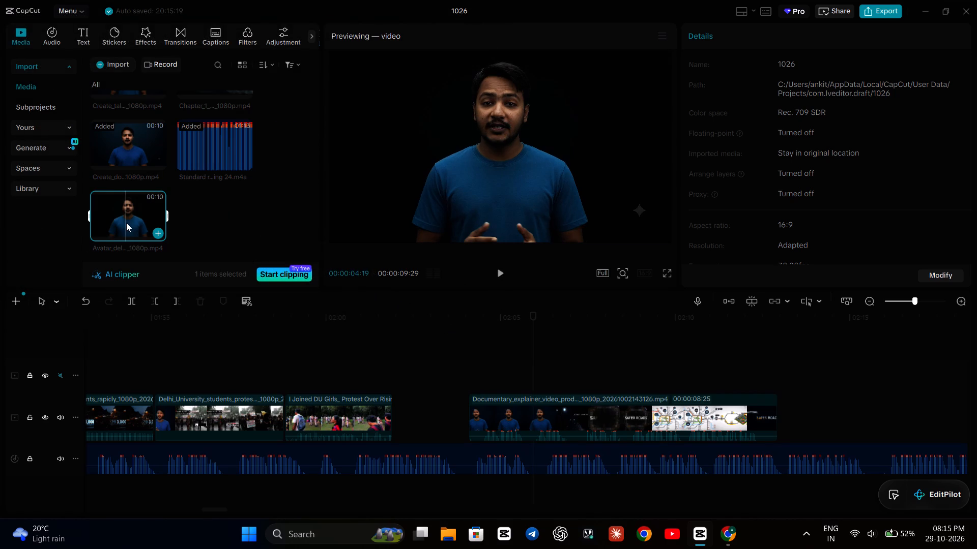
left_click(136, 219)
left_click(493, 266)
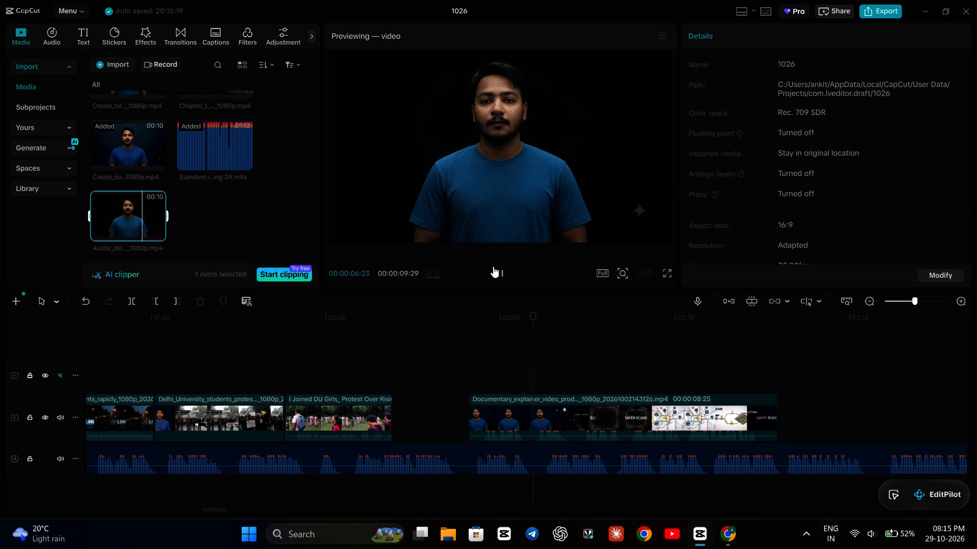
left_click(493, 266)
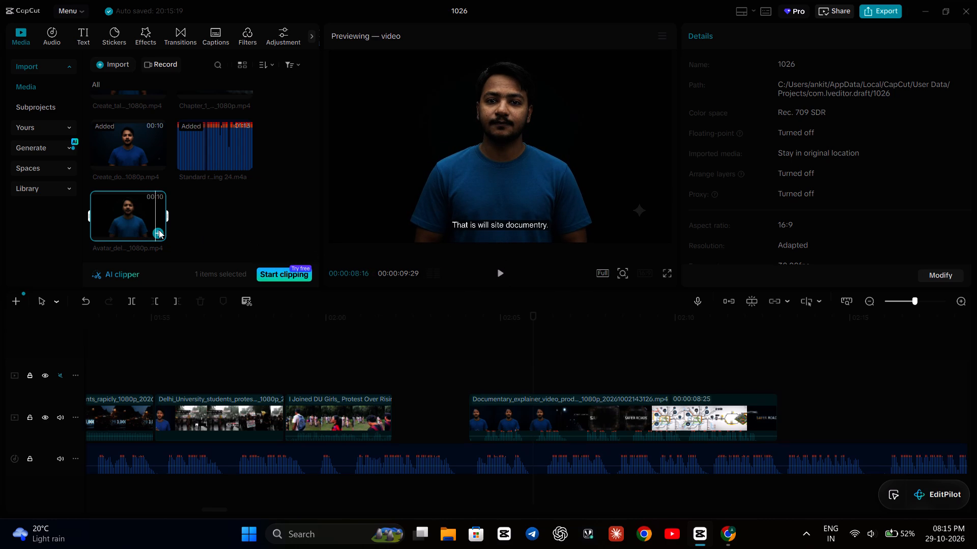
left_click(159, 230)
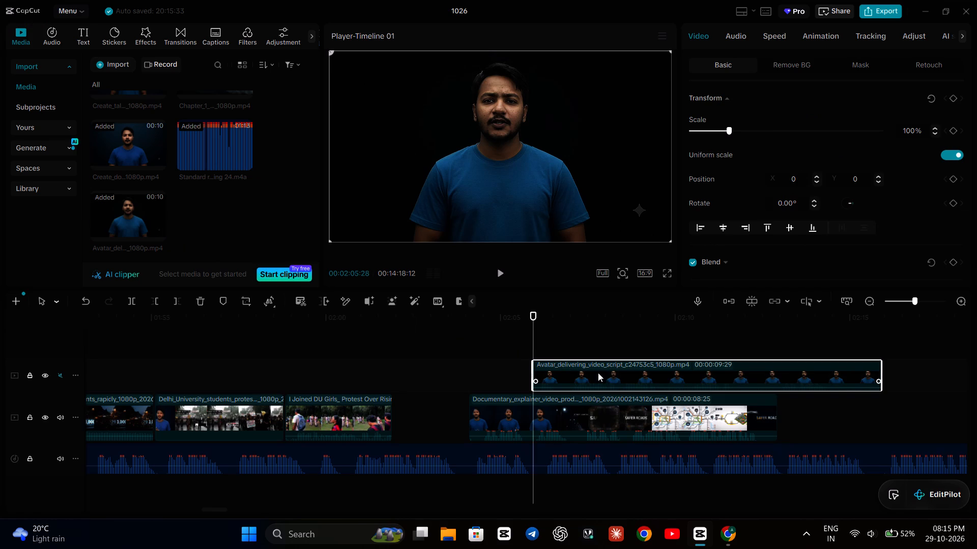
left_click_drag(598, 373, 347, 368)
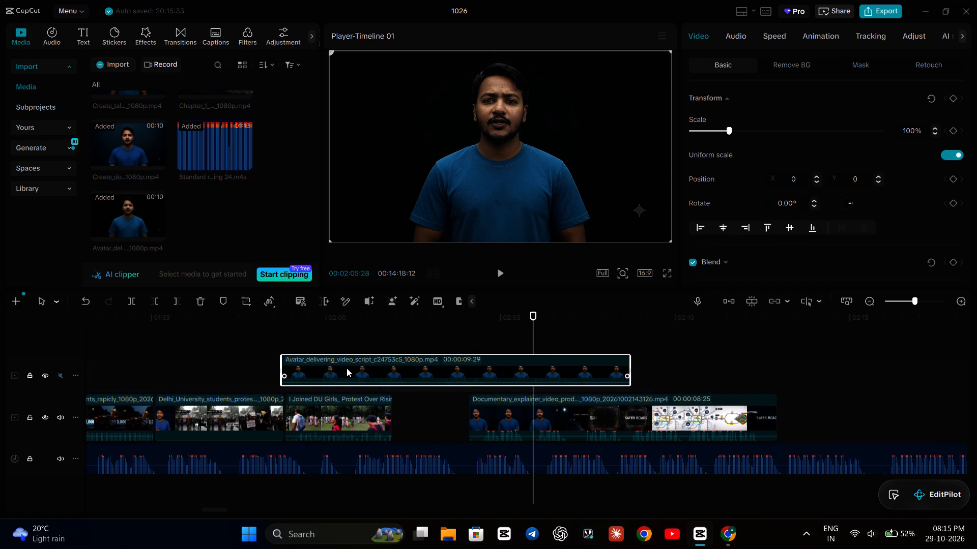
left_click_drag(347, 368, 346, 370)
Play the avatar clip against the narration and move the “I Joined DU Girls_ Protest” clip from beneath it to the upper track at about 02:15.
left_click(225, 363)
key("space")
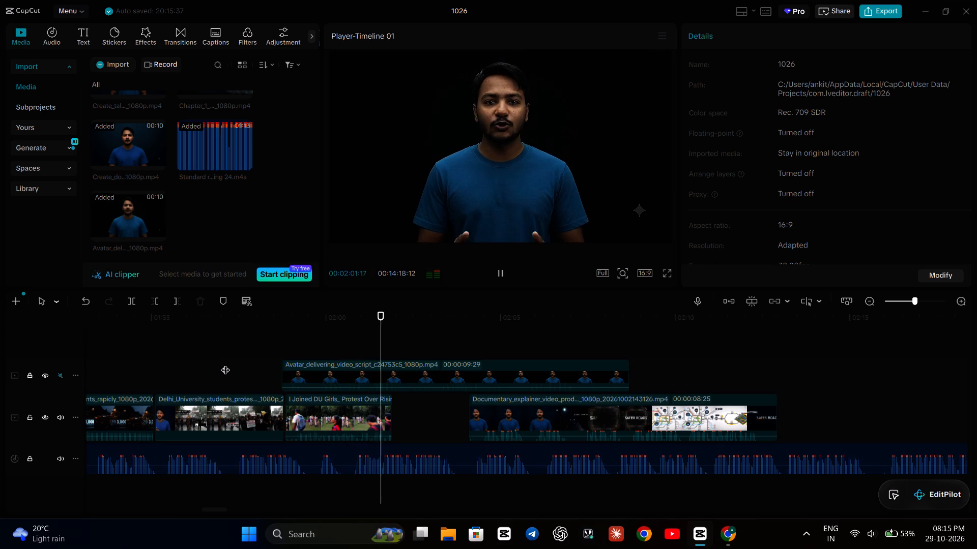
key("space")
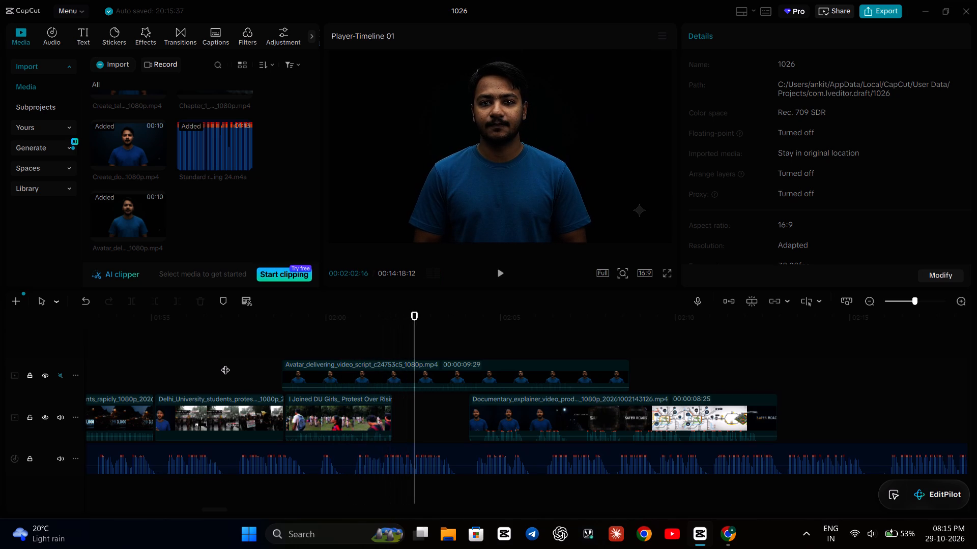
left_click(225, 363)
key("space")
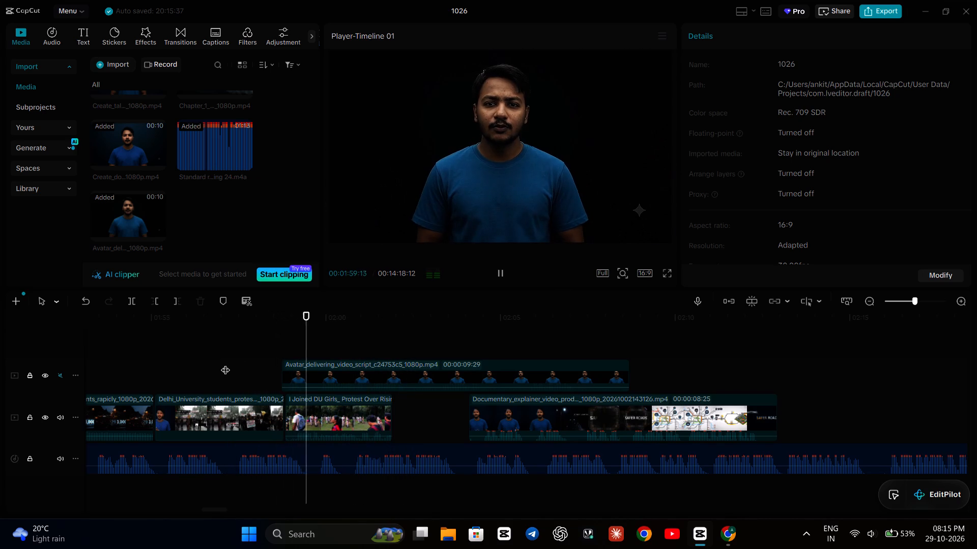
key("space")
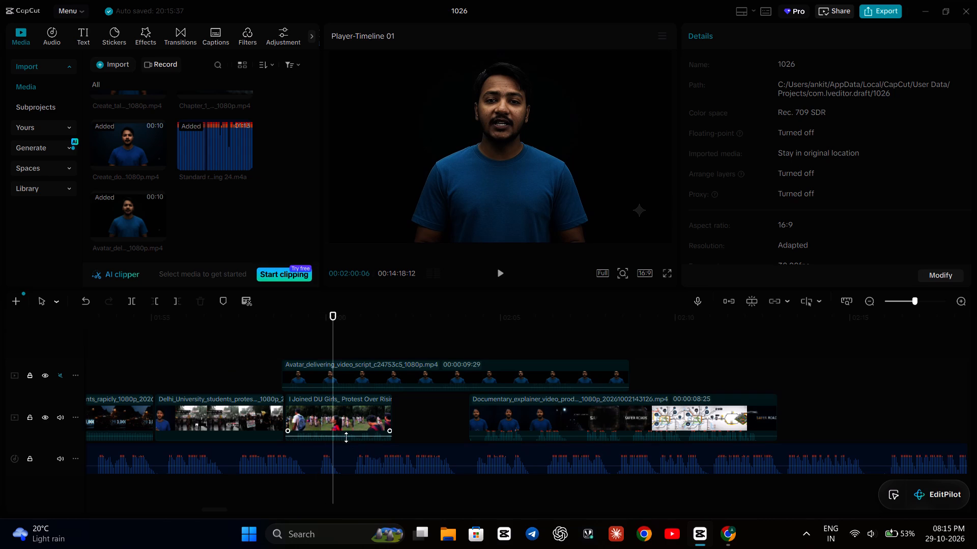
left_click(312, 409)
left_click_drag(312, 409, 877, 378)
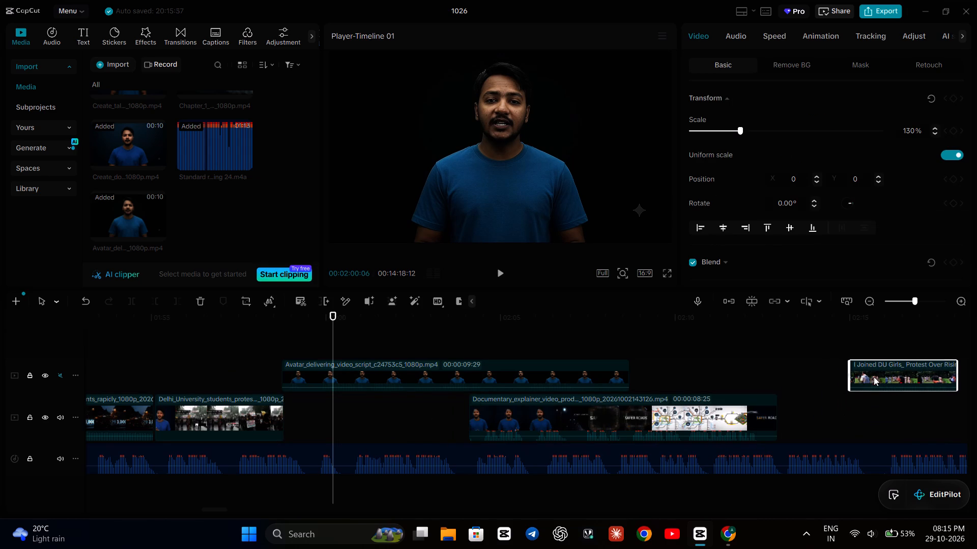
Play the avatar clip's later part and trim its end to 00:02:04:00, just before the explainer clip.
left_click(462, 345)
key("space")
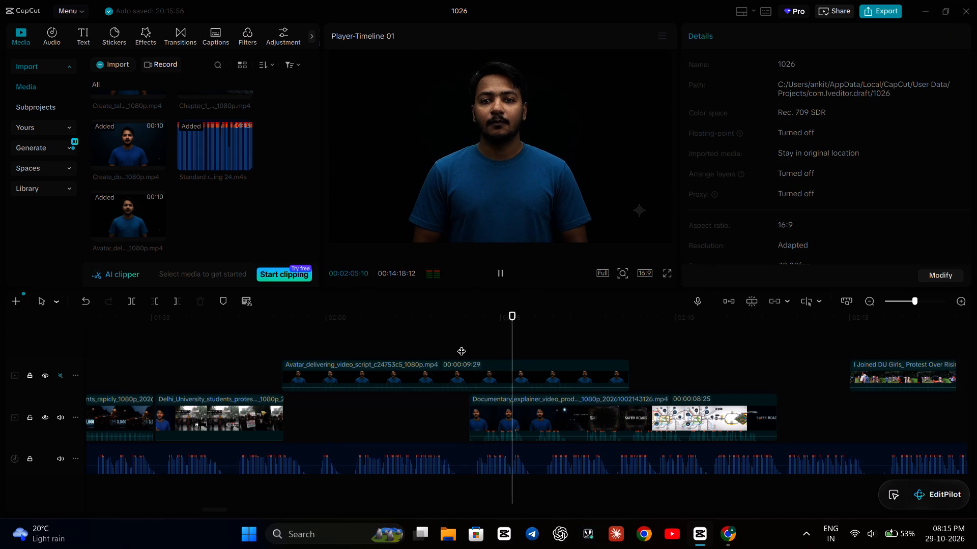
key("space")
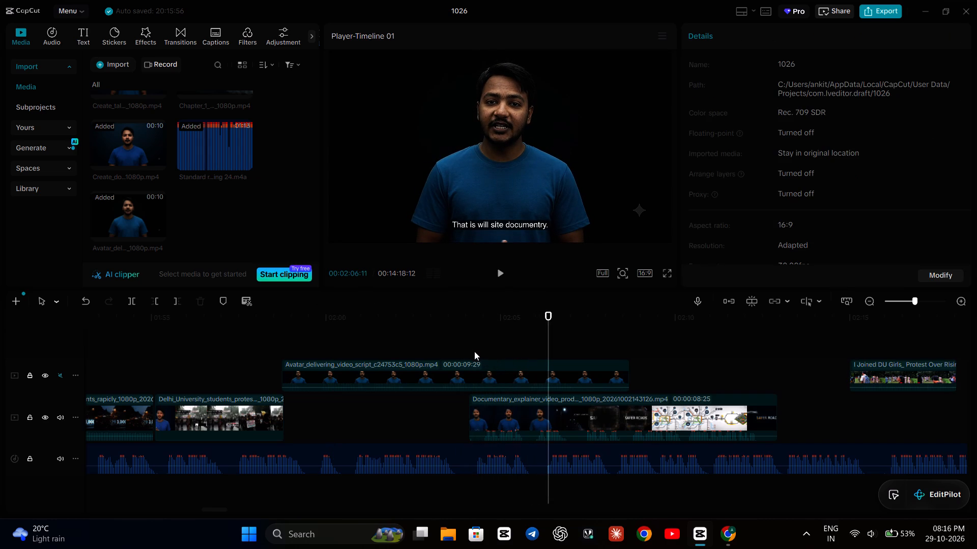
left_click(465, 346)
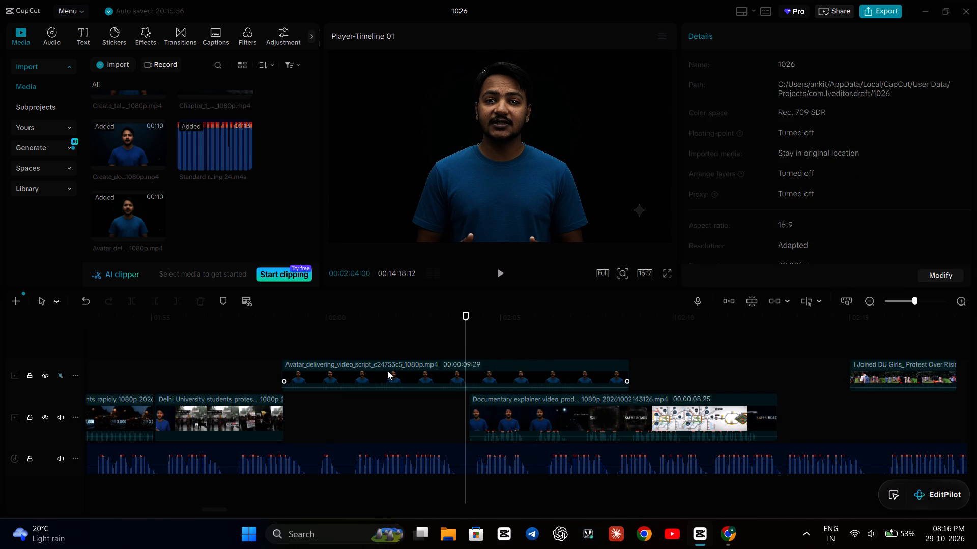
left_click(387, 371)
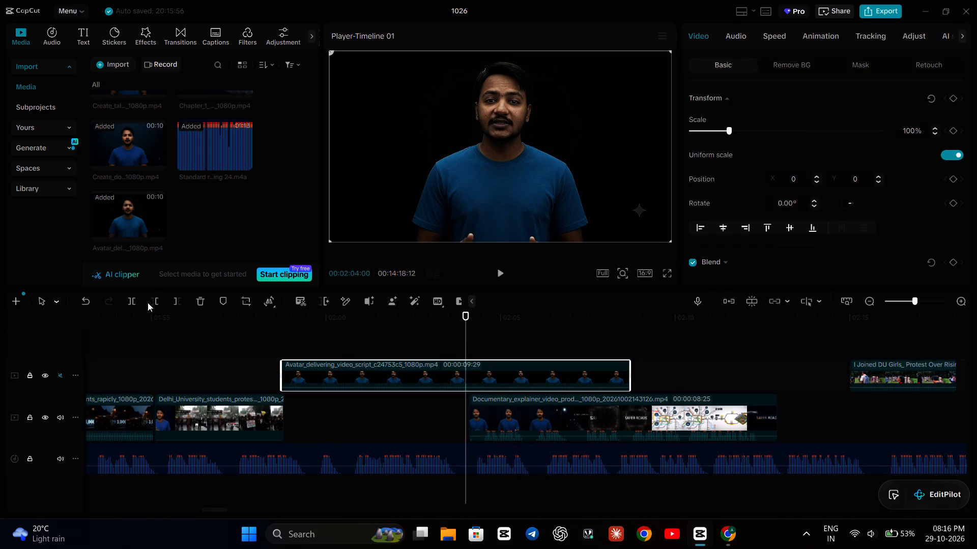
left_click(181, 298)
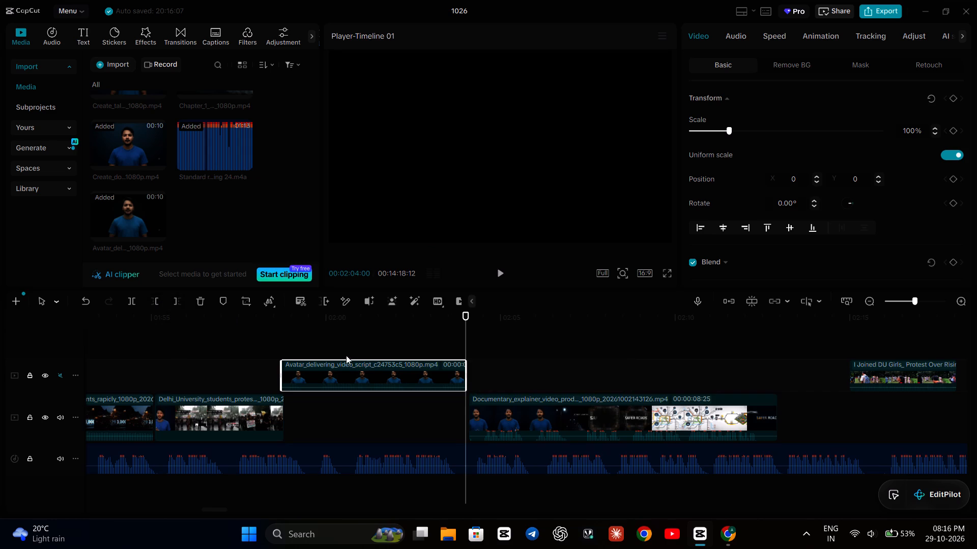
Move the trimmed avatar clip down into the main track's gap between the Delhi University and explainer clips.
left_click_drag(398, 375, 400, 404)
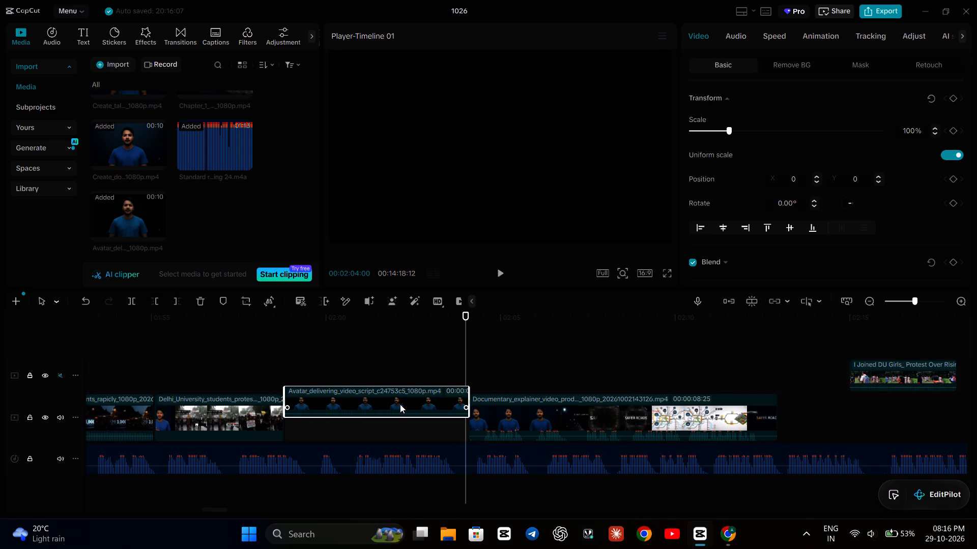
left_click_drag(400, 404, 403, 423)
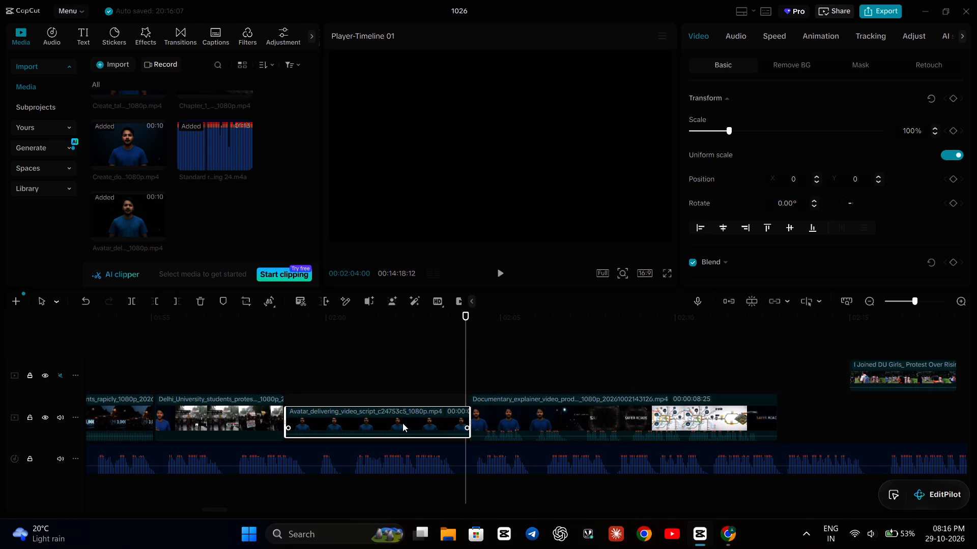
left_click_drag(403, 423, 402, 418)
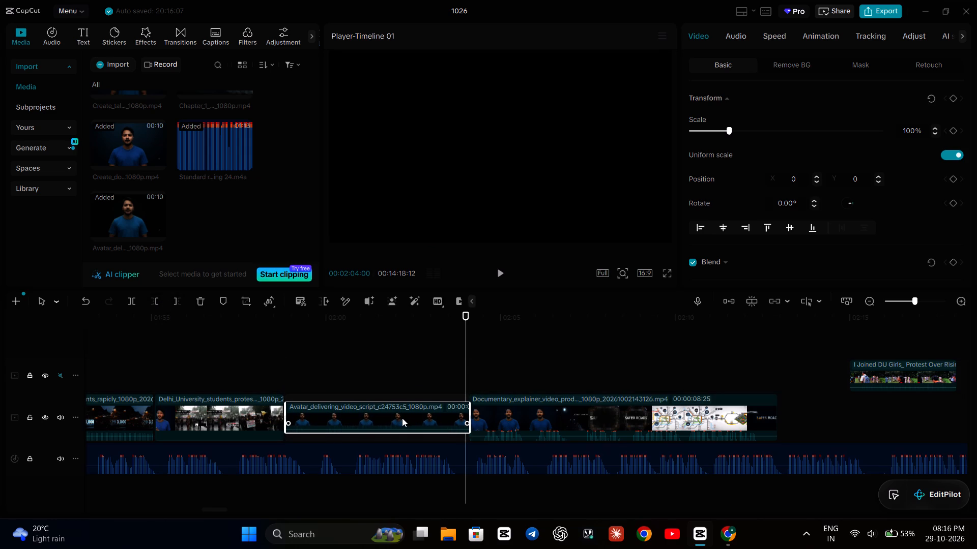
left_click_drag(402, 418, 401, 415)
Play from the Delhi University clip into the avatar clip to check the transition and lip sync against the narration.
left_click(171, 364)
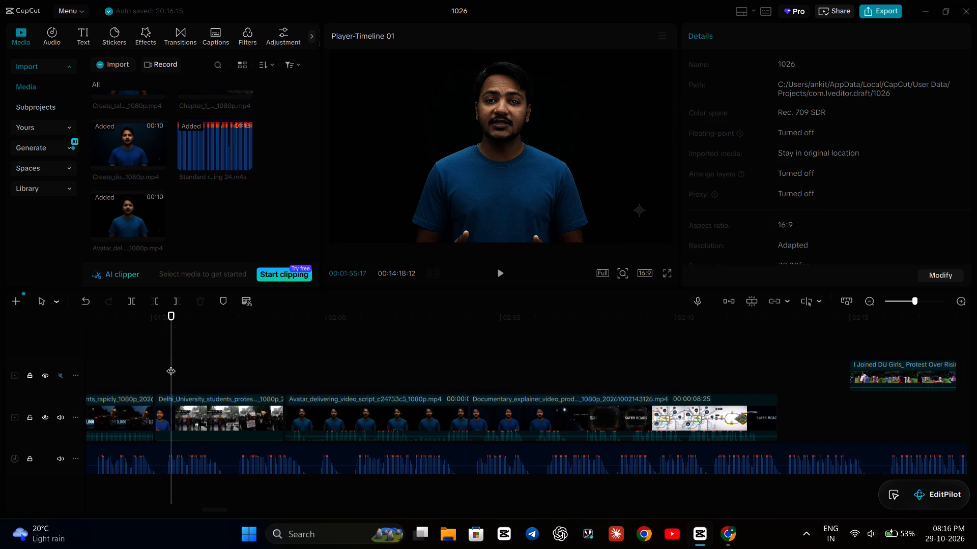
key("space")
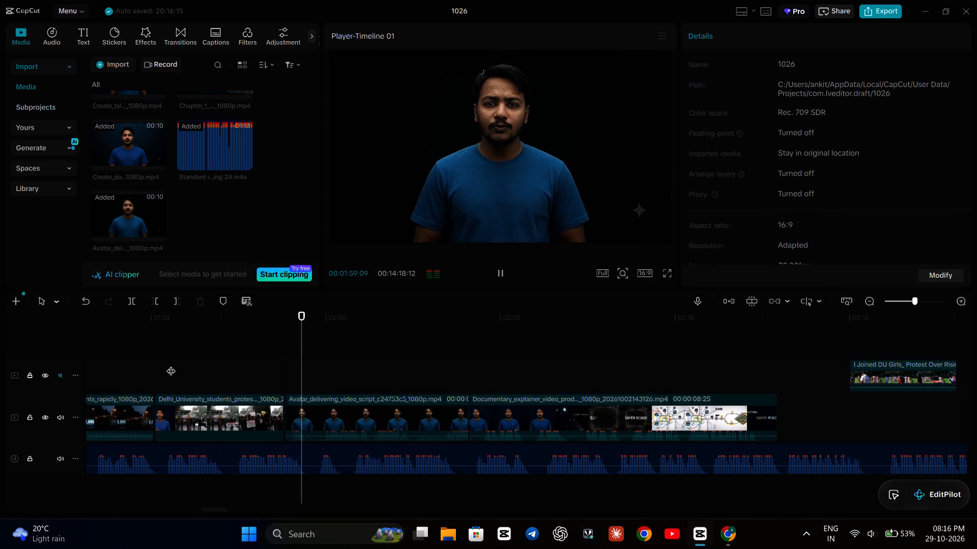
key("space")
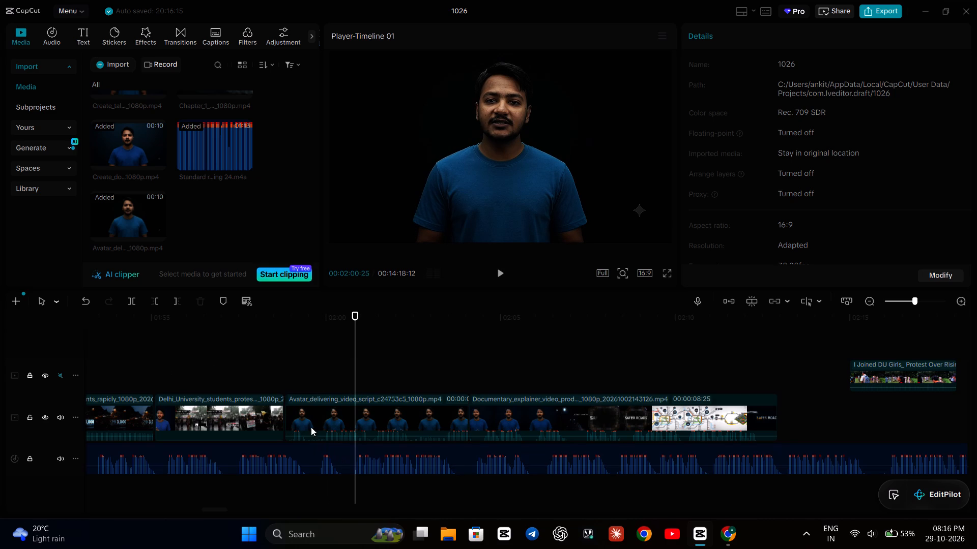
left_click(270, 369)
key("space")
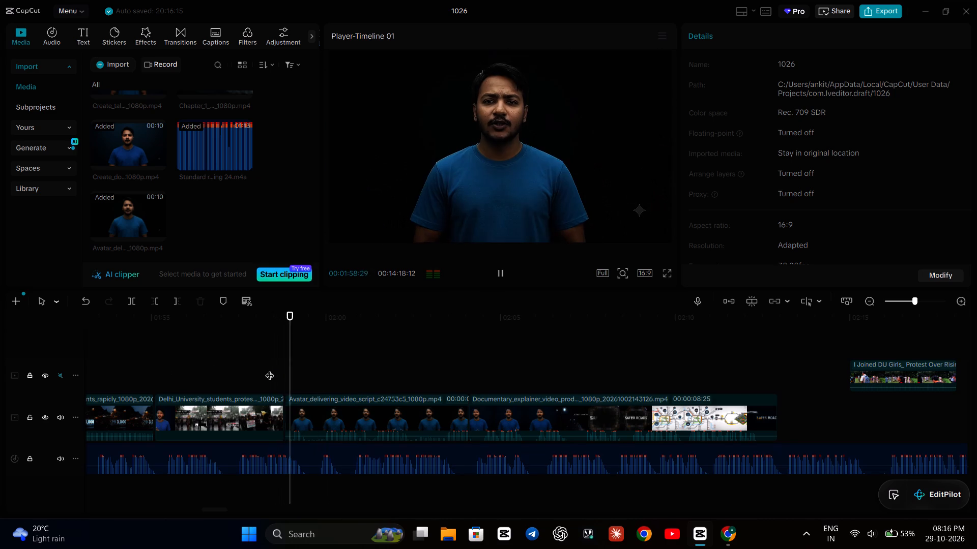
key("space")
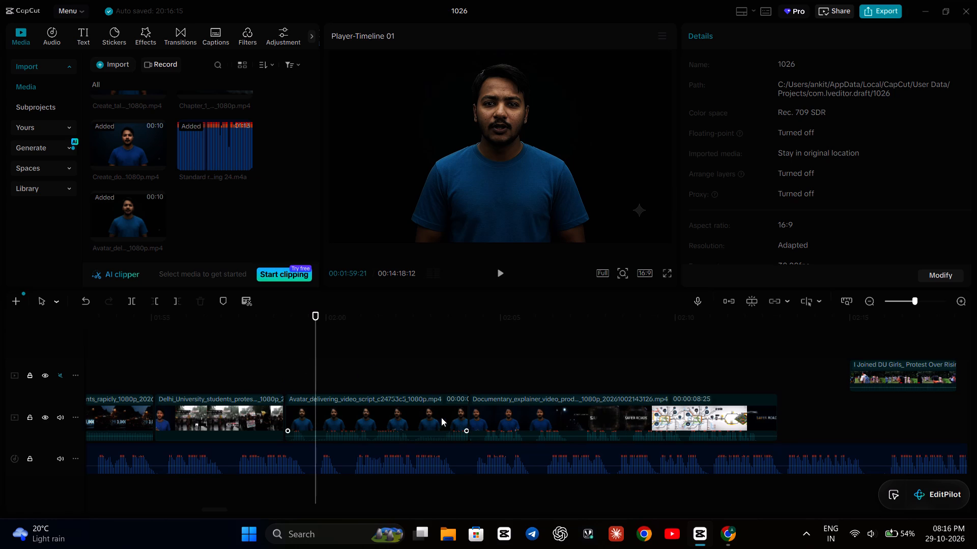
Shift the explainer clip and the avatar clip slightly later on the main track, leaving a short gap after the Delhi University clip.
left_click_drag(588, 416, 609, 418)
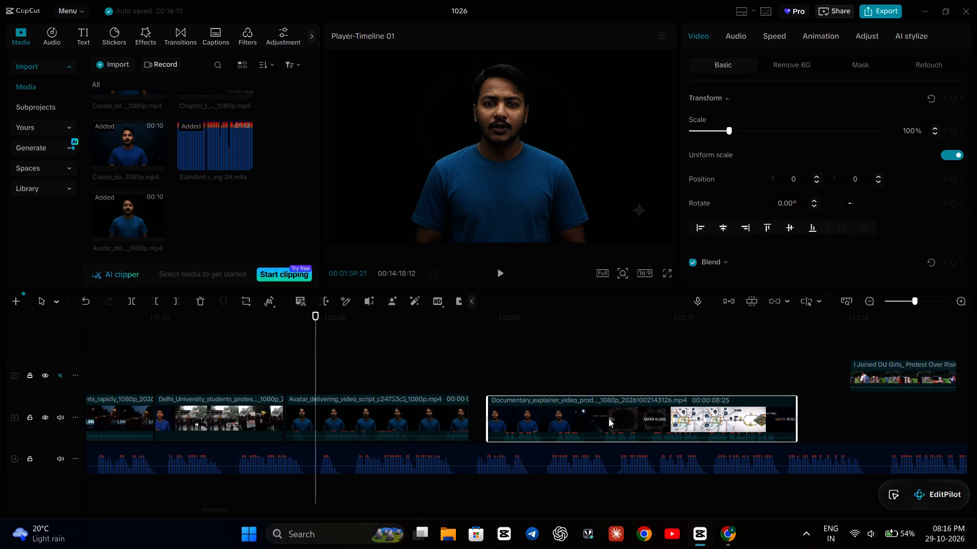
left_click_drag(609, 418, 610, 418)
left_click_drag(420, 418, 438, 416)
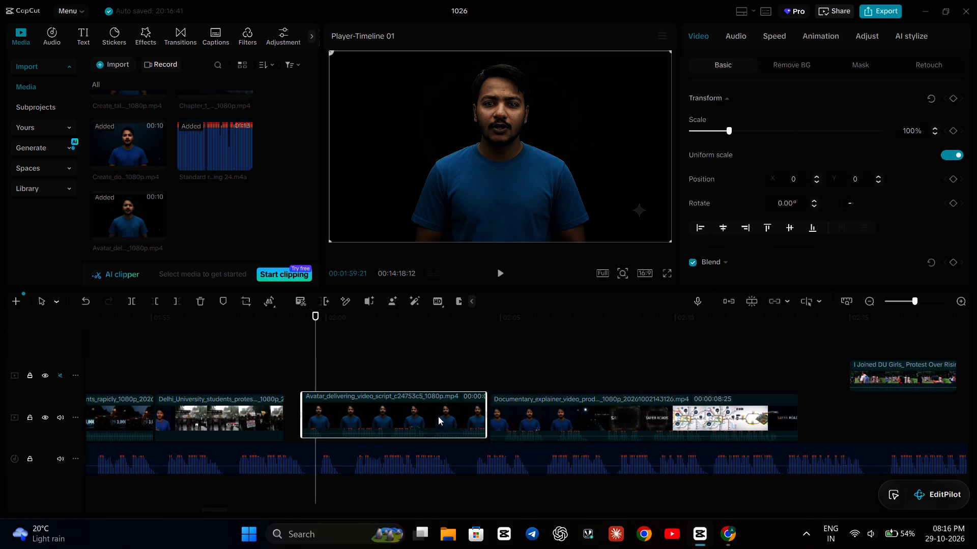
left_click_drag(438, 416, 442, 416)
Play from the end of the Delhi University clip into the moved avatar clip to check its sync with the narration.
left_click(258, 369)
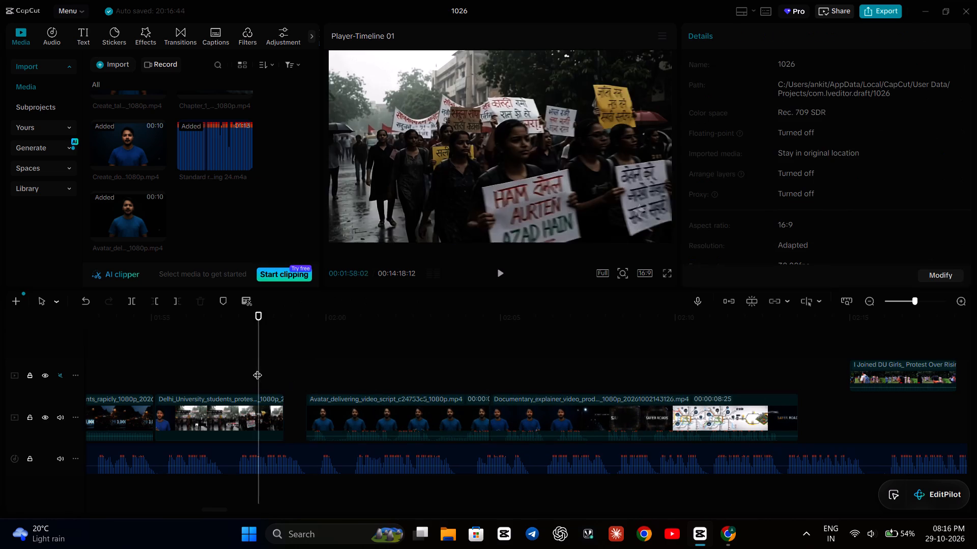
key("space")
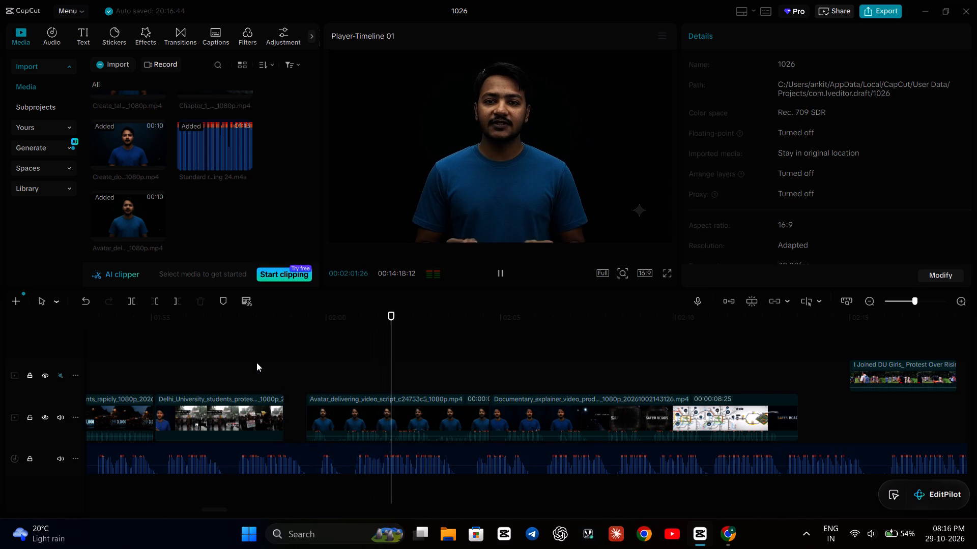
key("space")
left_click(266, 357)
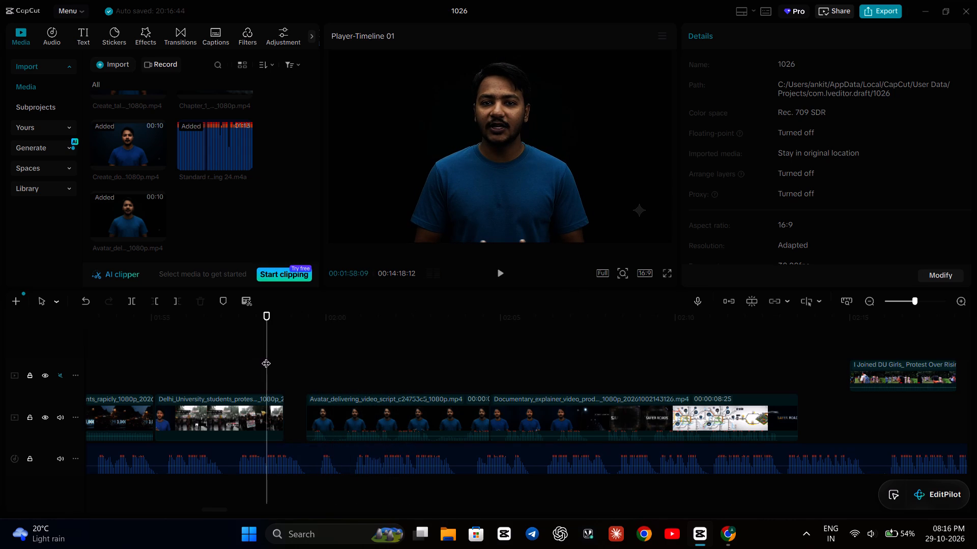
Mute the main video track's audio.
left_click(59, 414)
Play the avatar clip through into the explainer clip with only the narration audible to check the lip sync and pauses.
key("space")
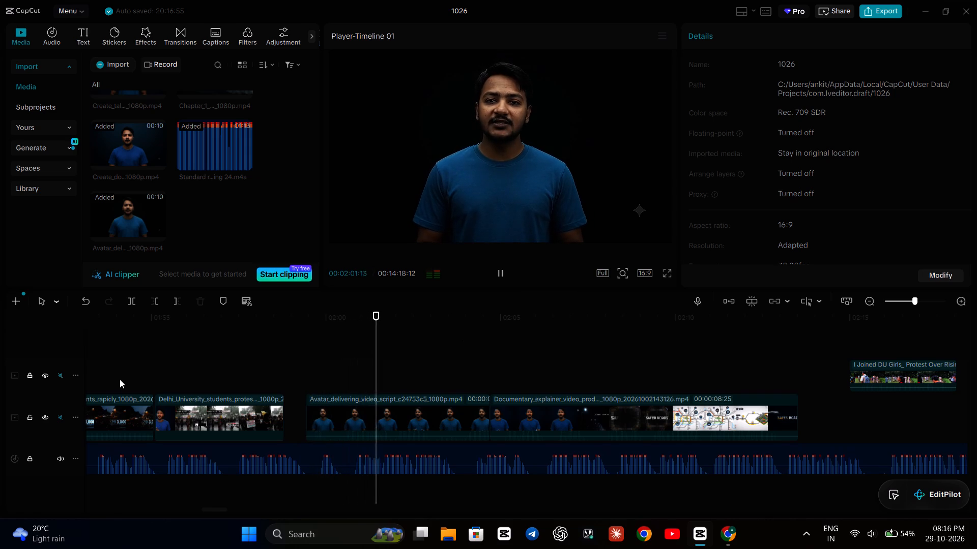
key("space")
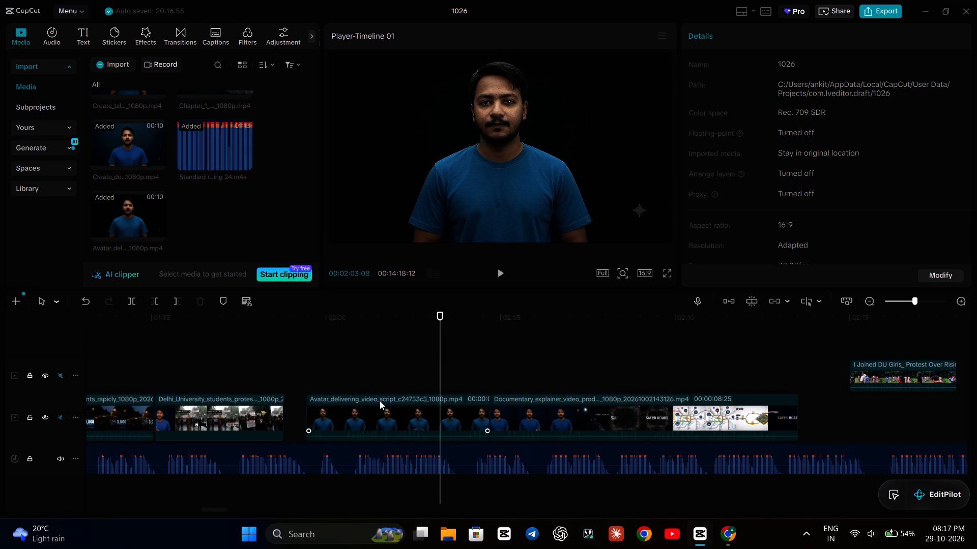
key("space")
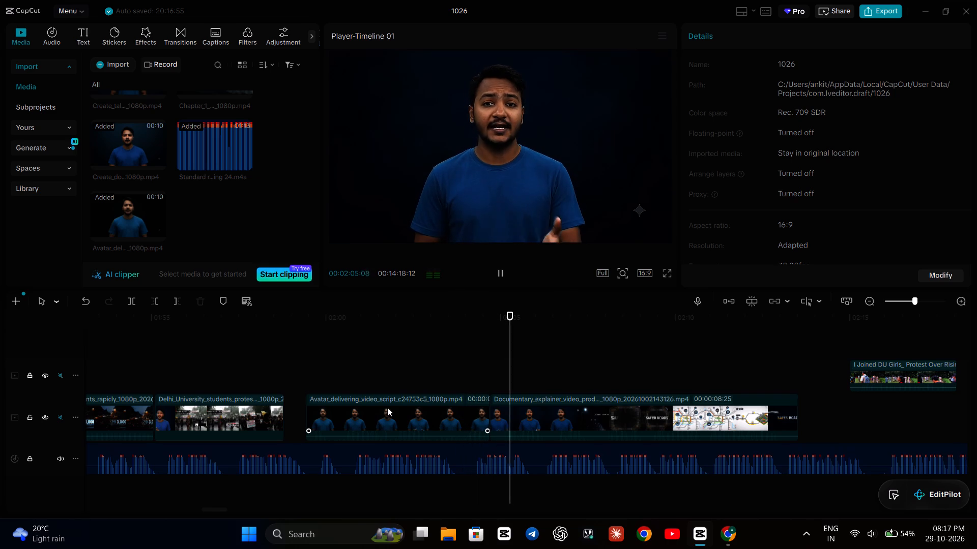
key("space")
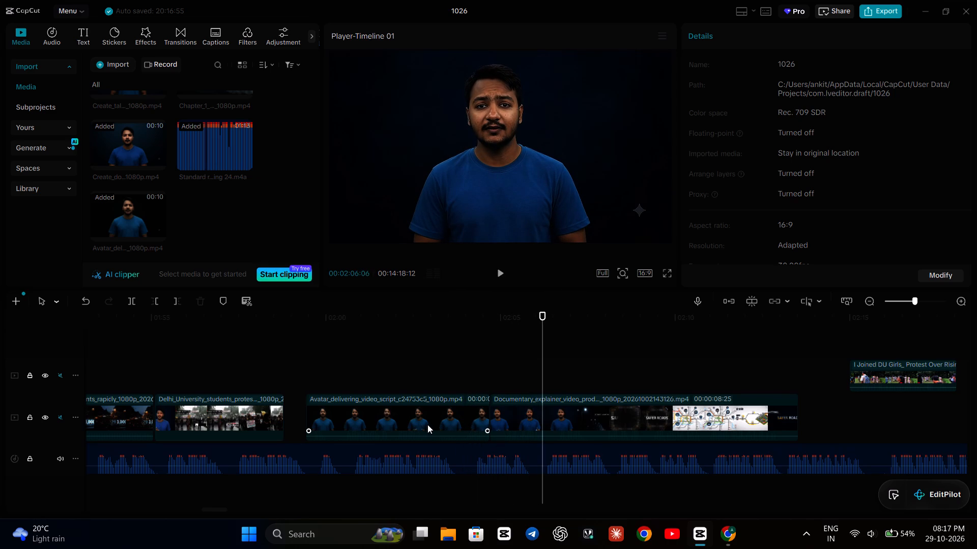
left_click(427, 424)
left_click(370, 369)
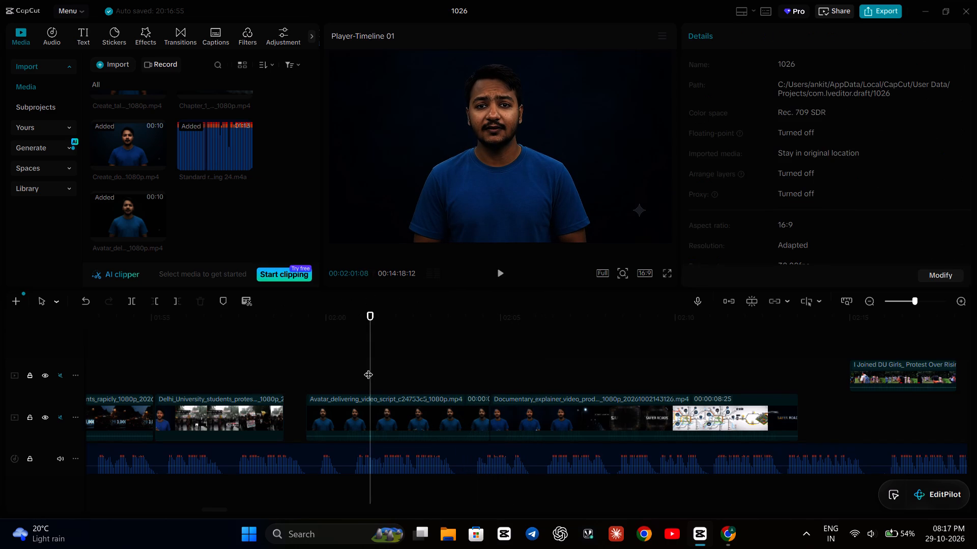
key("space")
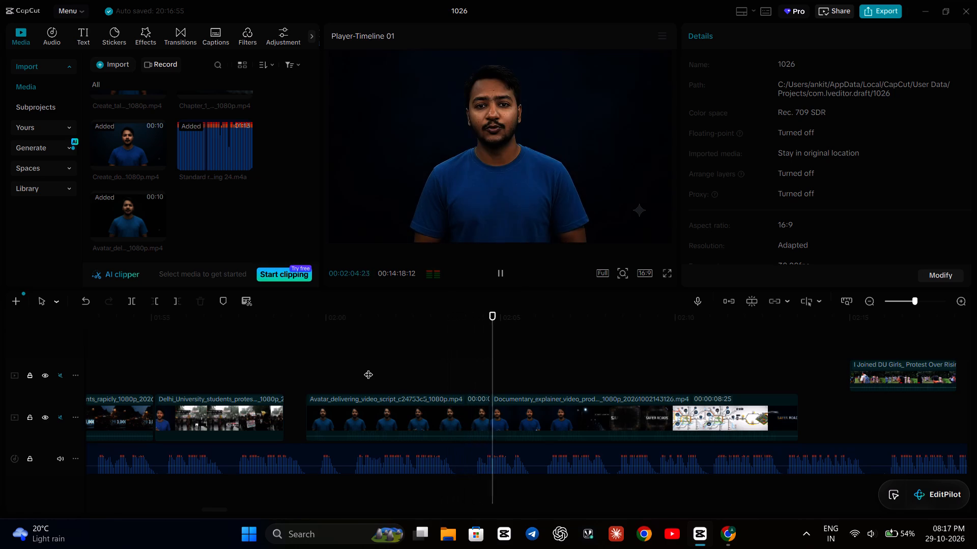
key("space")
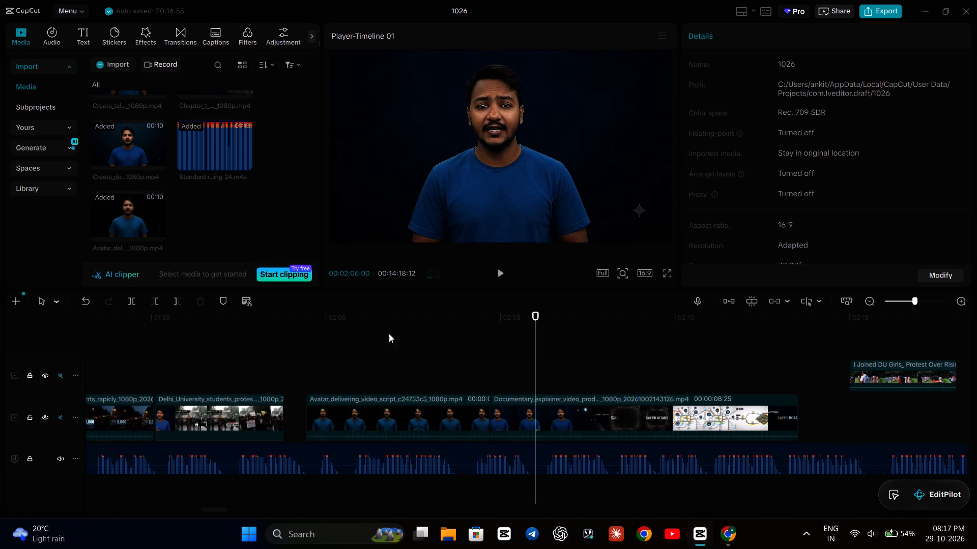
Split the narration audio at 00:02:03:18, in the pause near the end of the avatar clip.
left_click(461, 465)
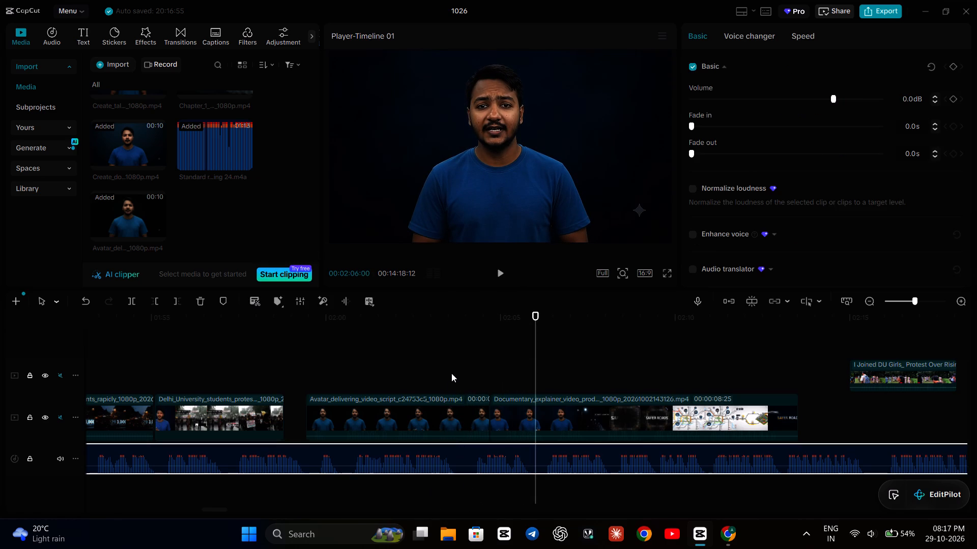
left_click(442, 353)
left_click(451, 339)
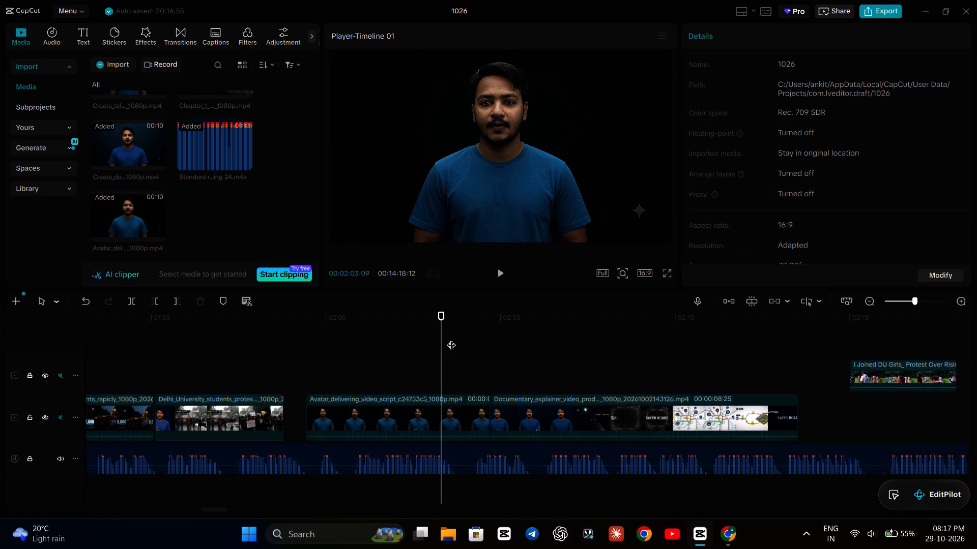
left_click(133, 303)
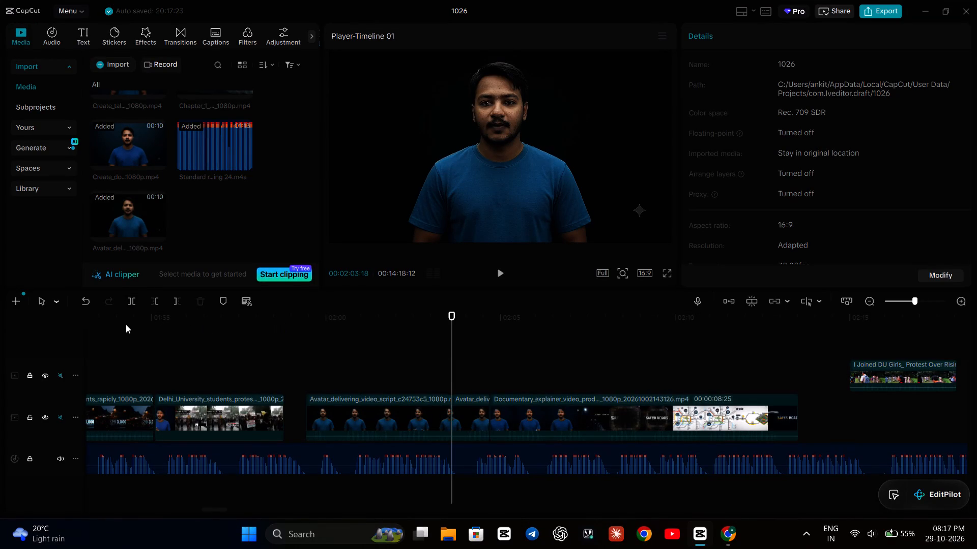
left_click(88, 302)
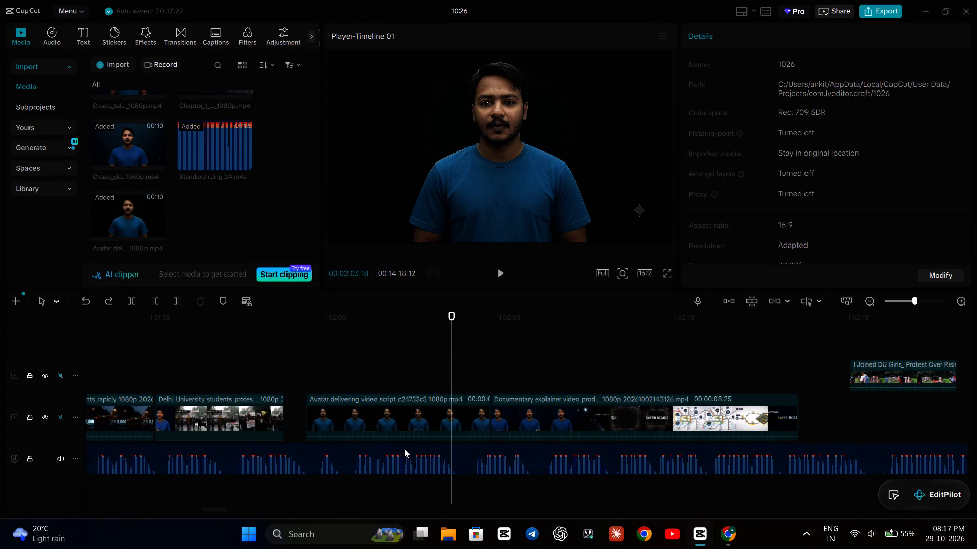
left_click(406, 449)
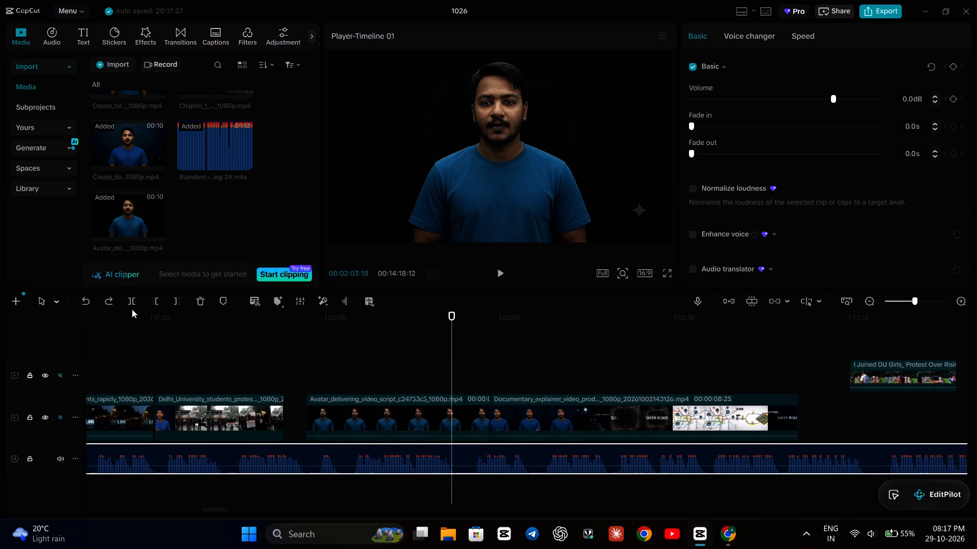
left_click(130, 301)
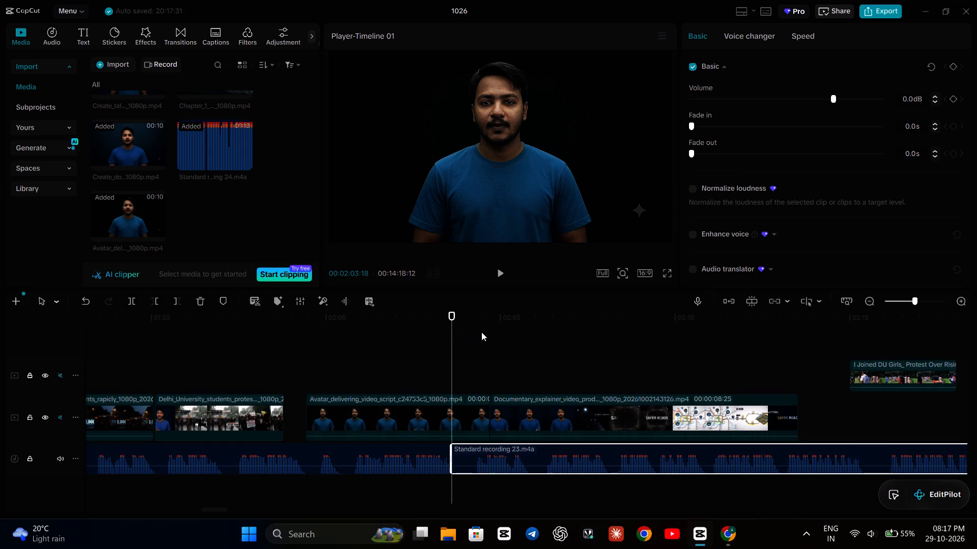
Trim the second narration segment's start to 00:02:04:06 and move it back against the first segment to shorten the pause.
left_click(481, 332)
left_click(473, 334)
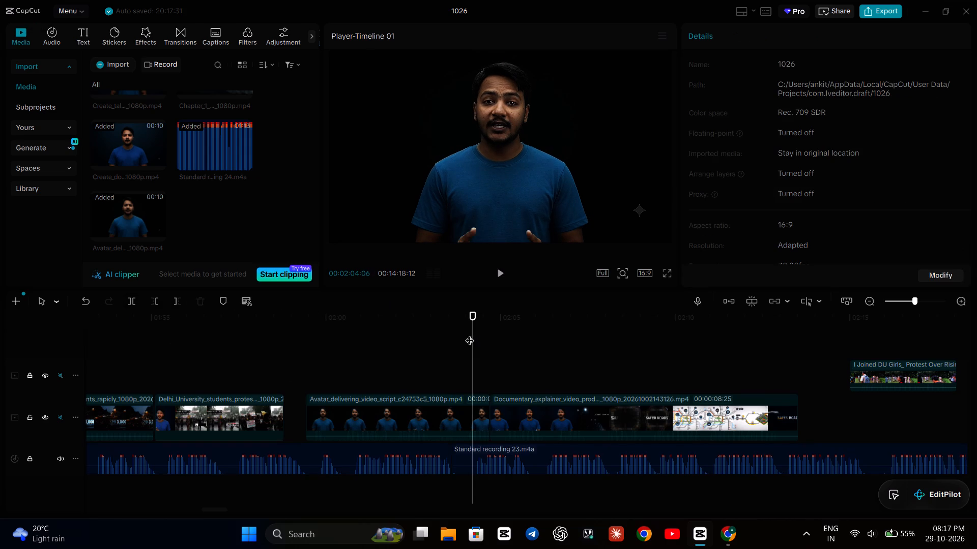
left_click(465, 459)
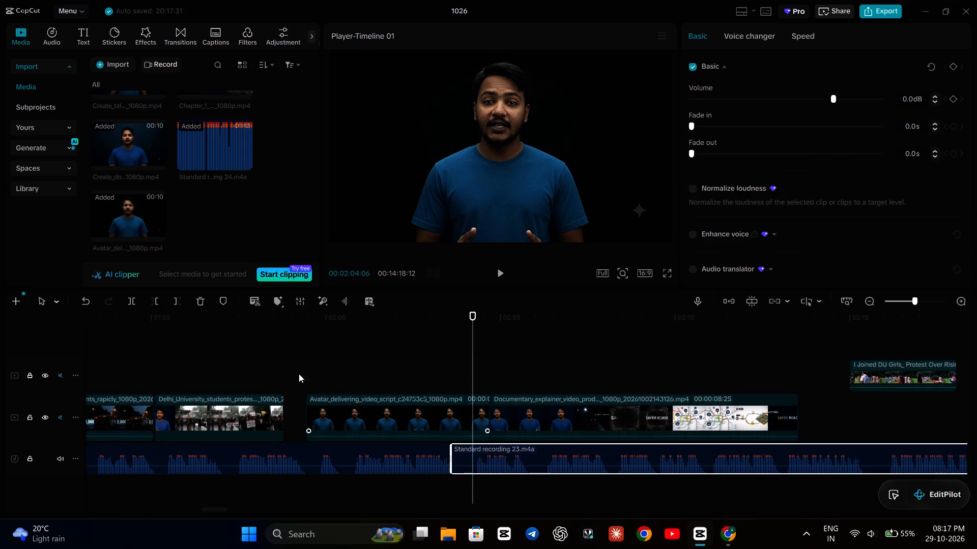
left_click(153, 306)
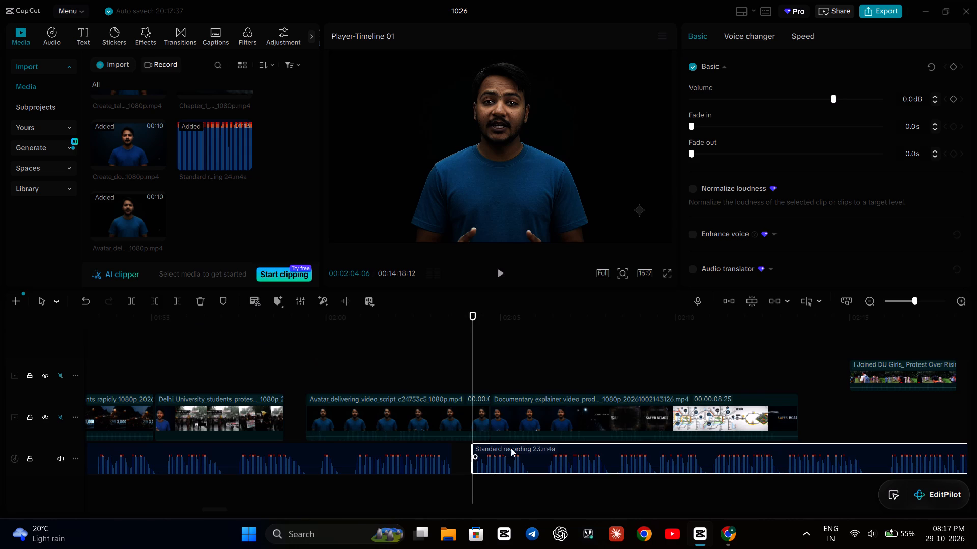
left_click_drag(534, 453, 512, 454)
Play across the narration cut from the avatar clip into the explainer clip to check the sync with the visuals.
left_click(349, 353)
key("space")
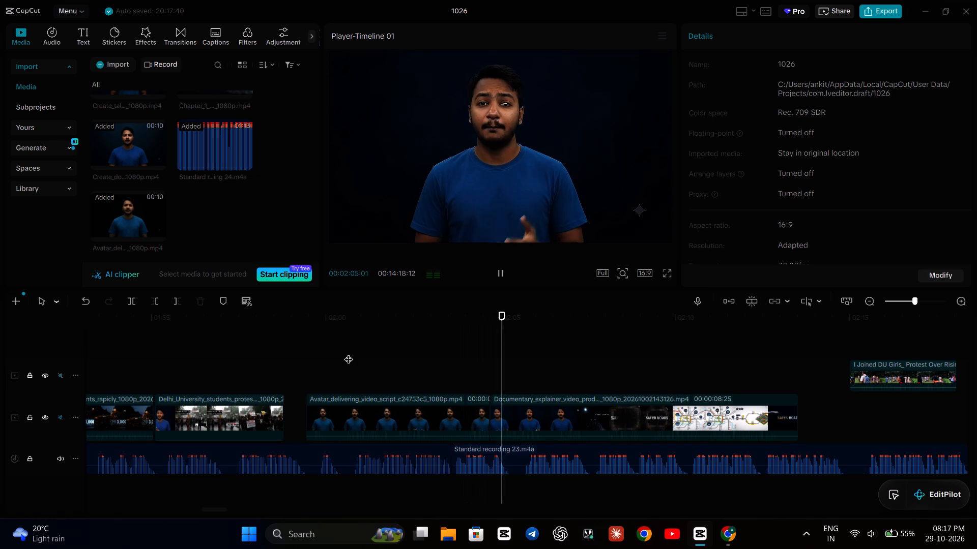
key("space")
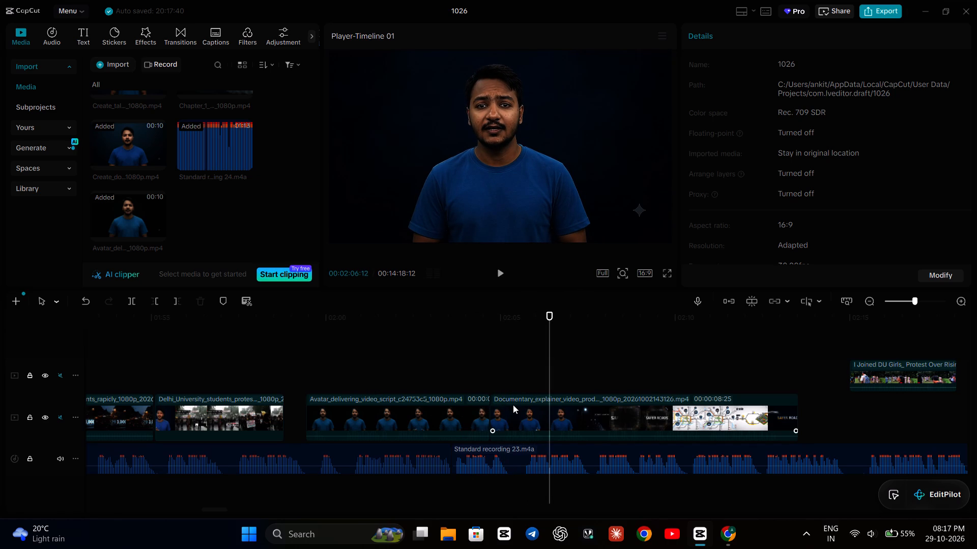
key("space")
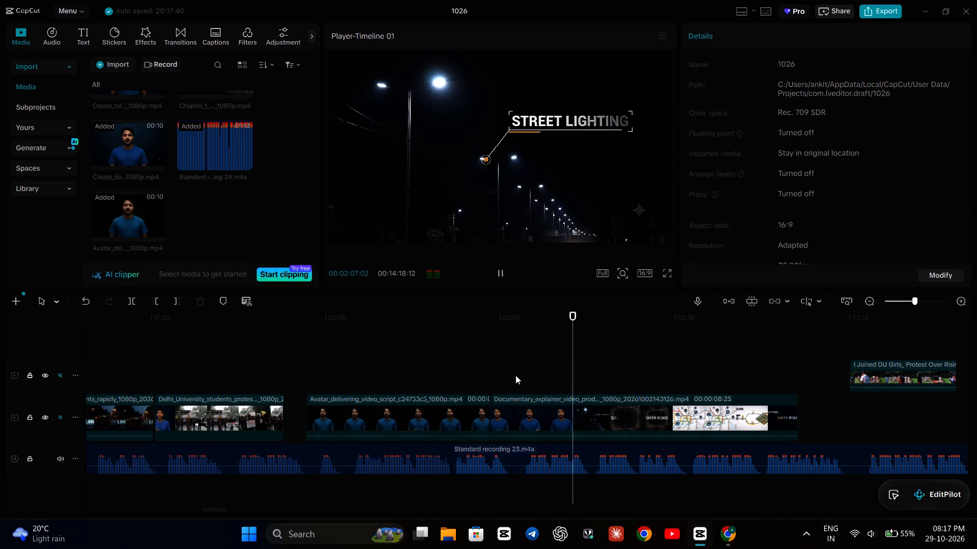
key("space")
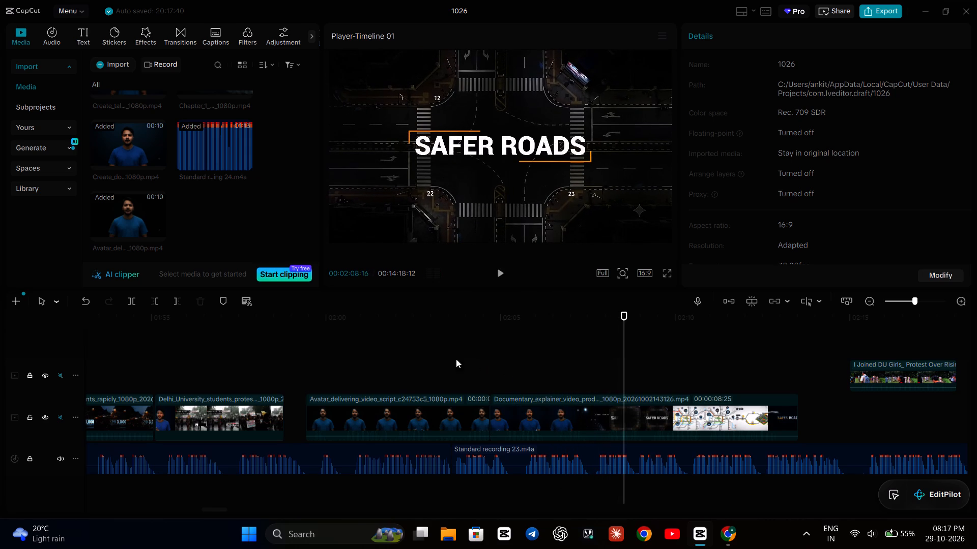
Replay the avatar clip's opening, including the gap before it, to examine how its speech lines up with the narration.
left_click(395, 359)
left_click(353, 358)
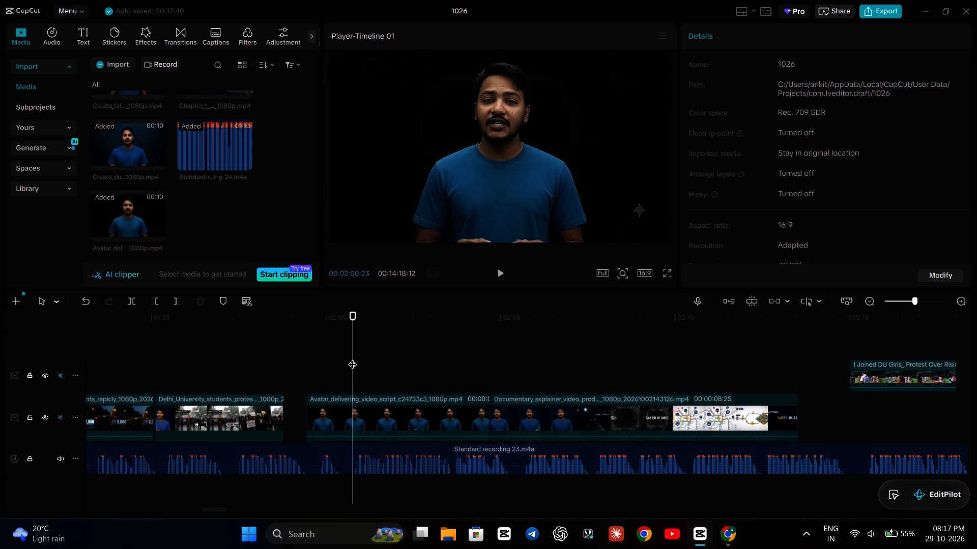
key("space")
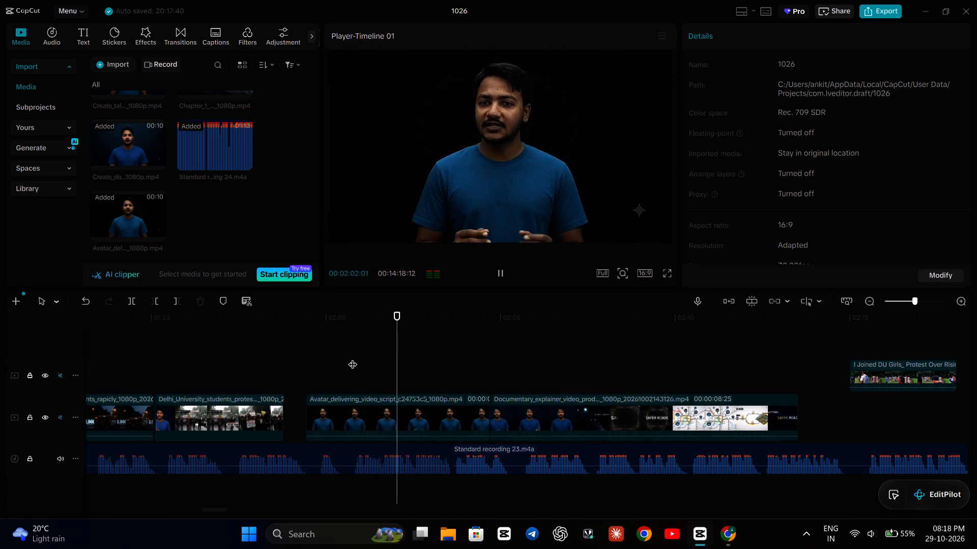
key("space")
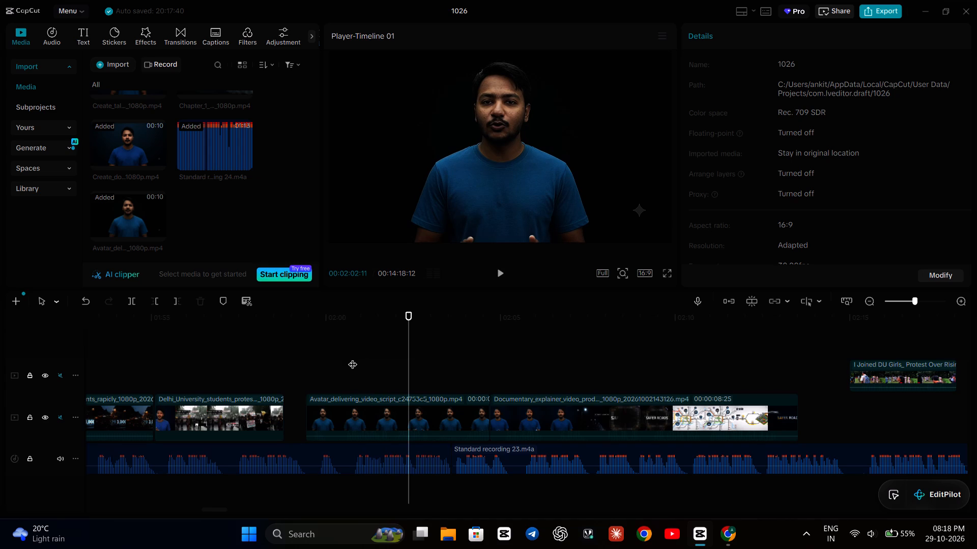
left_click(352, 422)
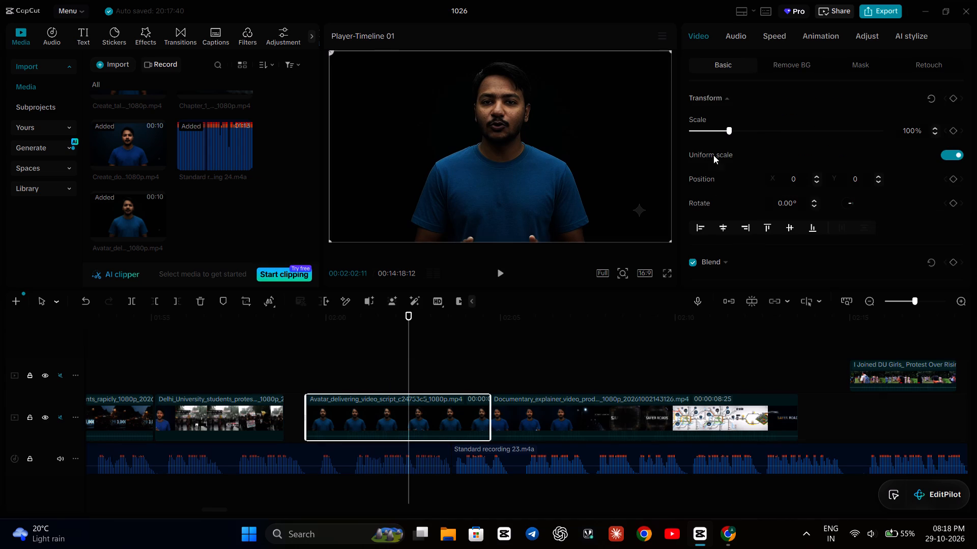
left_click(280, 350)
key("space")
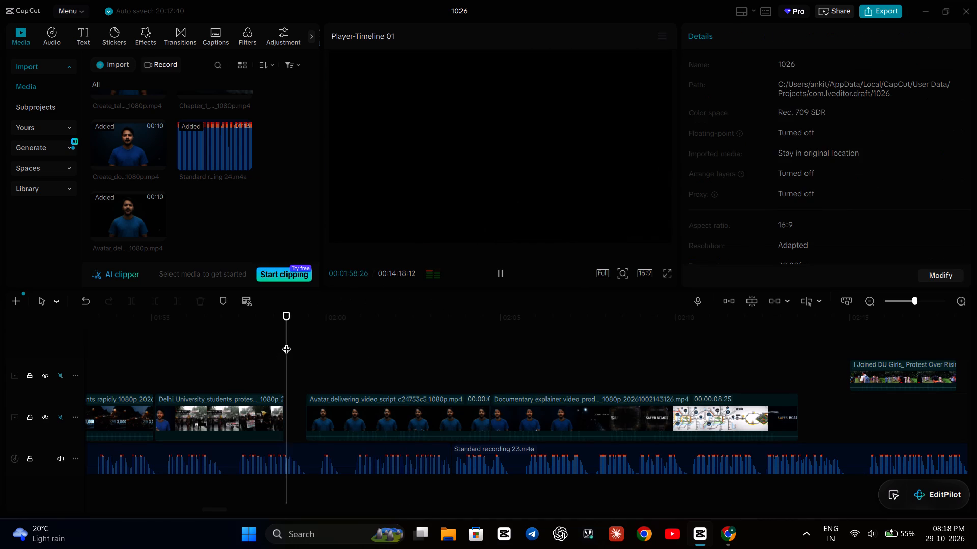
key("space")
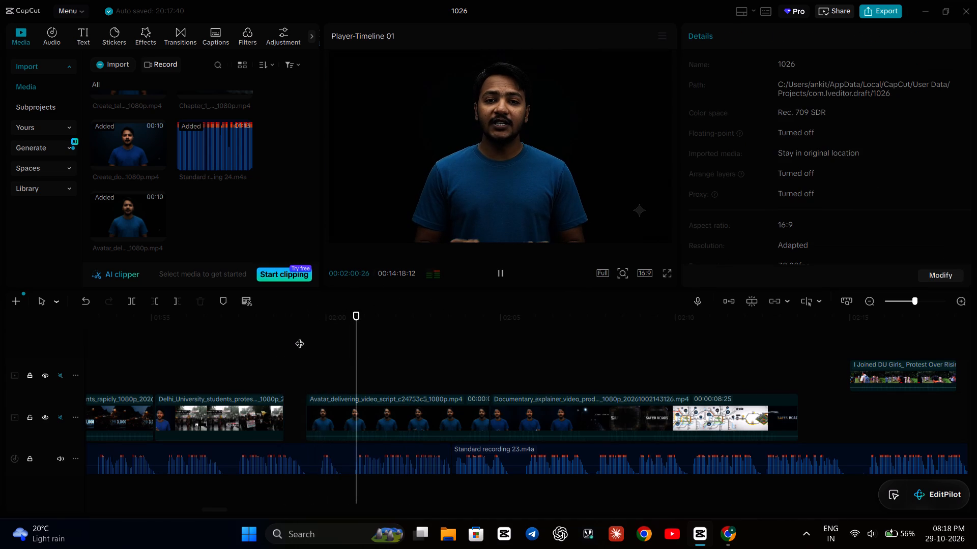
key("space")
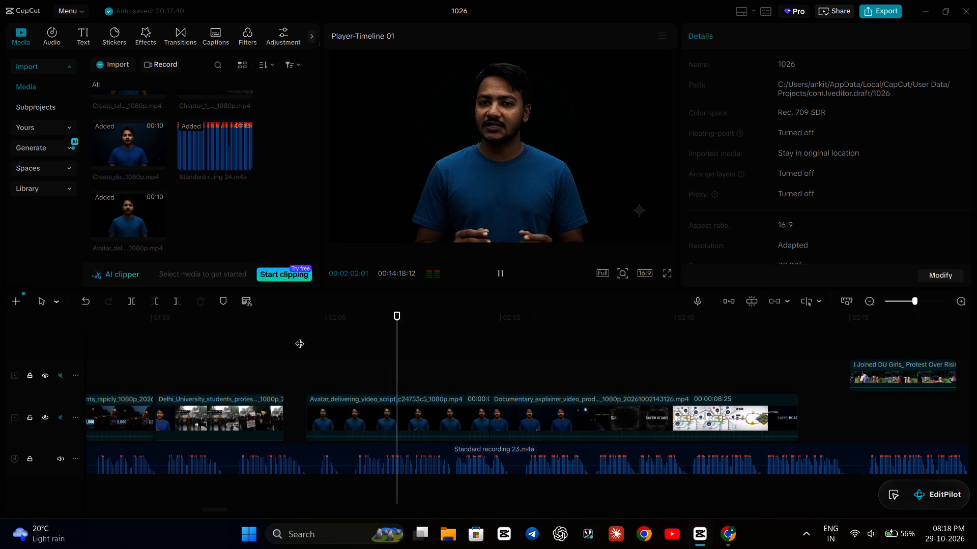
key("space")
left_click(302, 338)
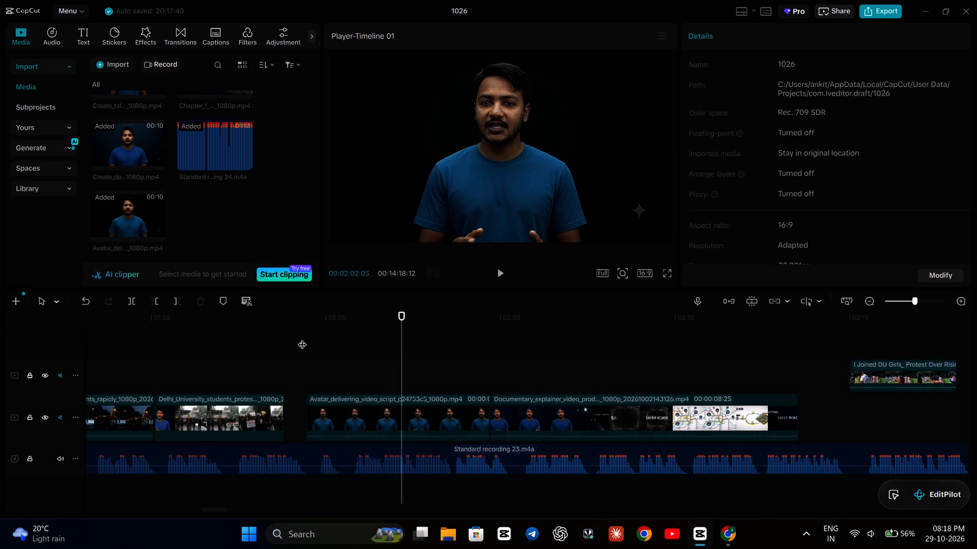
key("space")
key("space")
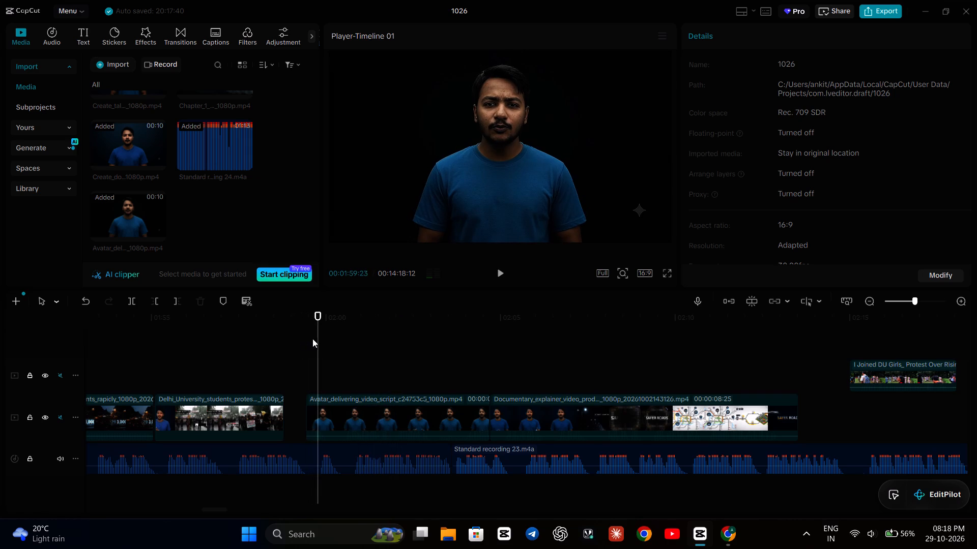
key("space")
key("space")
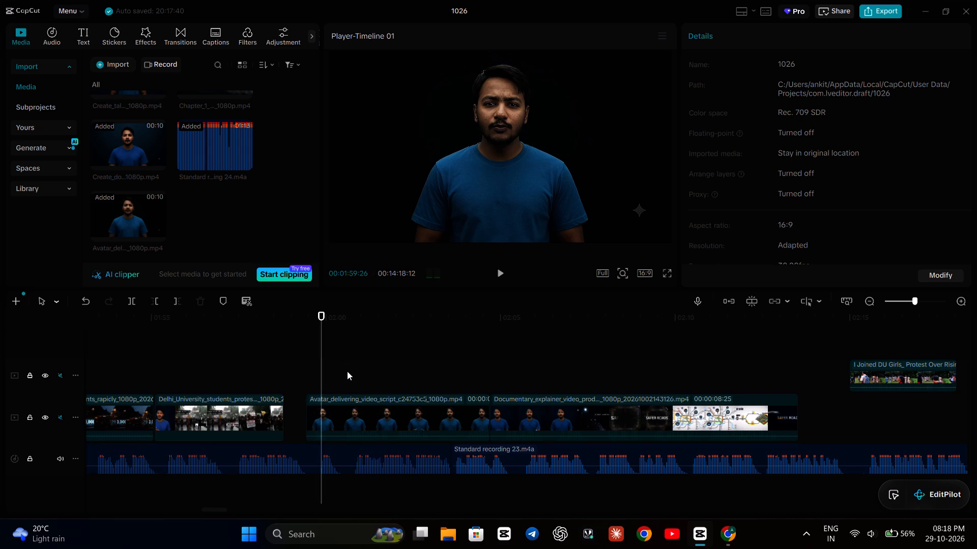
Play through the avatar clip in short bursts into the explainer clip to examine how its lip movements match the narration.
key("space")
key("space")
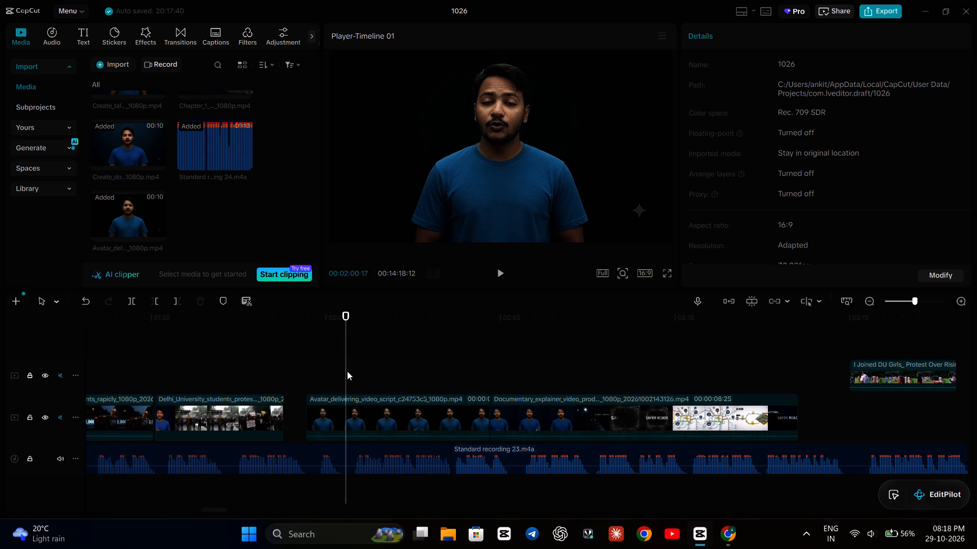
key("space")
key("space")
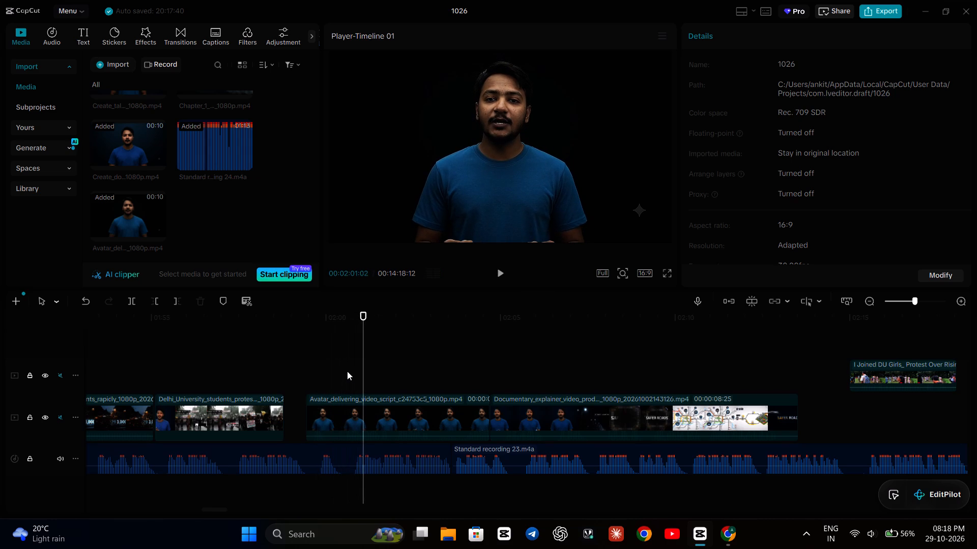
key("space")
key("space")
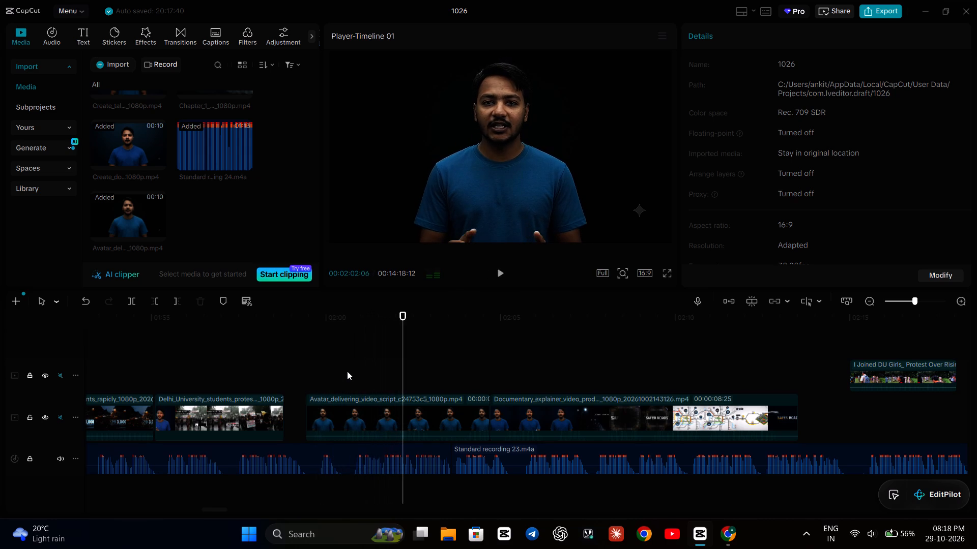
key("space")
key("space")
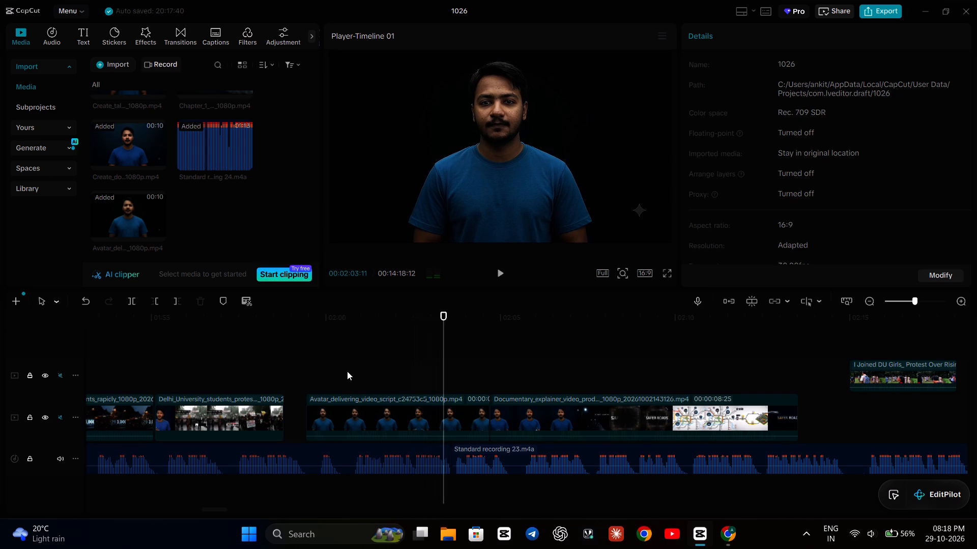
left_click(339, 409)
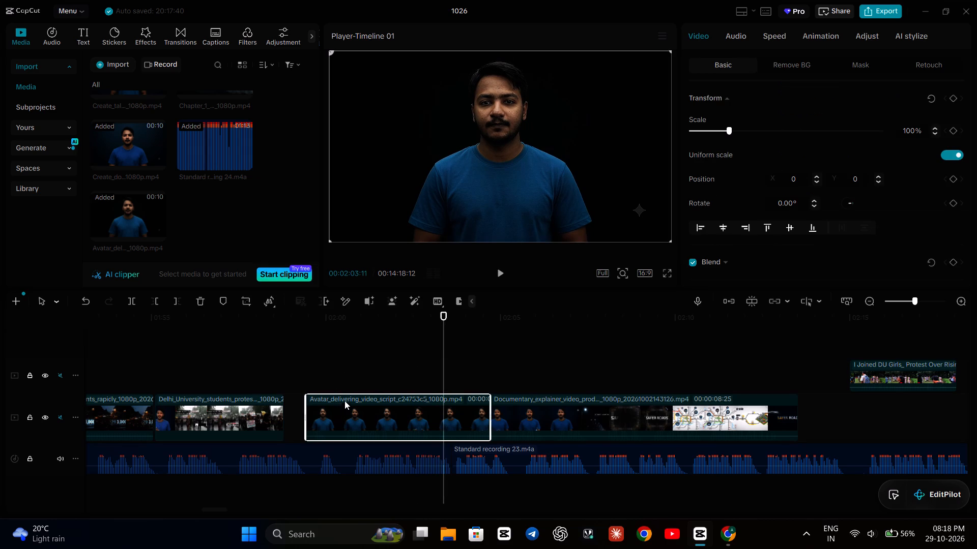
key("space")
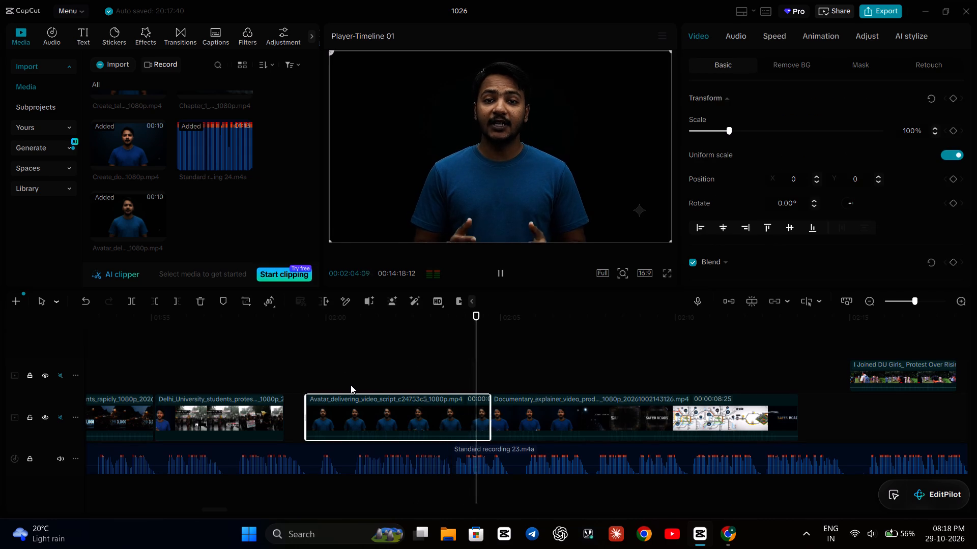
key("space")
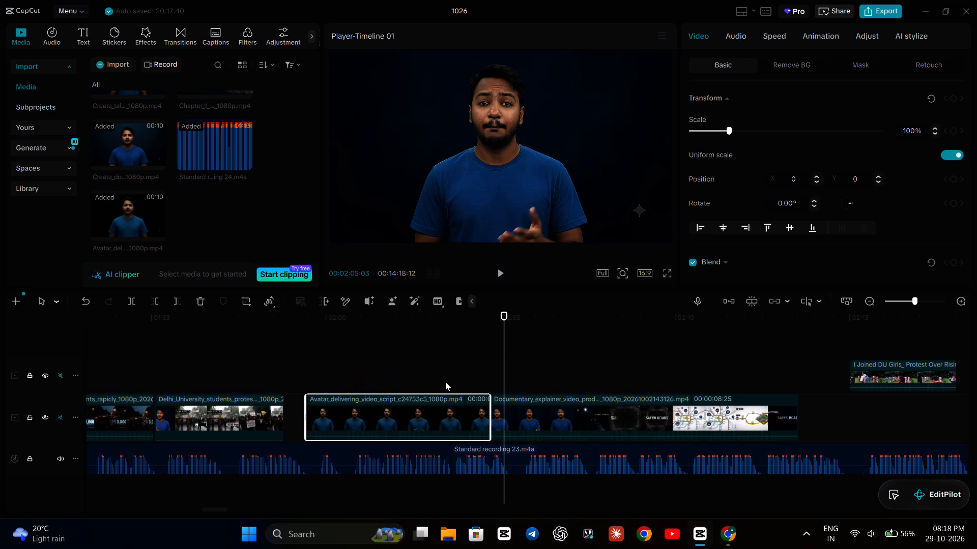
Move the avatar clip slightly earlier on the timeline and extend its end to a duration of about 5.4 s.
left_click_drag(424, 406, 412, 406)
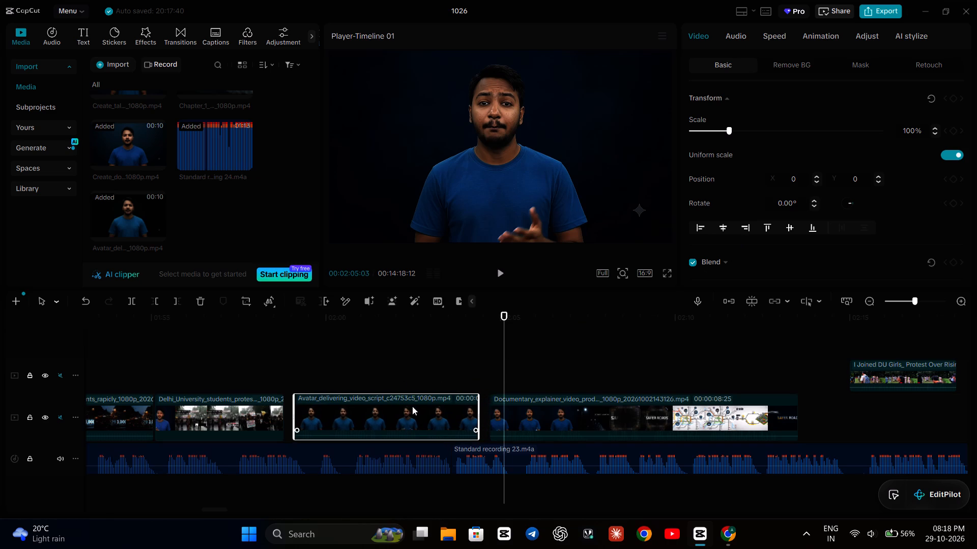
left_click_drag(412, 406, 426, 406)
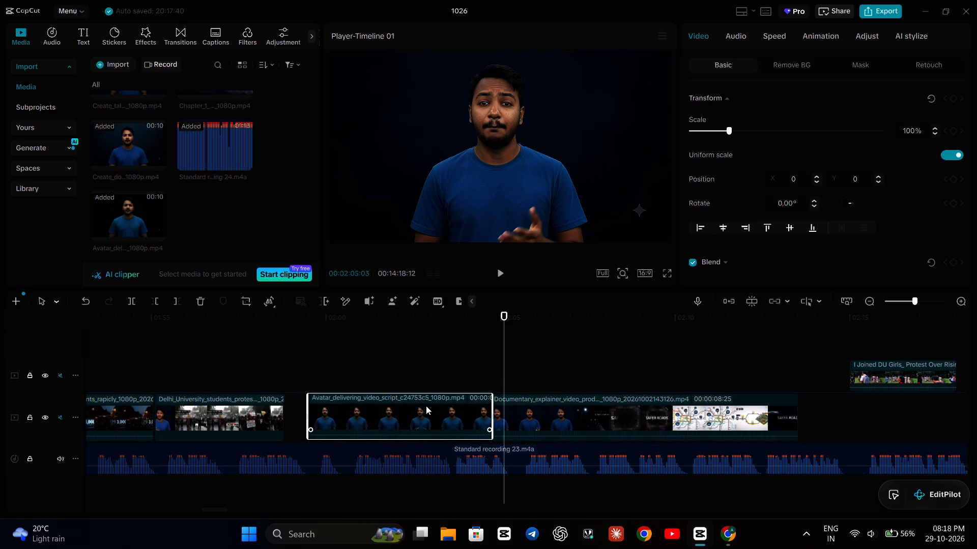
left_click_drag(426, 406, 412, 407)
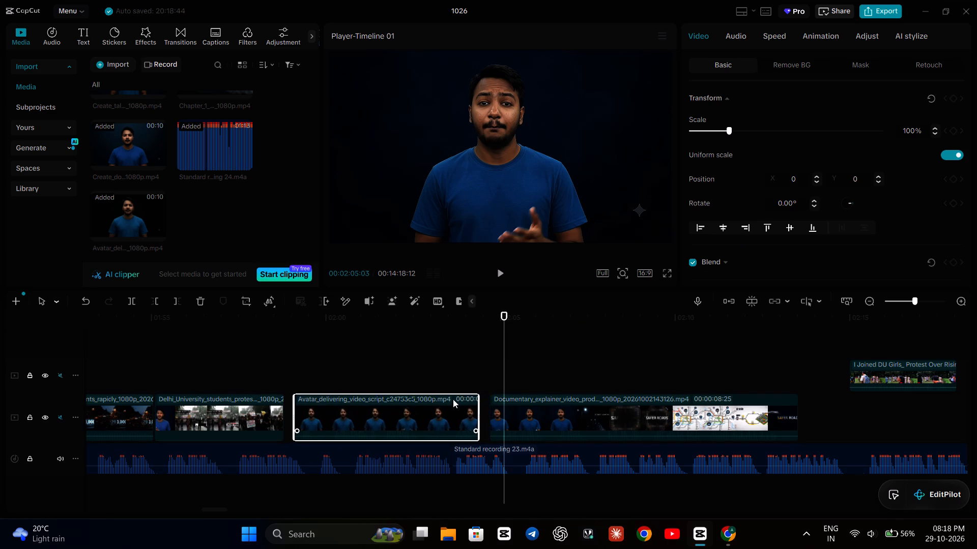
left_click(465, 407)
left_click_drag(478, 410, 481, 412)
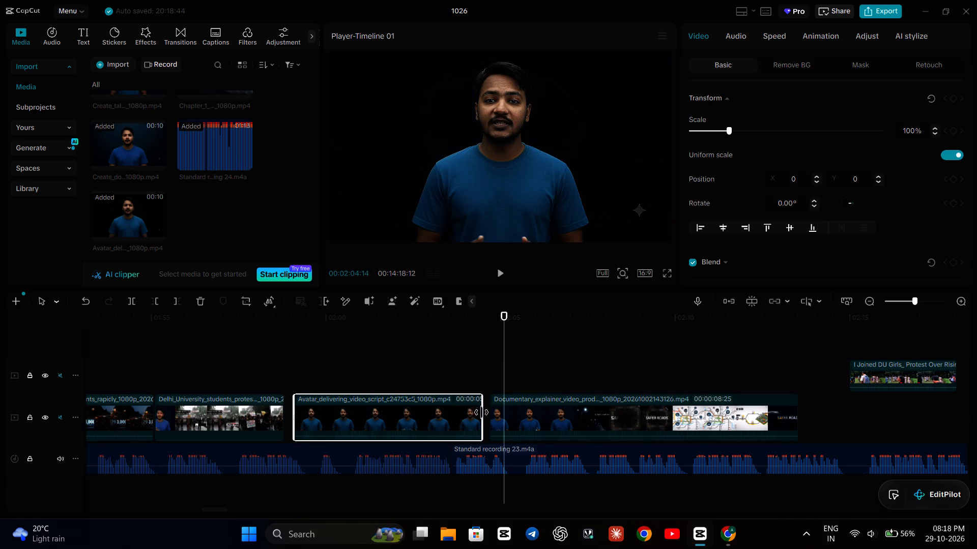
left_click_drag(481, 412, 483, 413)
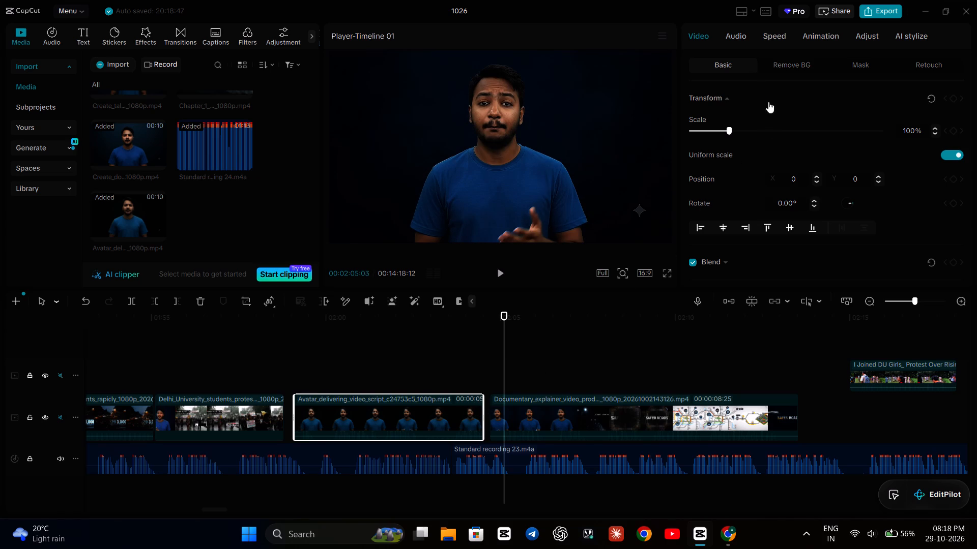
Set the avatar clip's speed to 1.1x, move it against the start of the explainer clip, and play back the result.
left_click(787, 34)
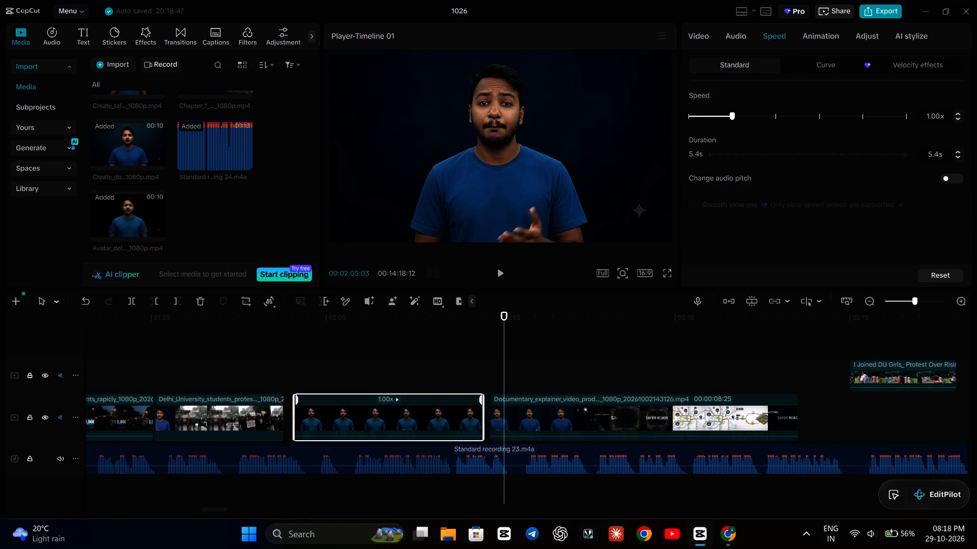
left_click(958, 112)
left_click_drag(366, 411, 390, 411)
left_click(318, 379)
key("space")
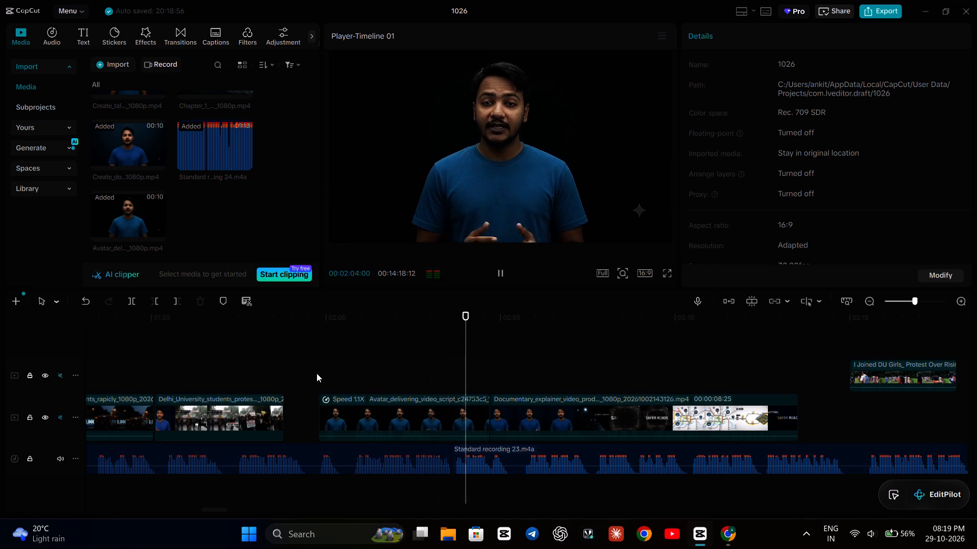
key("space")
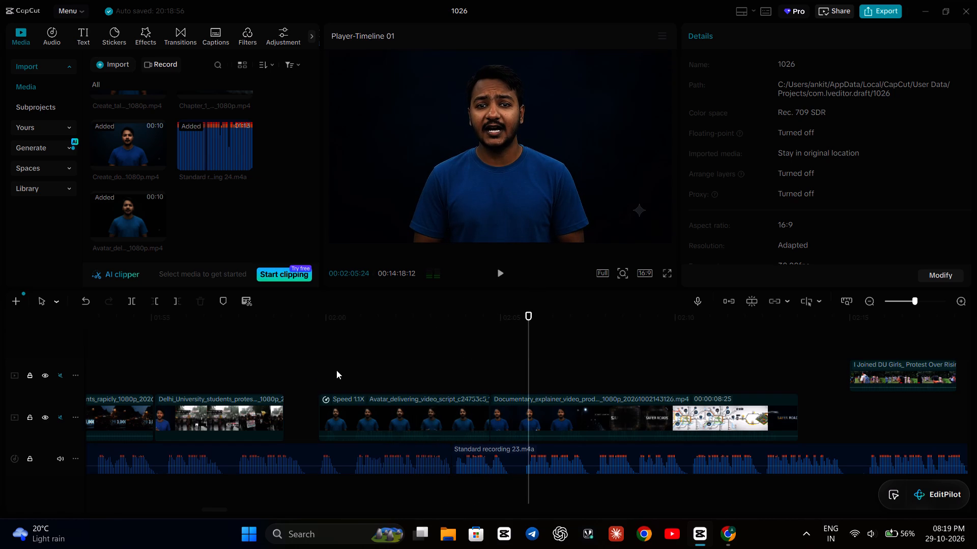
Move the avatar clip slightly earlier, extend its end to meet the explainer clip, and play across the join.
left_click_drag(370, 403, 362, 404)
left_click(416, 410)
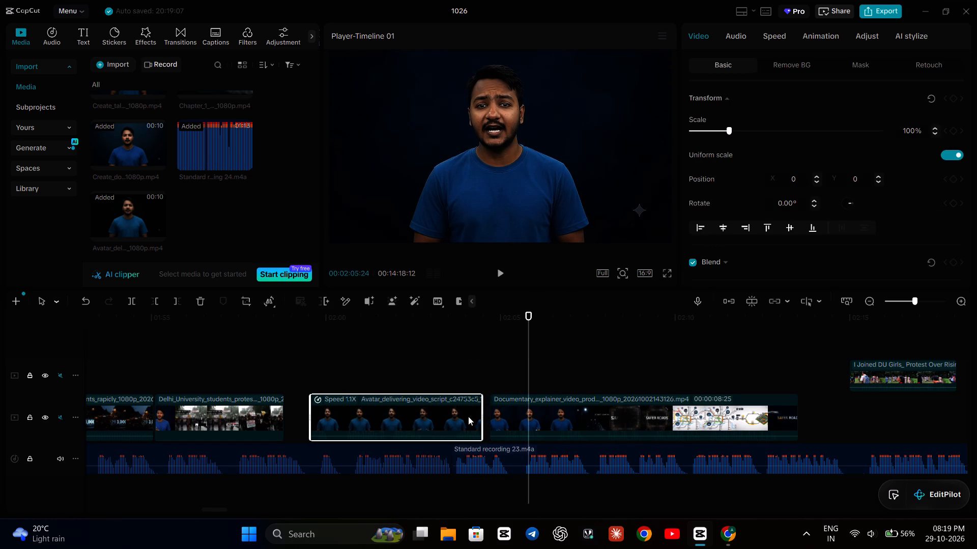
left_click_drag(485, 417, 493, 419)
left_click(325, 365)
key("space")
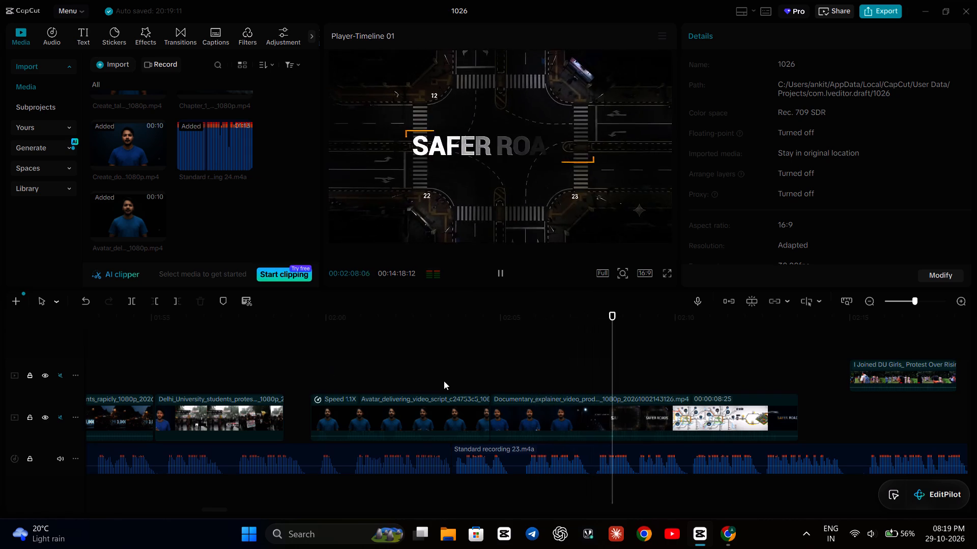
left_click(487, 361)
key("space")
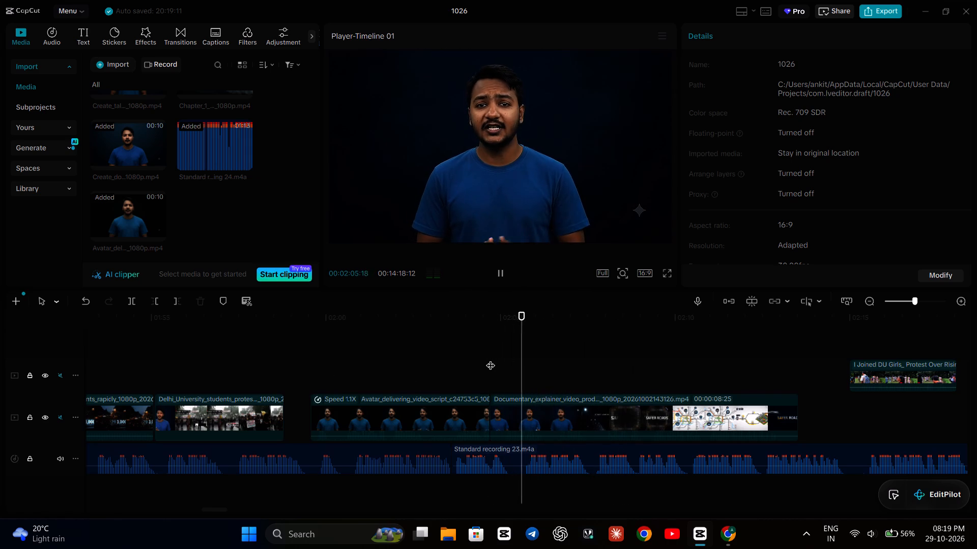
key("space")
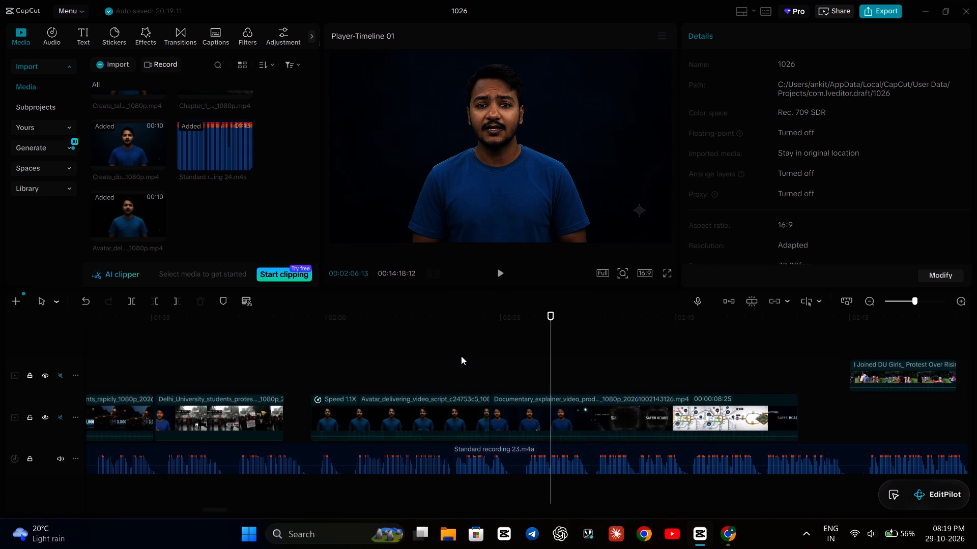
Unmute the main video track, play from 00:02:03:26 into the explainer clip to hear its own audio, and mute the track again.
left_click(461, 356)
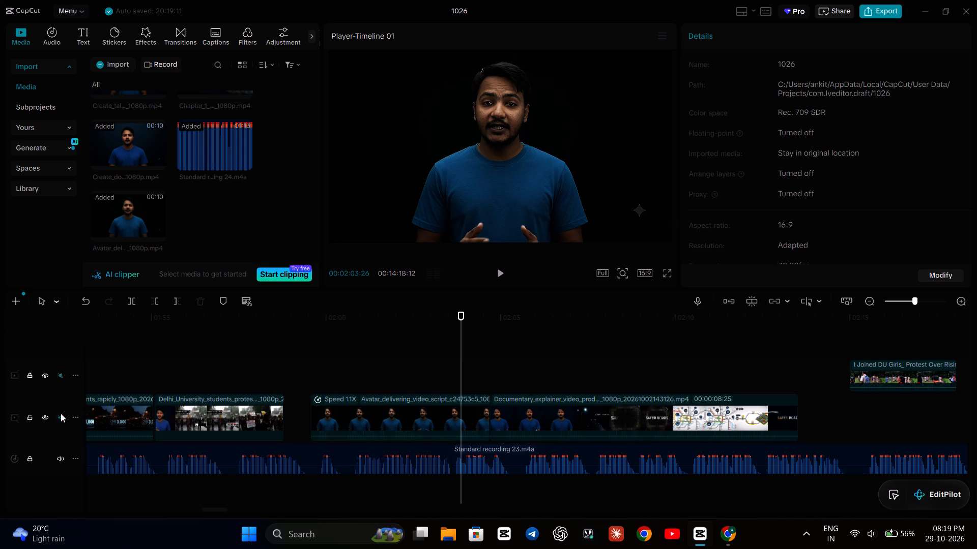
left_click(59, 415)
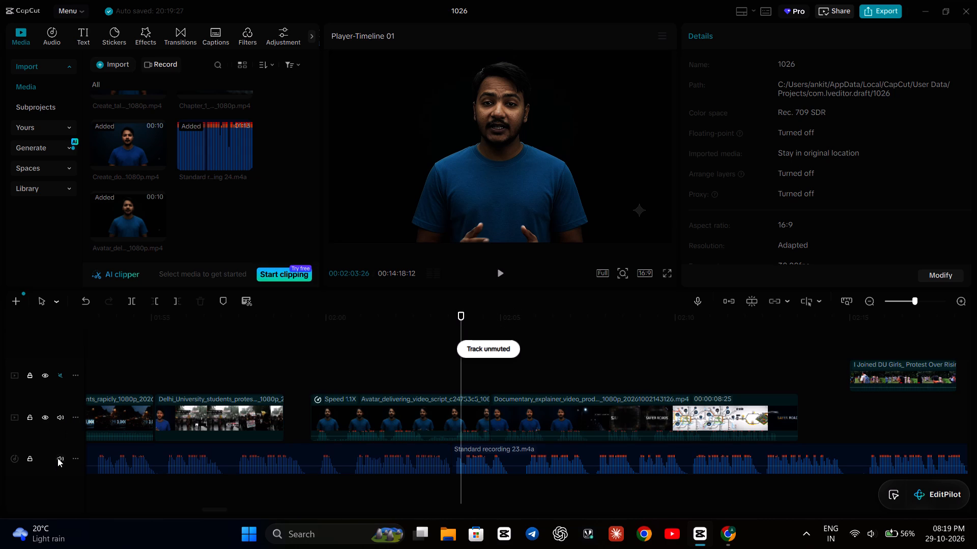
key("space")
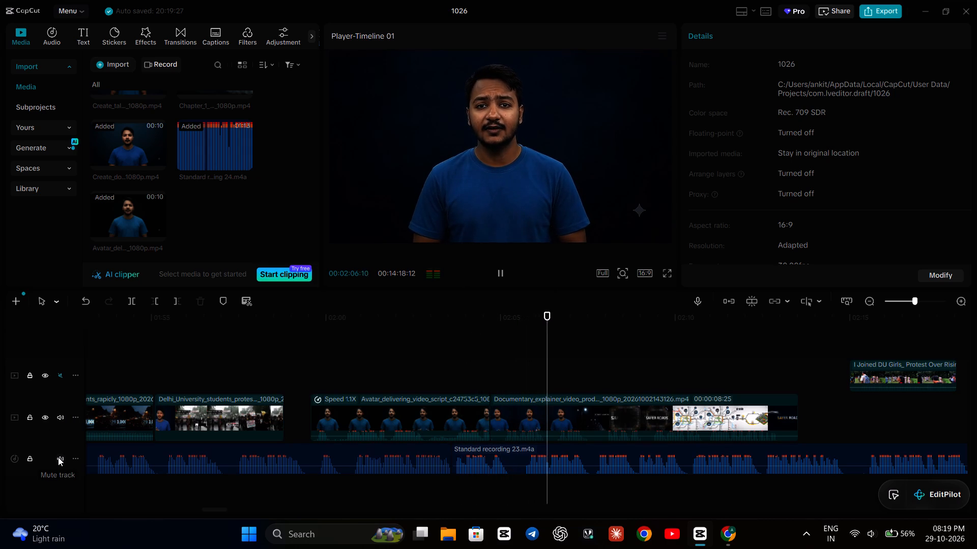
key("space")
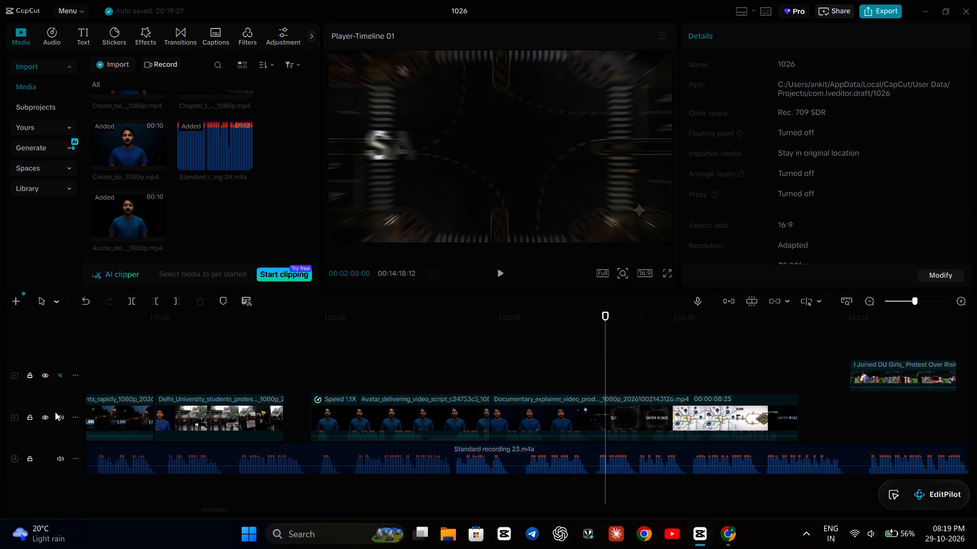
left_click(55, 415)
left_click(61, 417)
Replay the avatar clip and the protest footage and gap before it to check the sped-up clip's sync with the narration.
left_click(323, 369)
left_click(304, 365)
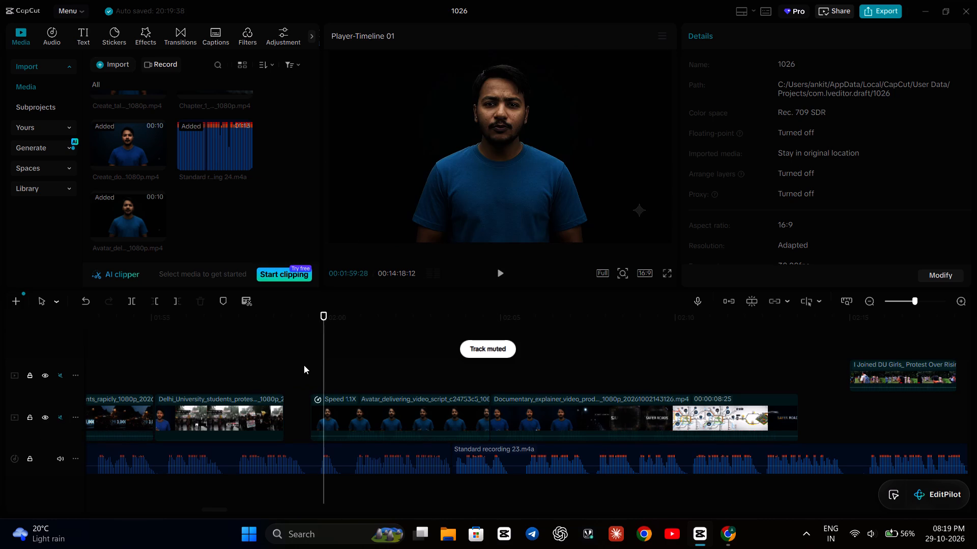
key("space")
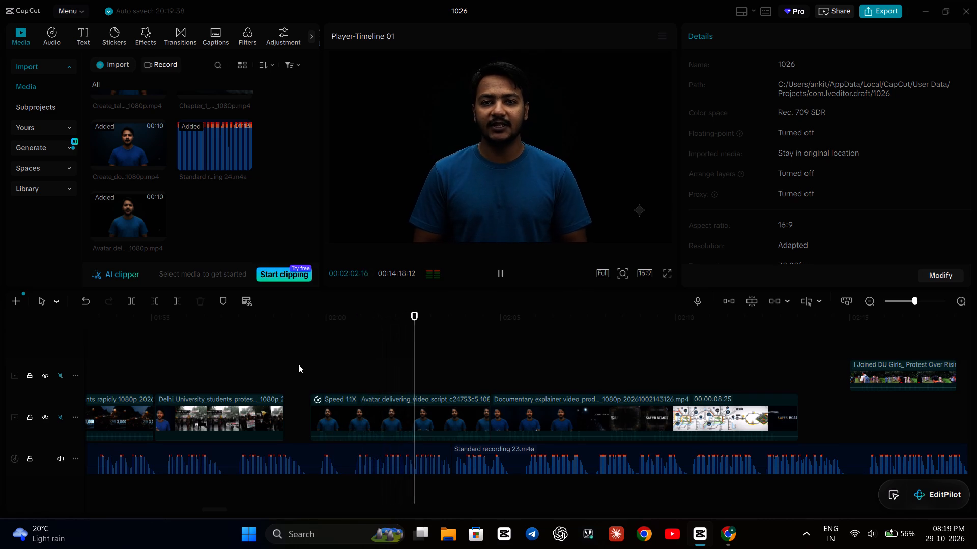
key("space")
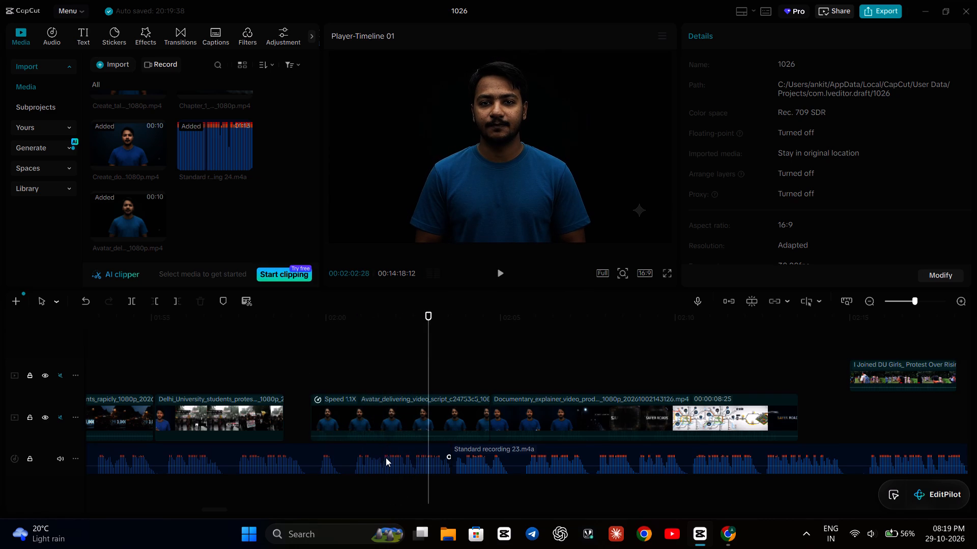
left_click(379, 445)
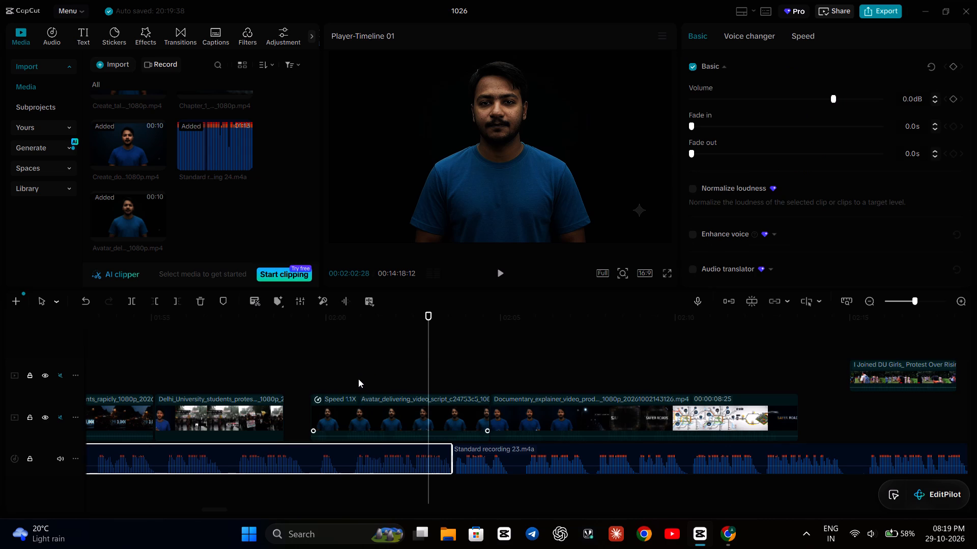
left_click(382, 400)
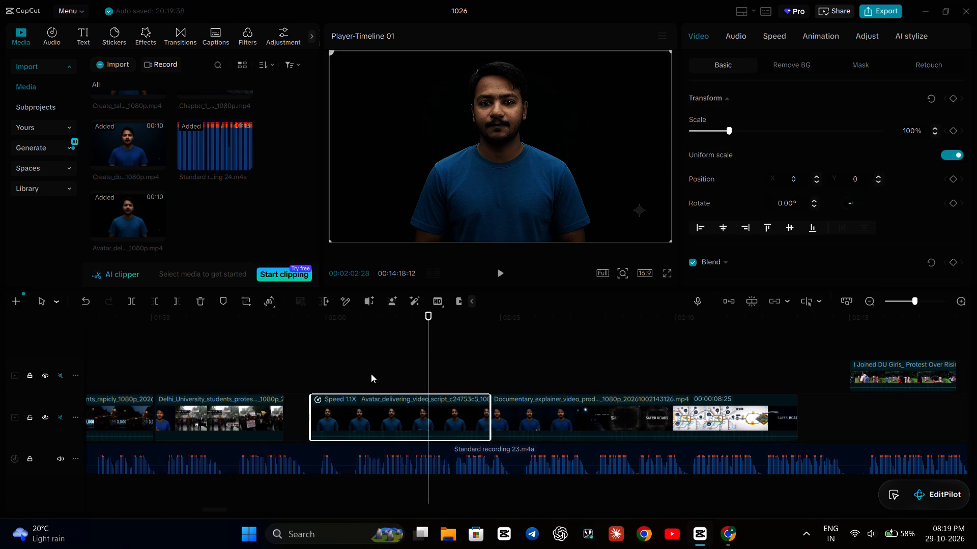
left_click(321, 366)
key("space")
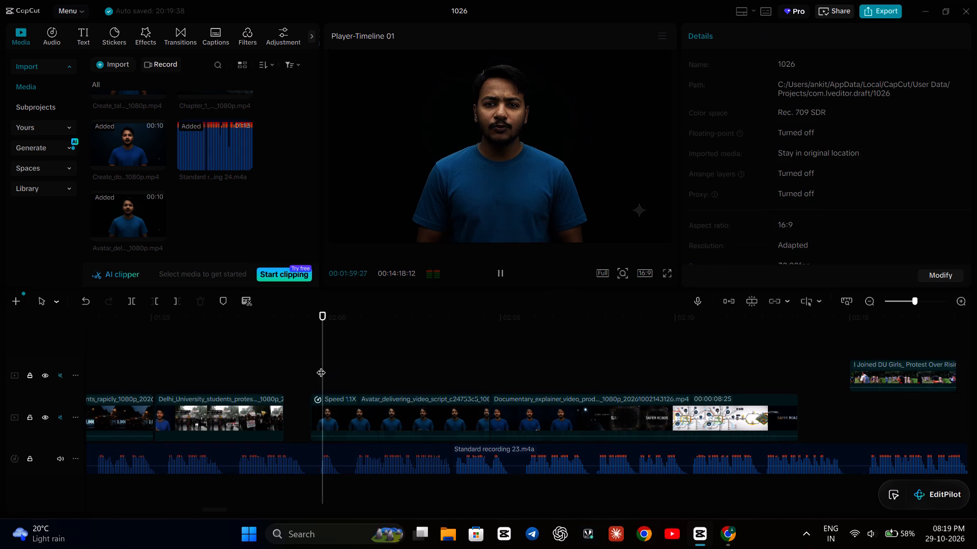
left_click(299, 365)
key("space")
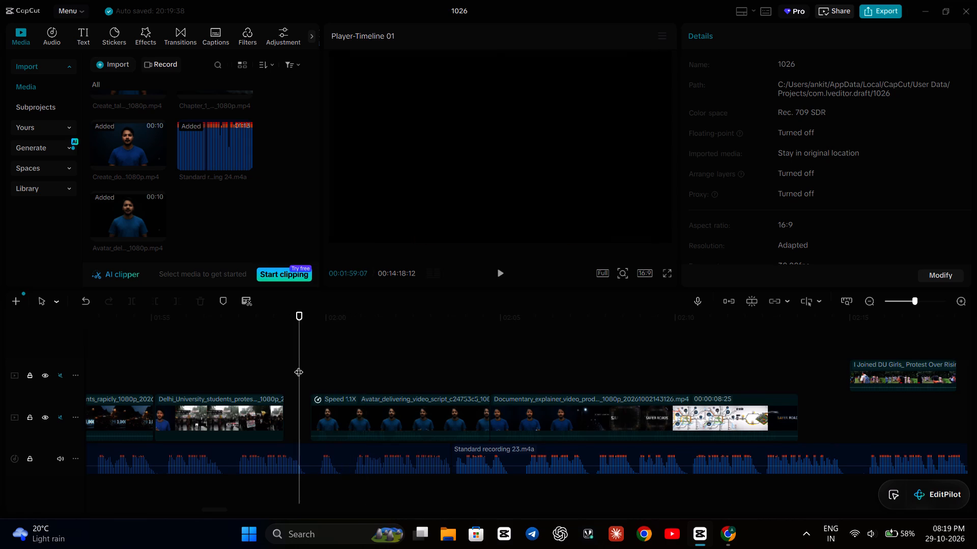
left_click(222, 357)
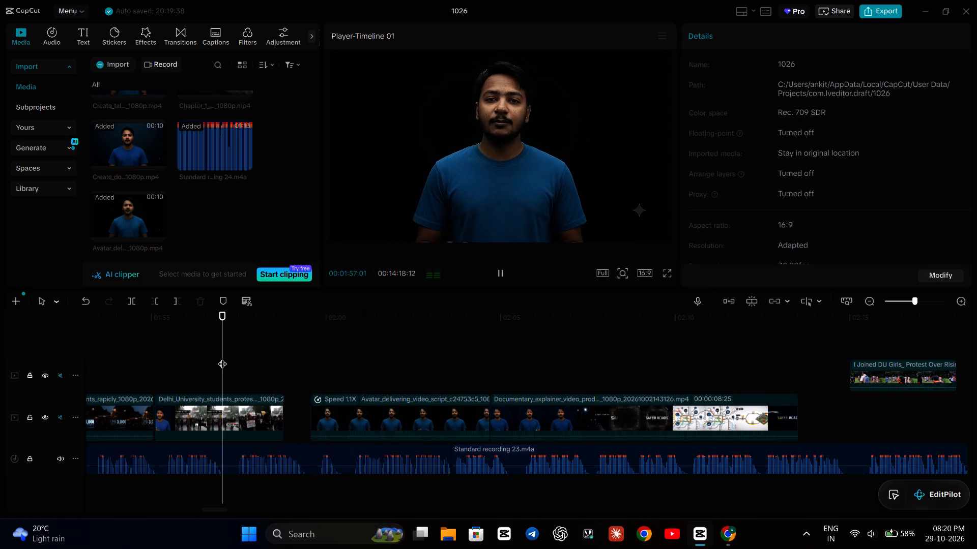
key("space")
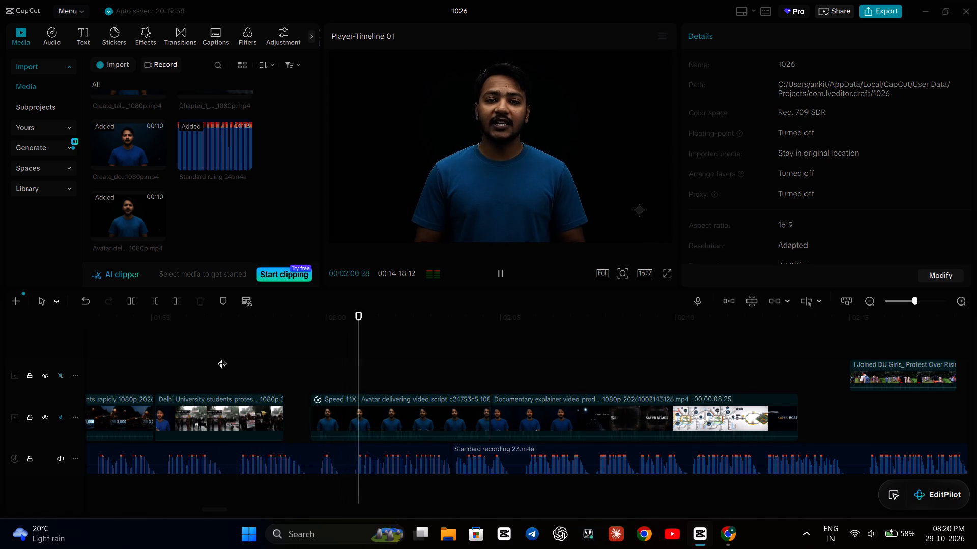
key("space")
key("space")
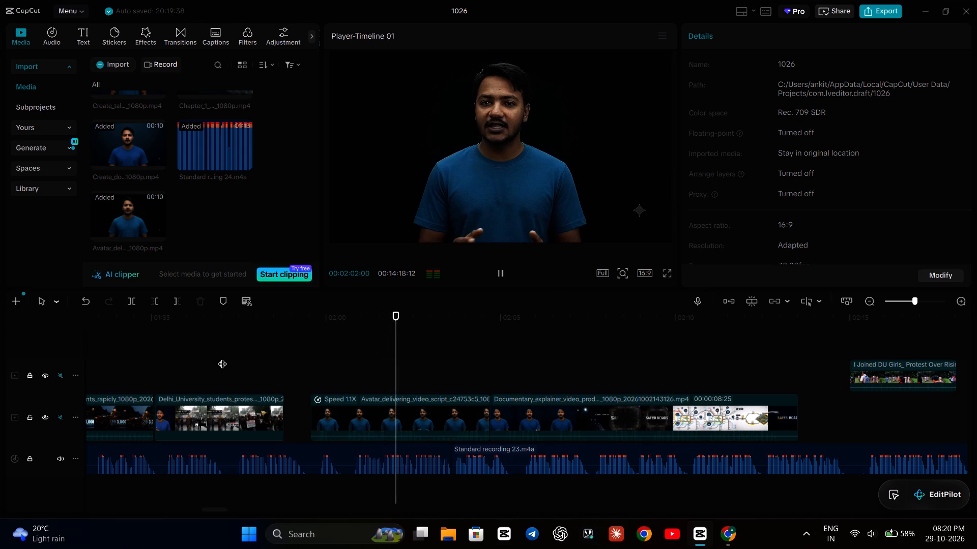
key("space")
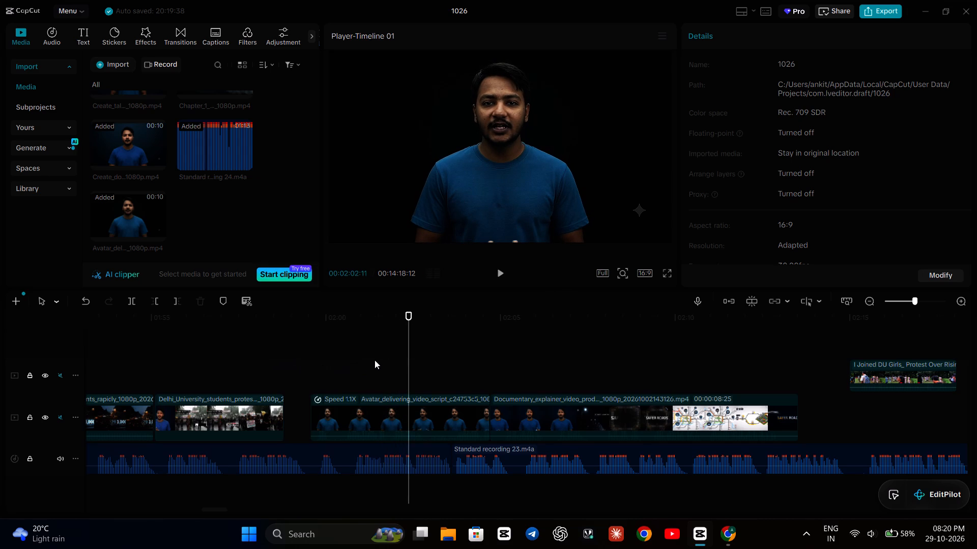
Split the avatar clip at 00:02:01:20 and play its second part against the narration.
left_click(384, 353)
left_click(400, 417)
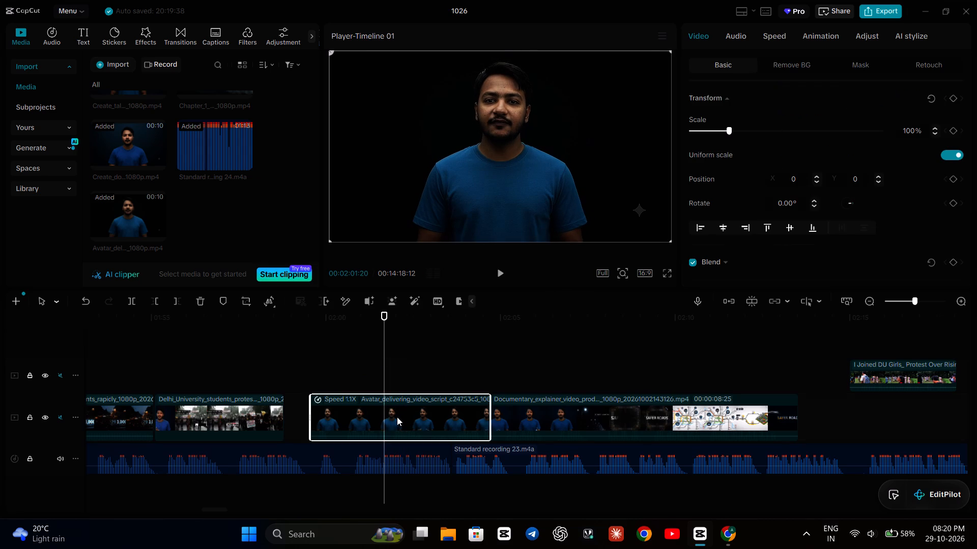
left_click(132, 300)
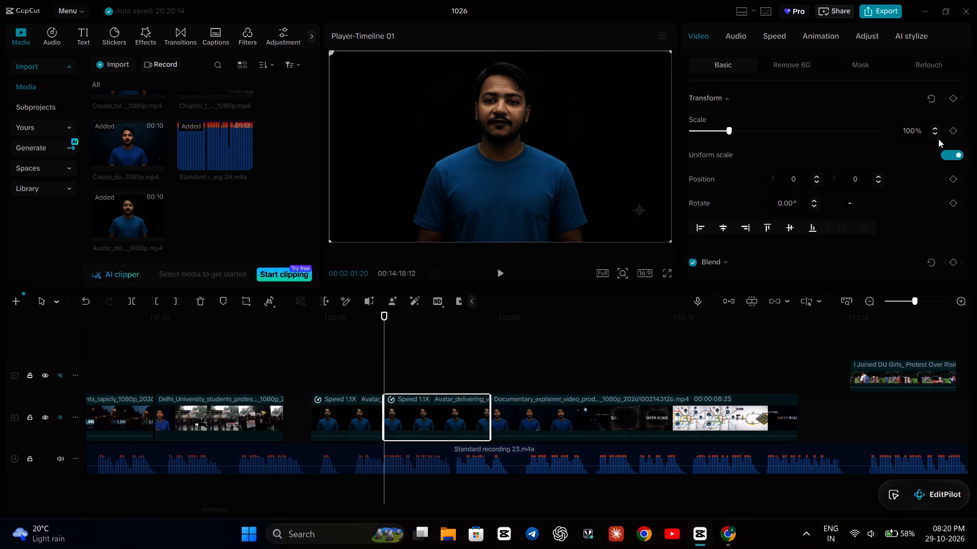
key("space")
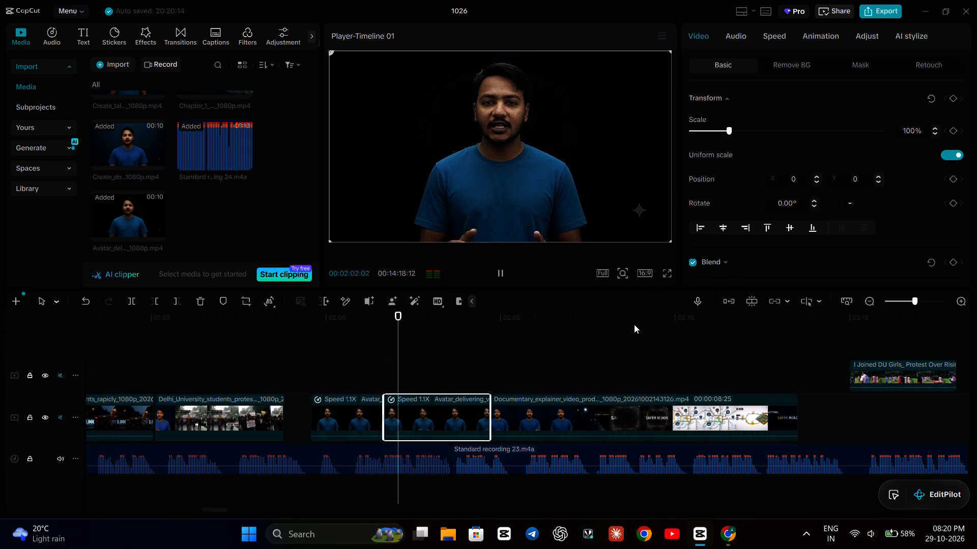
key("space")
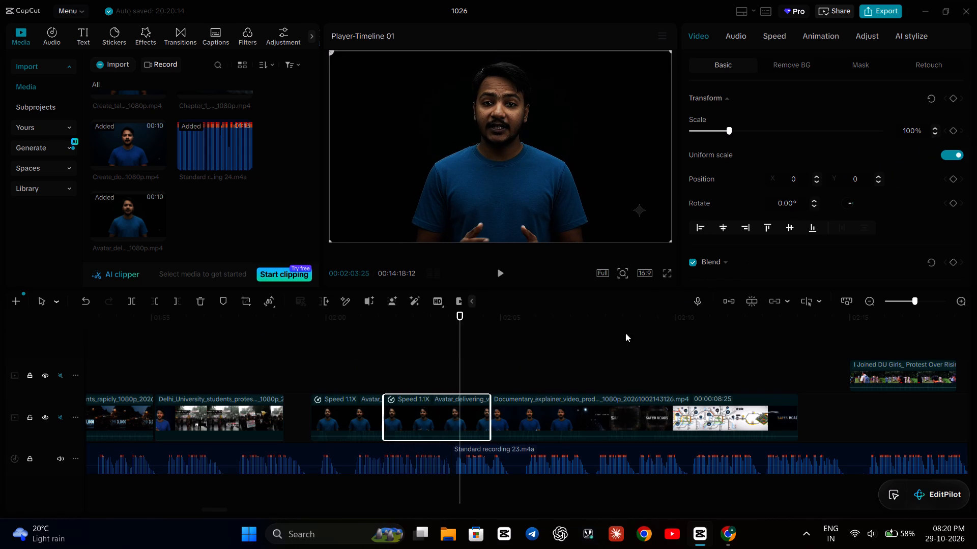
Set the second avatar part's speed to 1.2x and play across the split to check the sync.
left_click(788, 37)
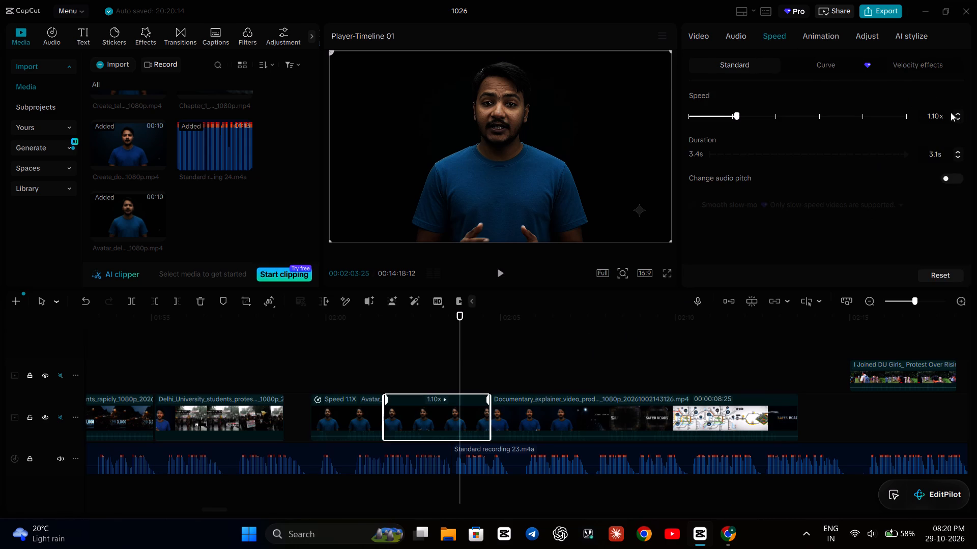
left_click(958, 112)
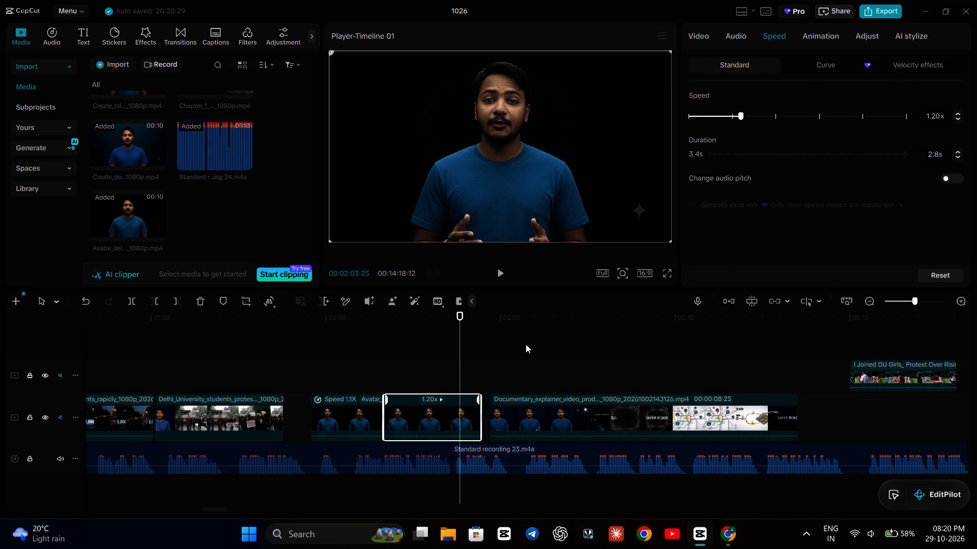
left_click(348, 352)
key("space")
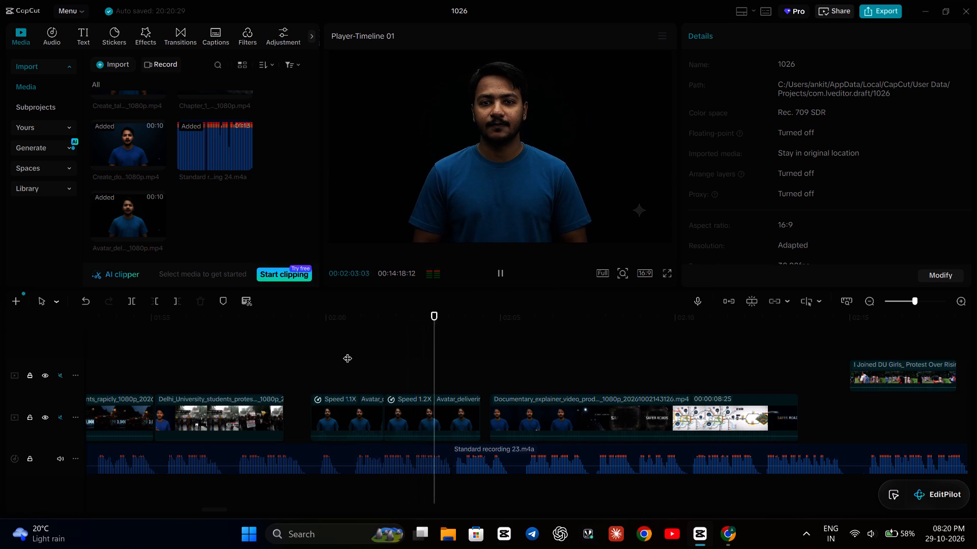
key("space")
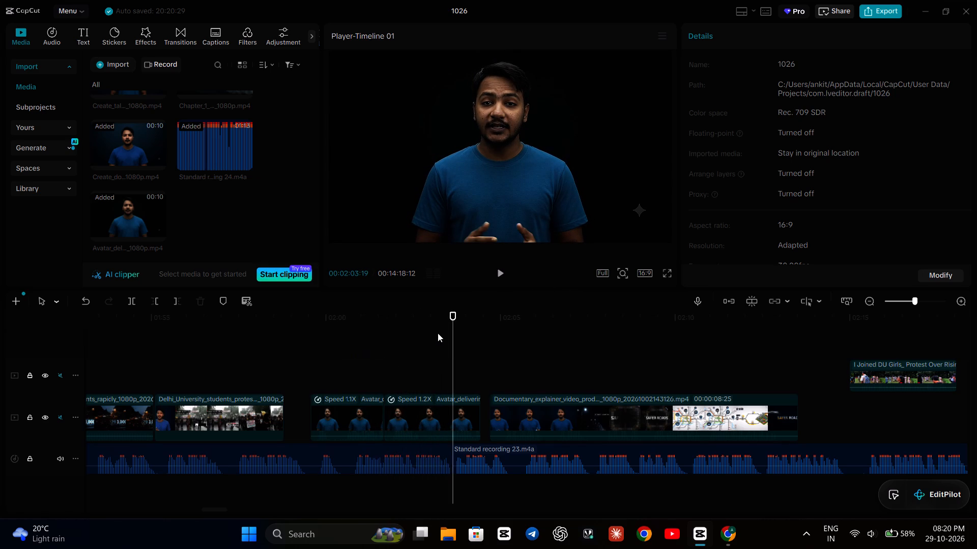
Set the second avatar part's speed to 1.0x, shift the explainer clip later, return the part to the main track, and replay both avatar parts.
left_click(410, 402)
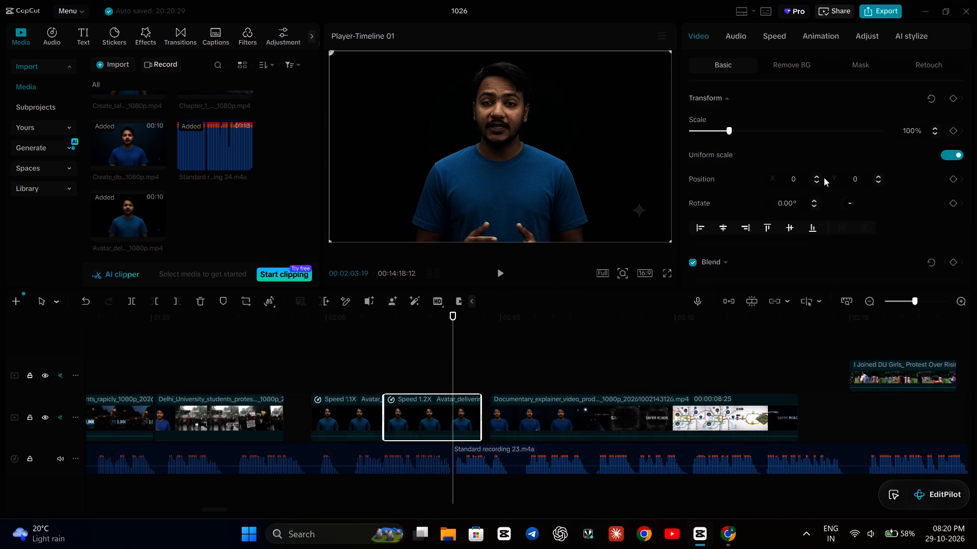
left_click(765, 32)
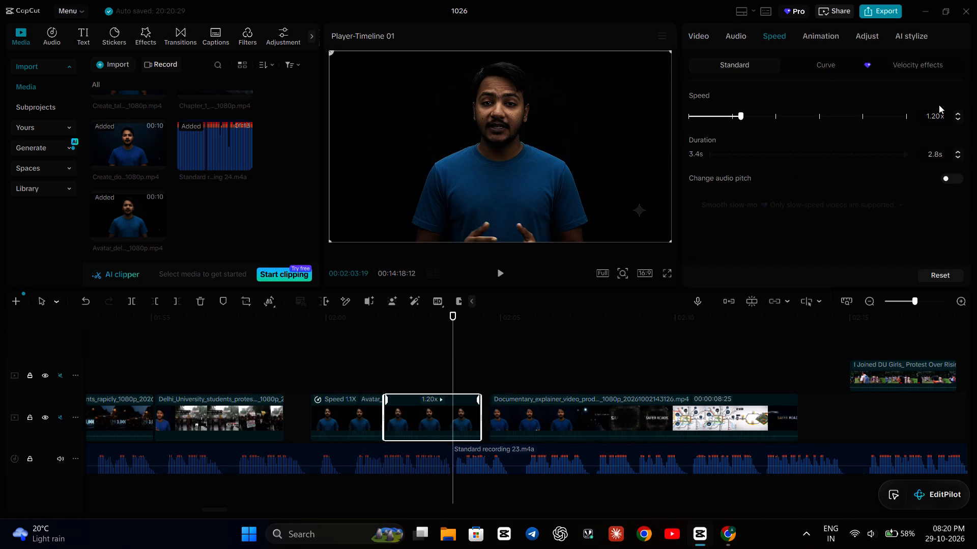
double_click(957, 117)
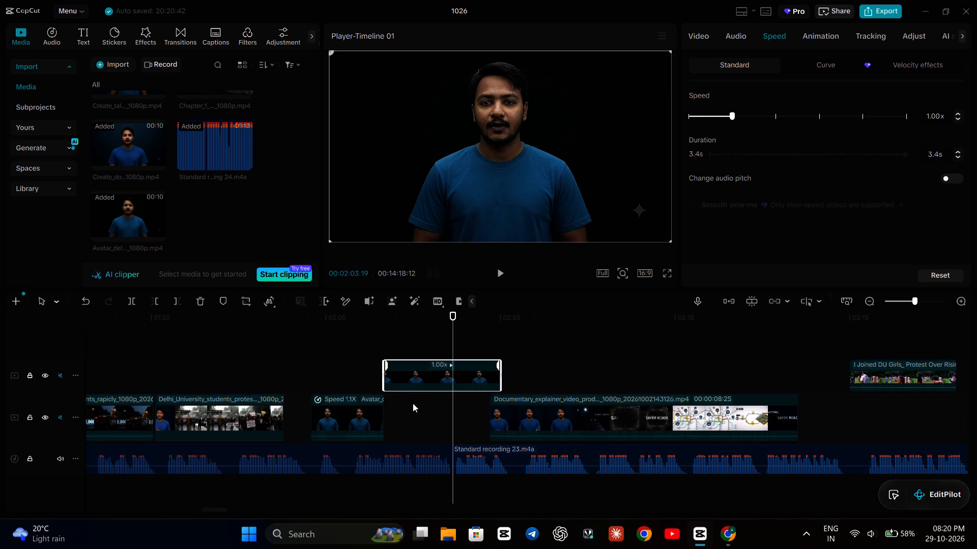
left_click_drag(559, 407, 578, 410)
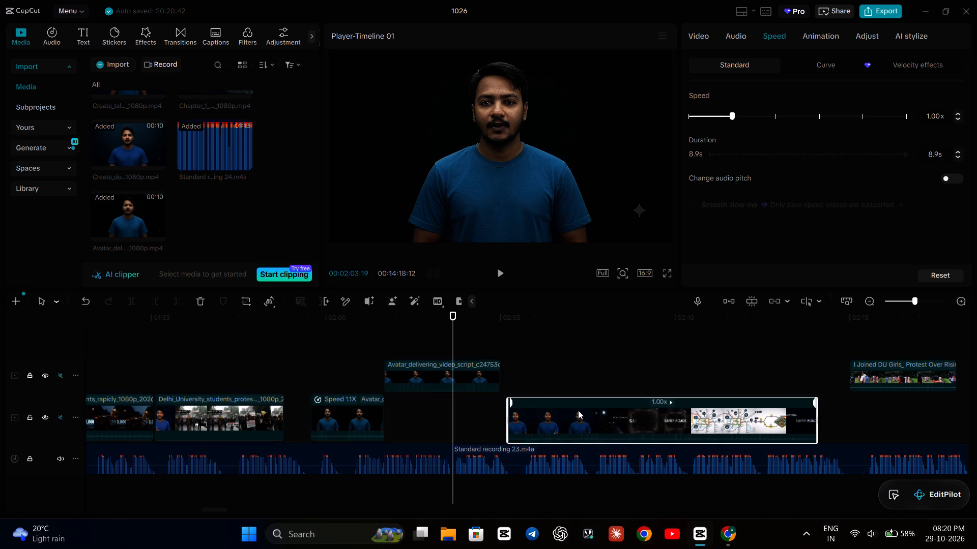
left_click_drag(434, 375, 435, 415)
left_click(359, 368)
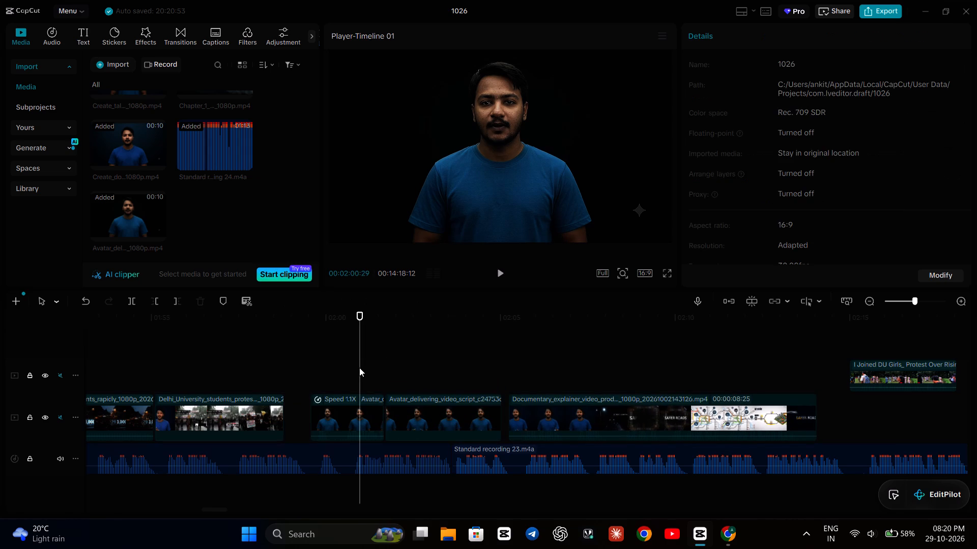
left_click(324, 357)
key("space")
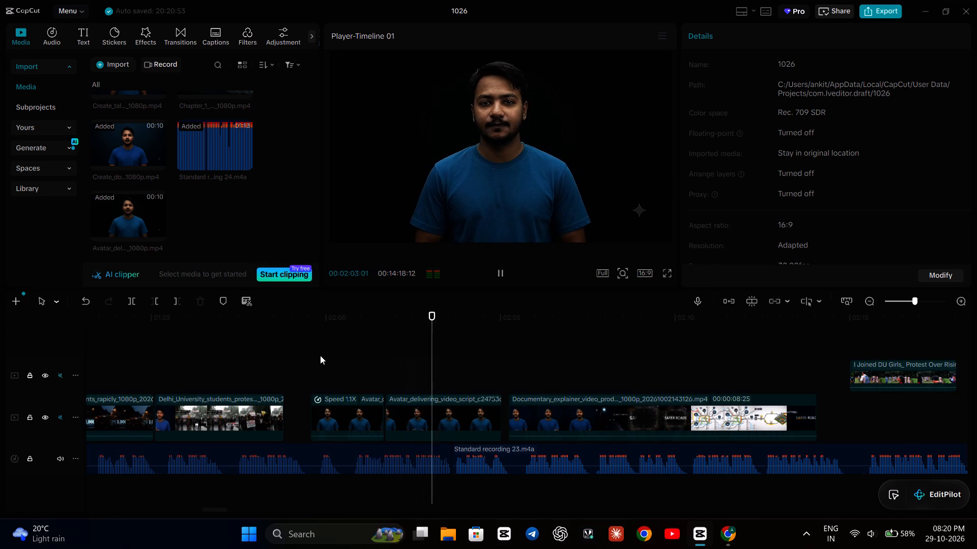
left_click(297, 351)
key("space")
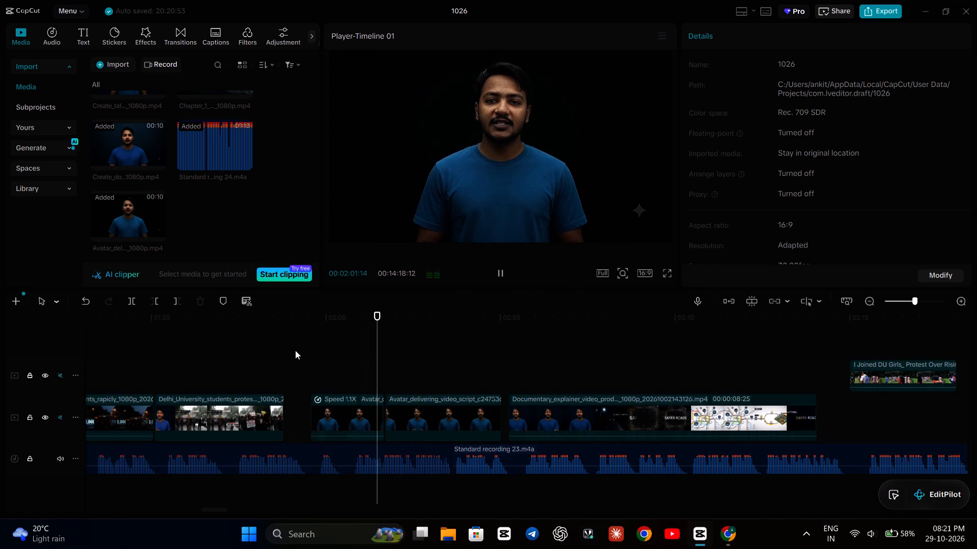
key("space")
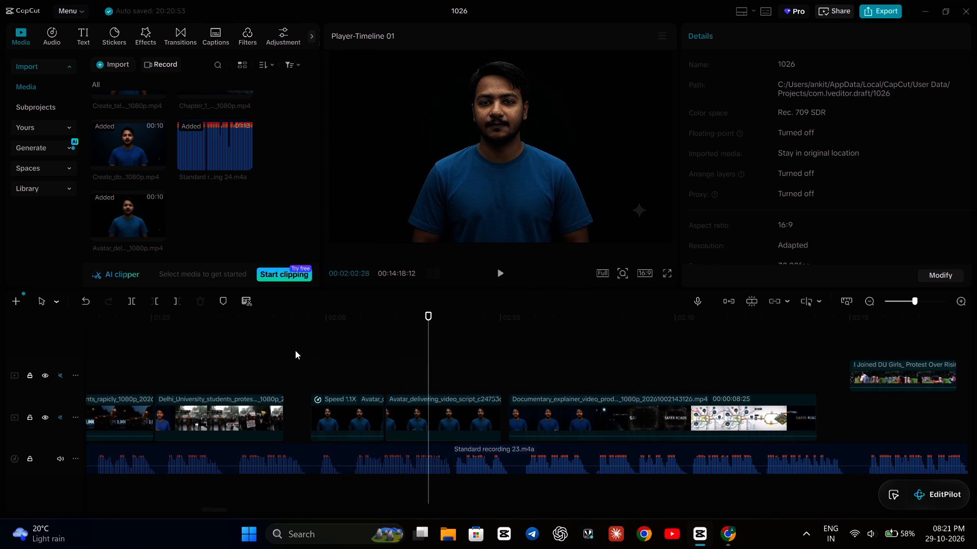
Set the second avatar part's speed to 0.9x, shift the explainer clip later, place the part directly after the first, and play both.
left_click(425, 418)
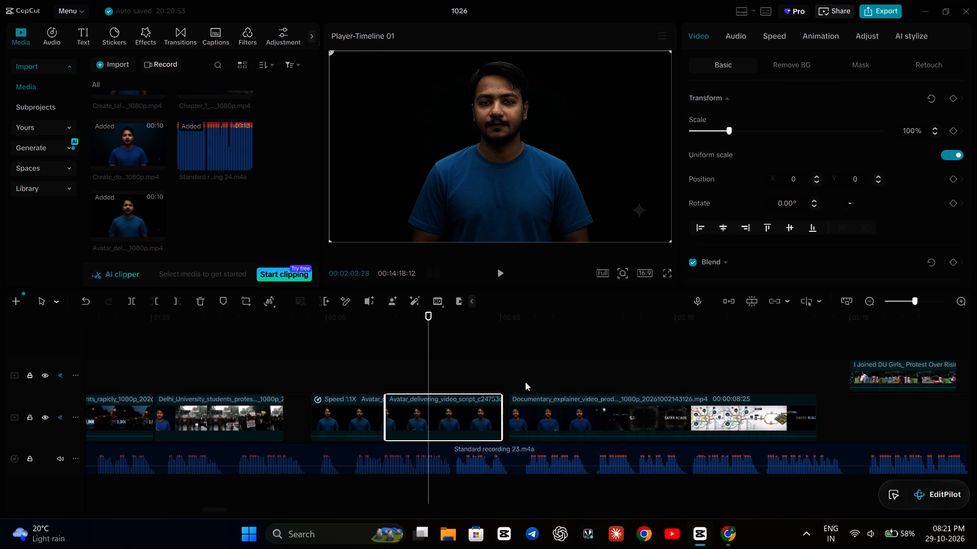
left_click(777, 39)
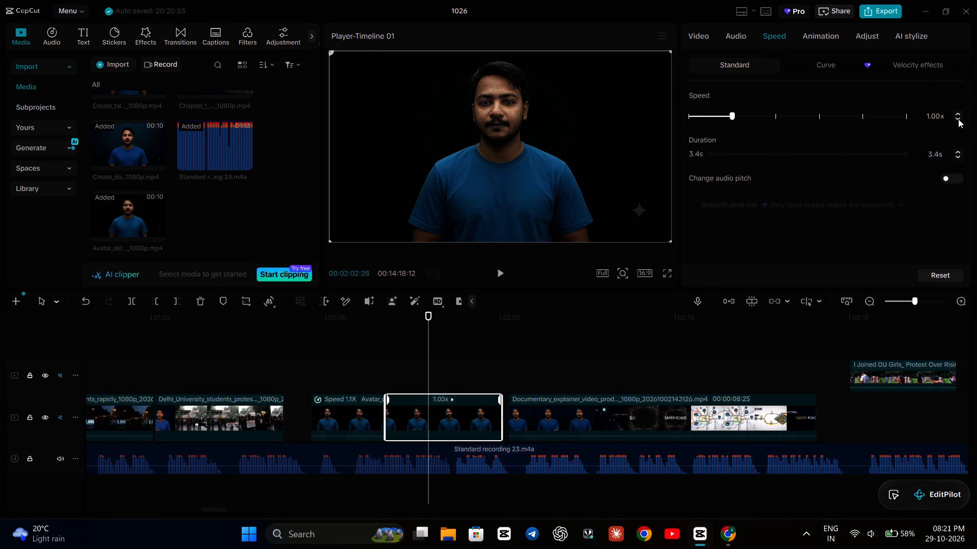
left_click(958, 119)
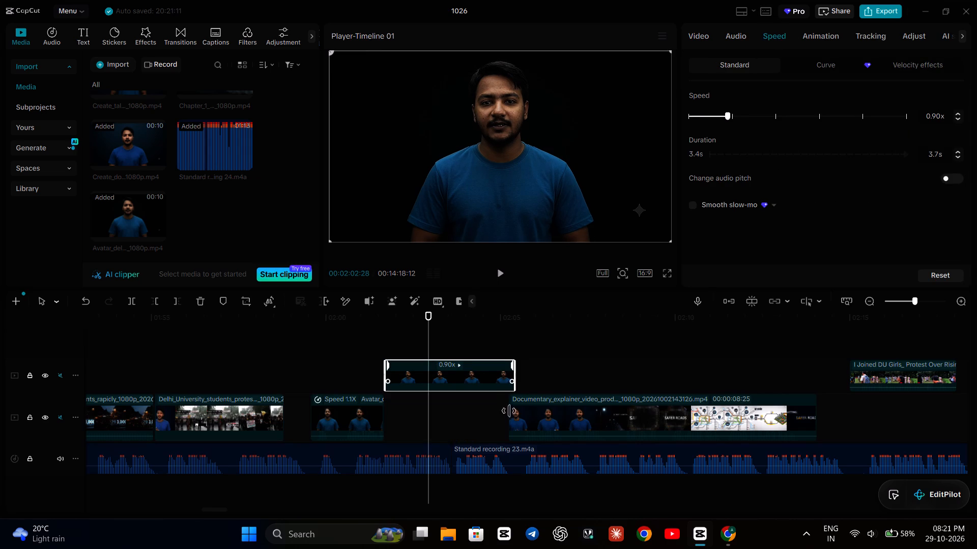
left_click_drag(534, 413, 549, 415)
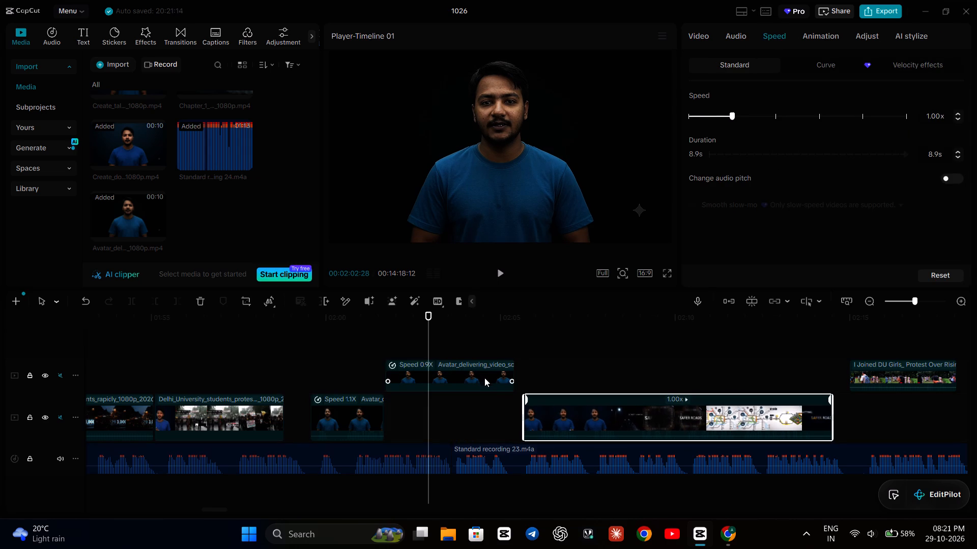
left_click_drag(483, 373, 486, 412)
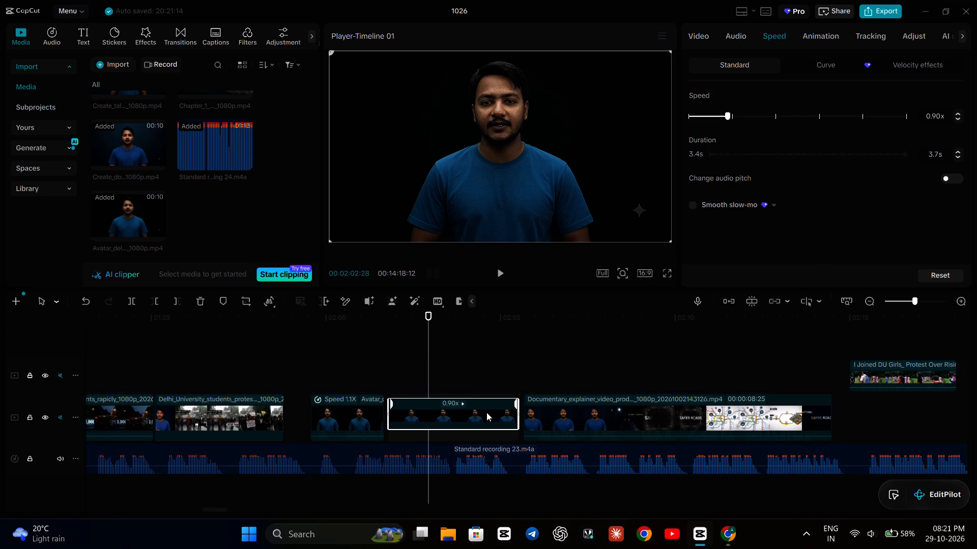
left_click_drag(486, 412, 481, 415)
left_click(359, 361)
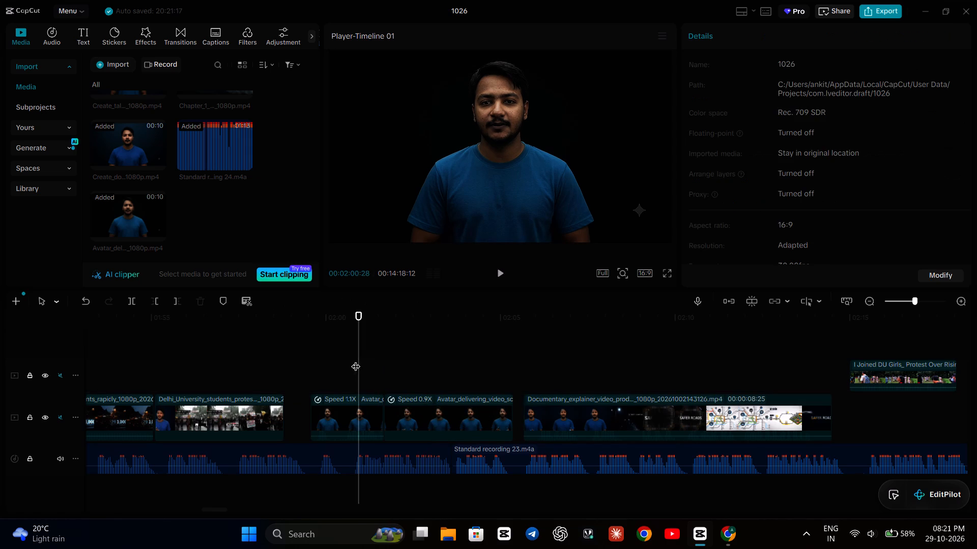
left_click(330, 355)
key("space")
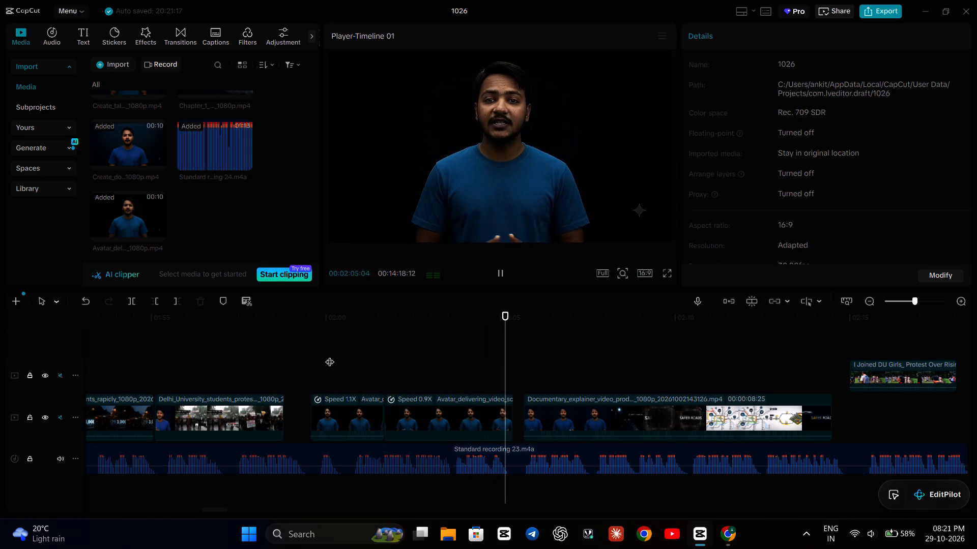
Replay from the protest footage and the gap through both avatar parts into the explainer clip to check lip sync with the narration.
left_click(284, 350)
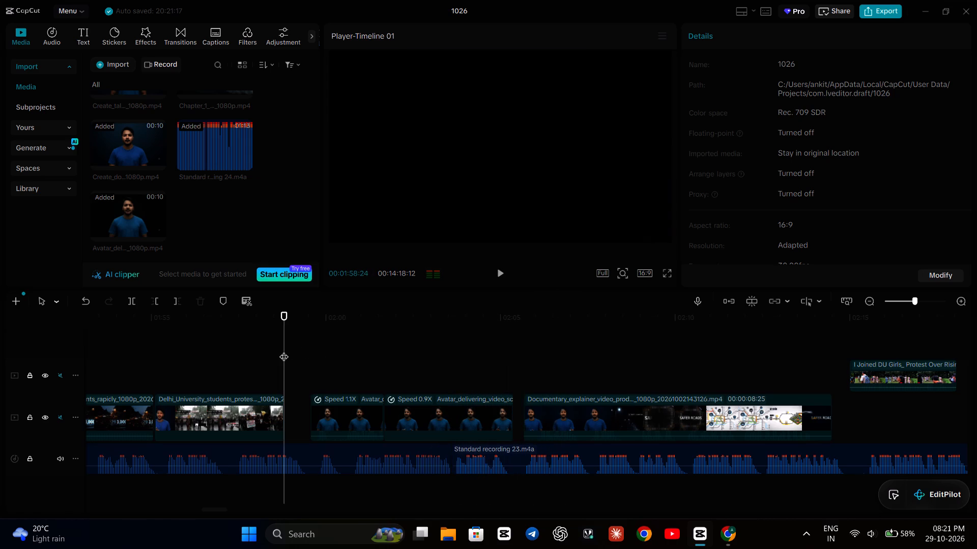
key("space")
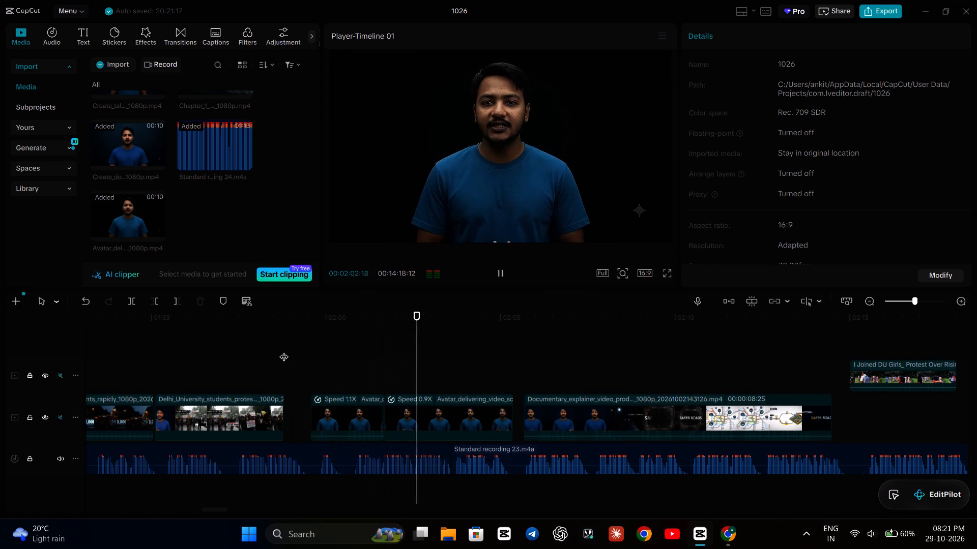
key("space")
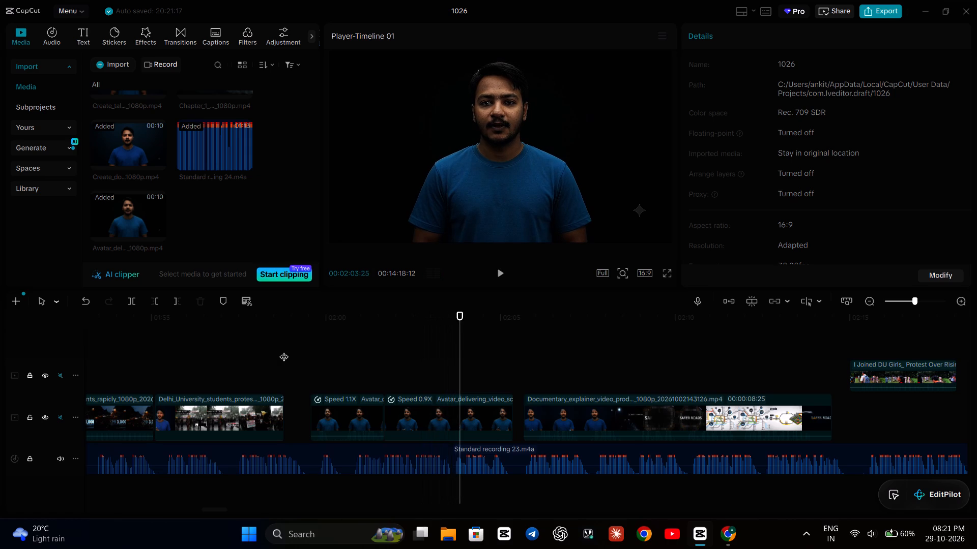
left_click(284, 350)
key("space")
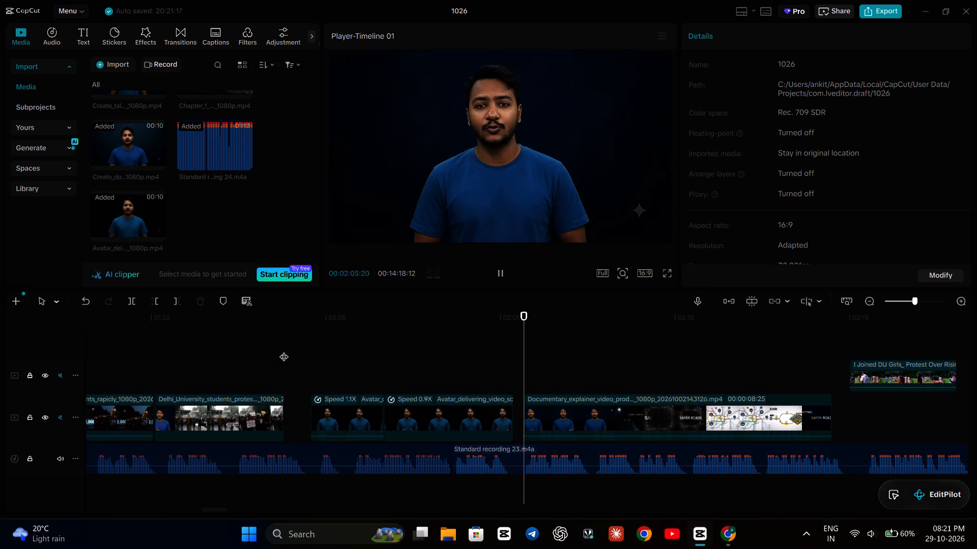
key("space")
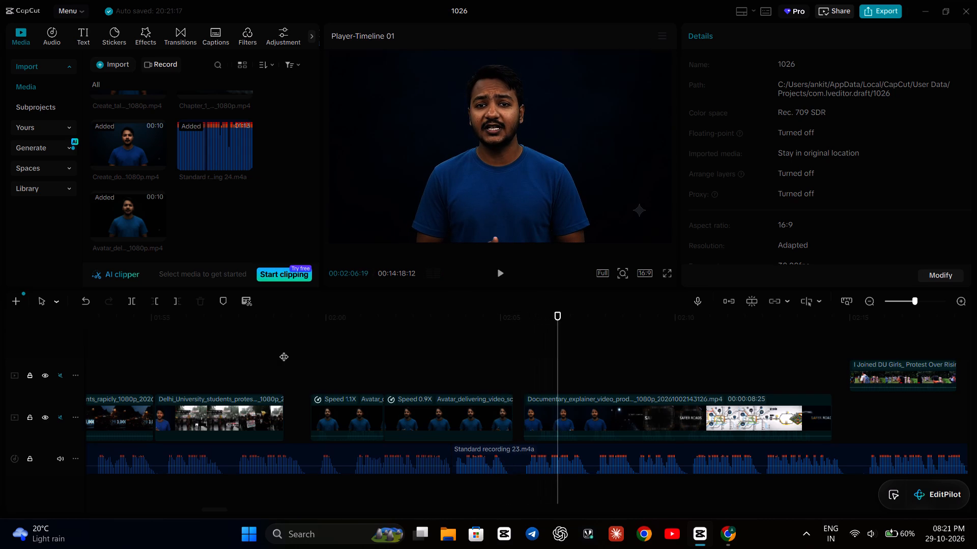
left_click(229, 350)
key("space")
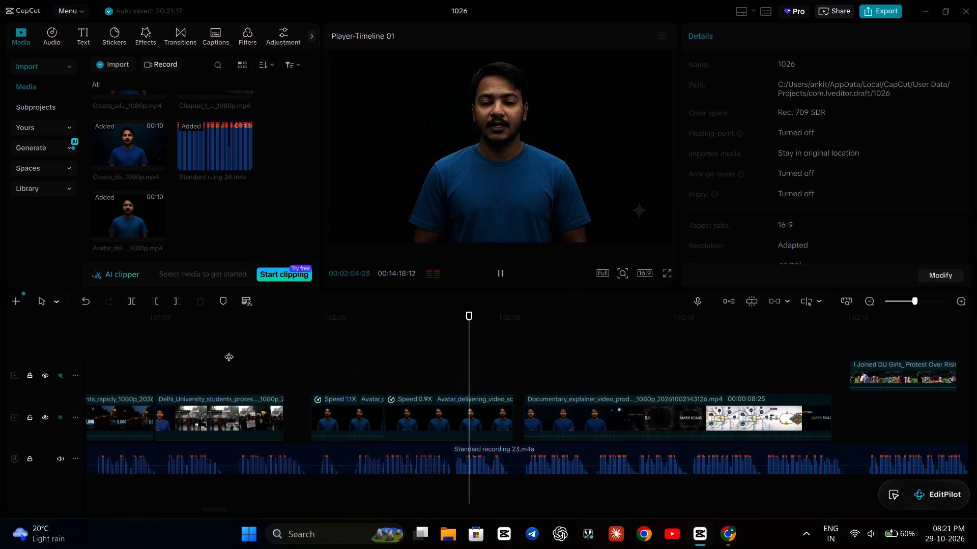
key("space")
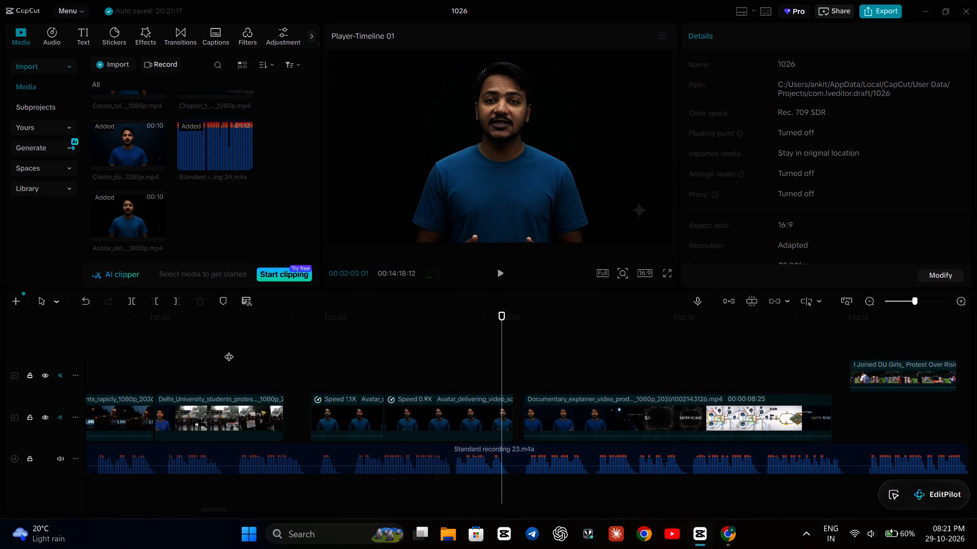
Replay the start of the second avatar part against the narration to examine their sync around 00:02:02 to 00:02:03.
left_click(426, 377)
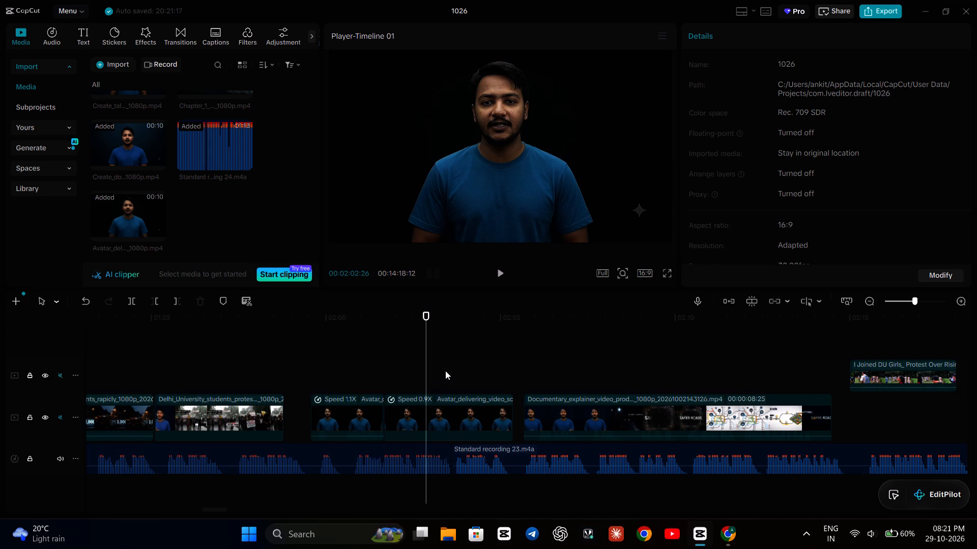
left_click(445, 371)
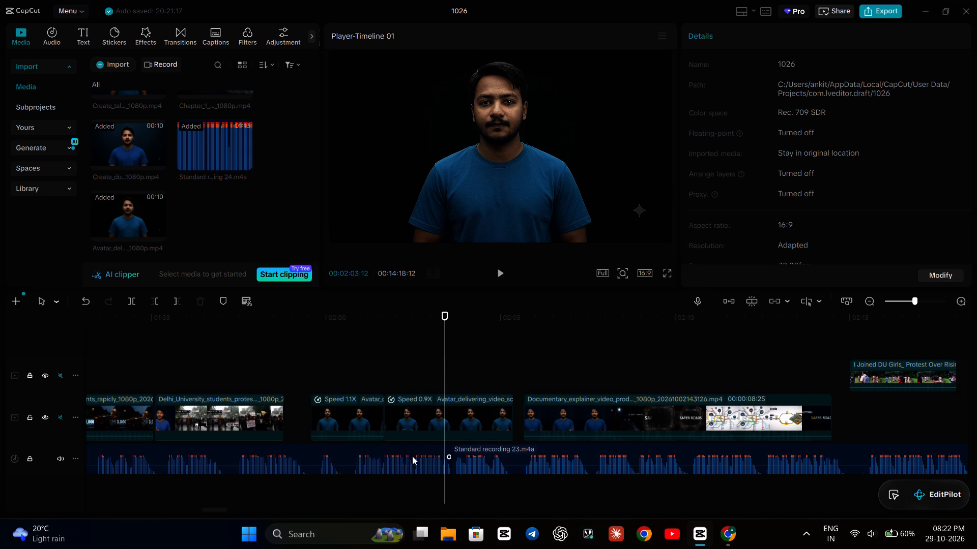
left_click(423, 447)
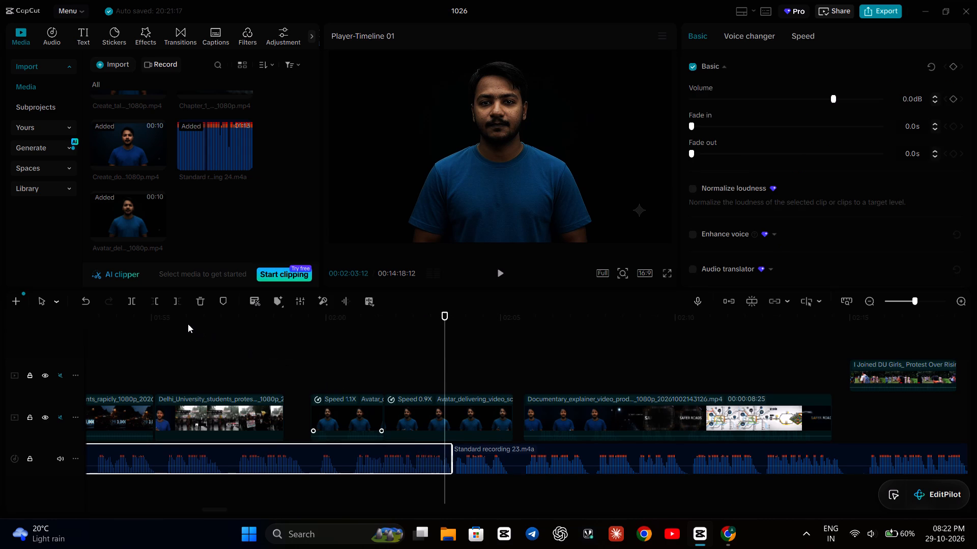
left_click(413, 375)
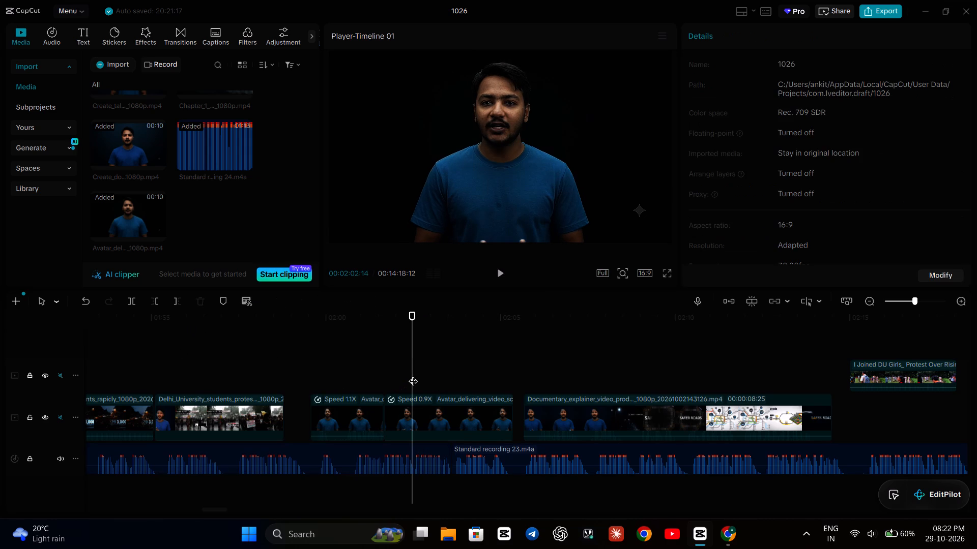
left_click(435, 464)
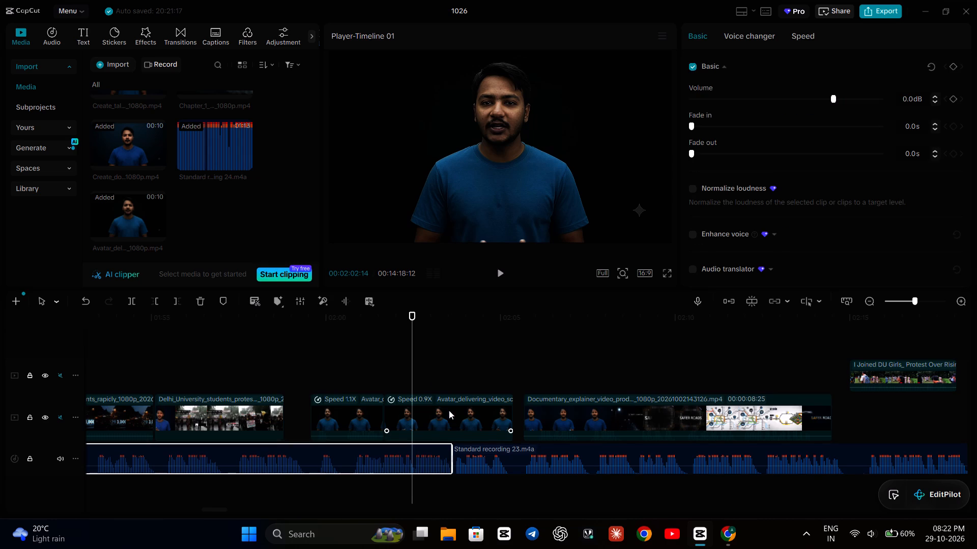
key("space")
key("space")
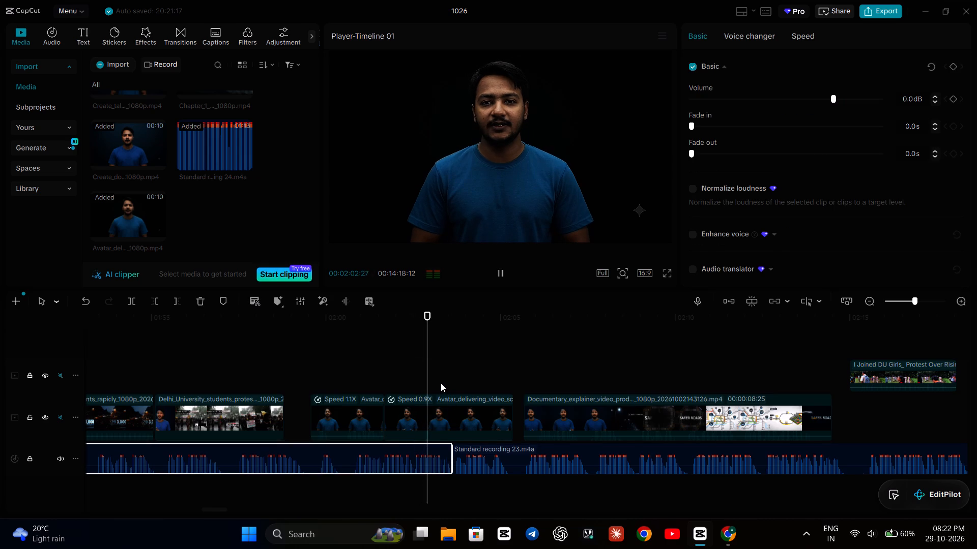
key("space")
key("space")
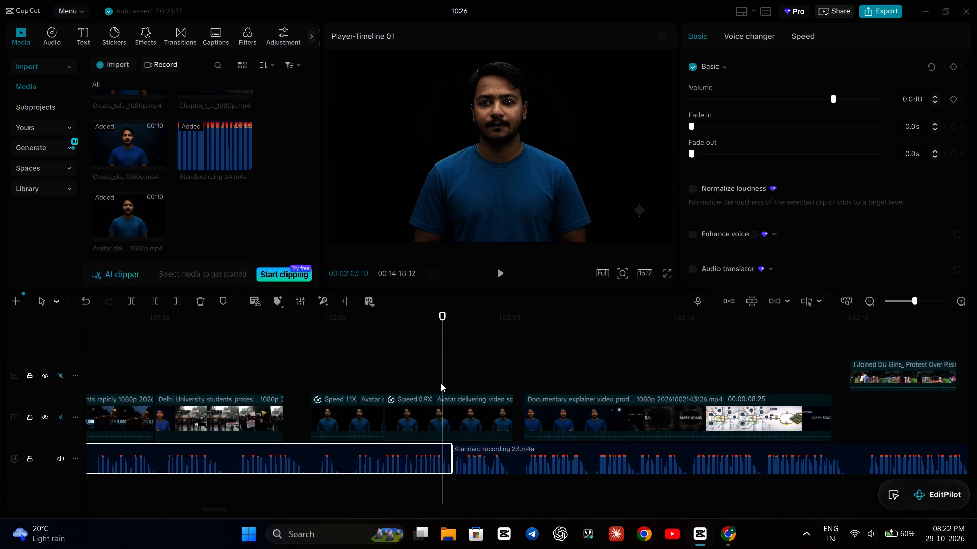
left_click(408, 377)
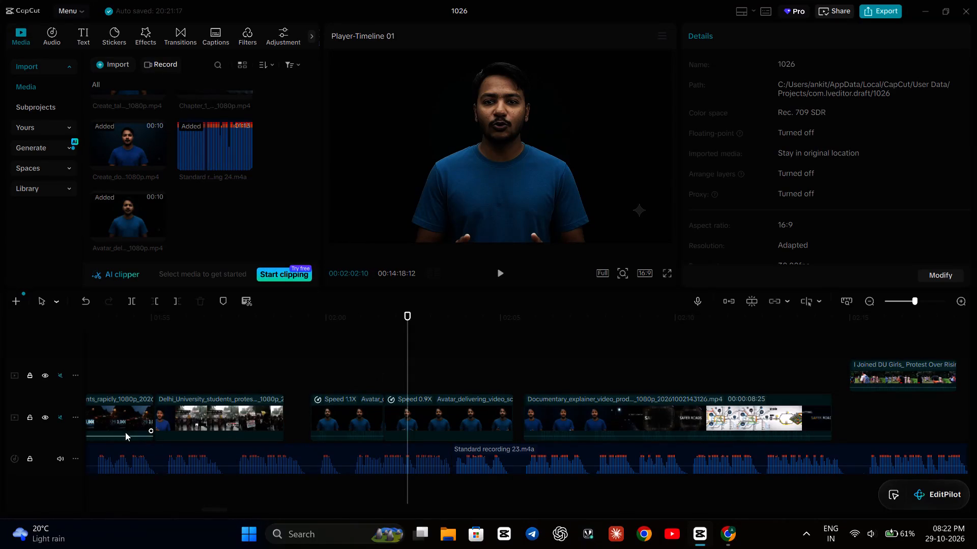
Unmute the main video track and play from the first avatar part into the second alongside the narration.
left_click(59, 415)
left_click(334, 358)
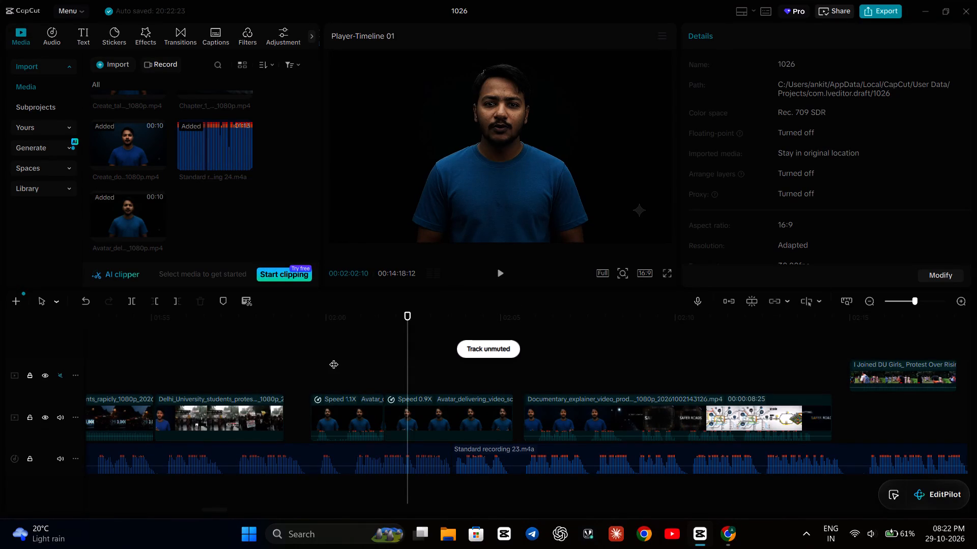
key("space")
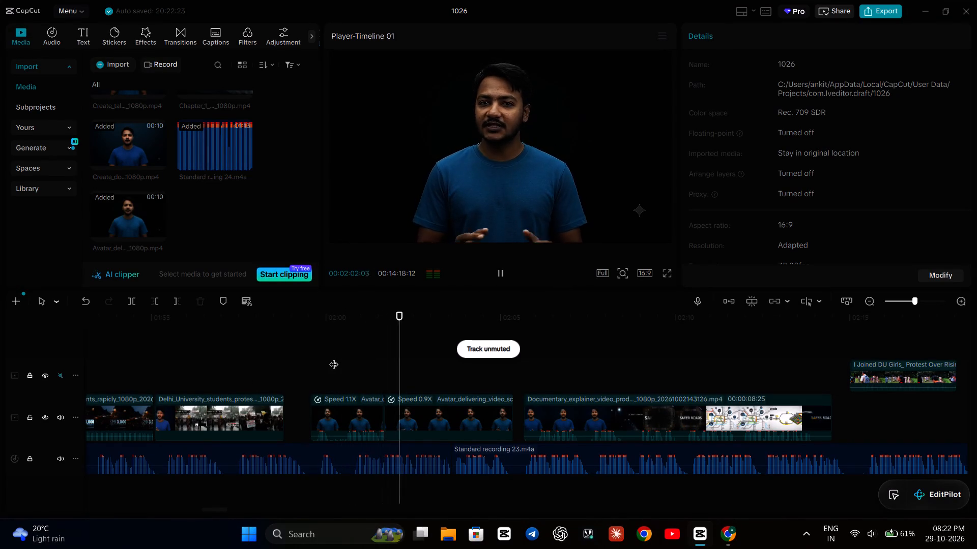
key("space")
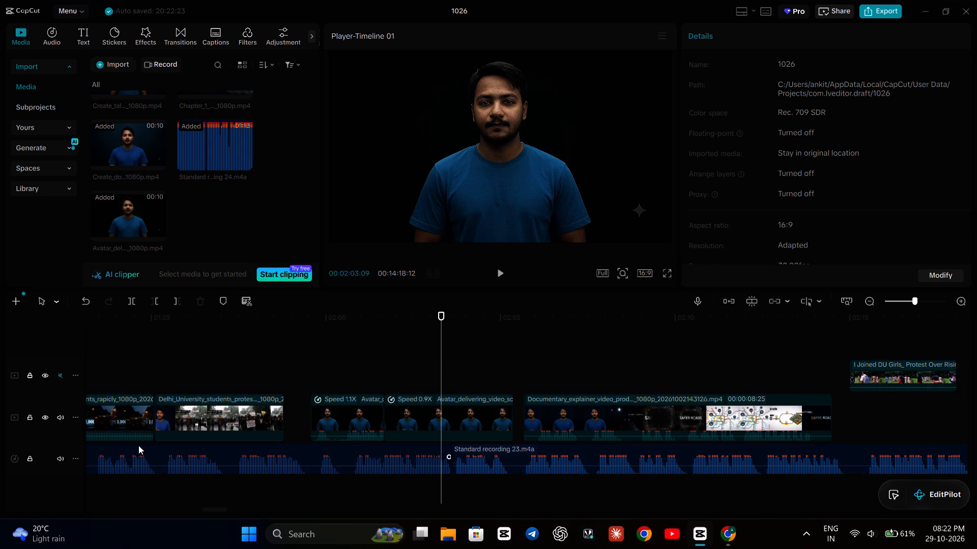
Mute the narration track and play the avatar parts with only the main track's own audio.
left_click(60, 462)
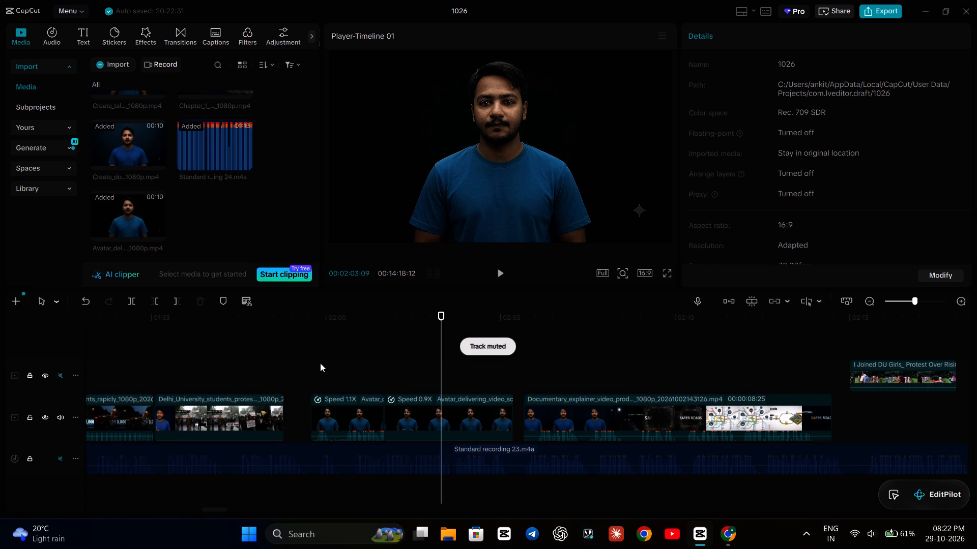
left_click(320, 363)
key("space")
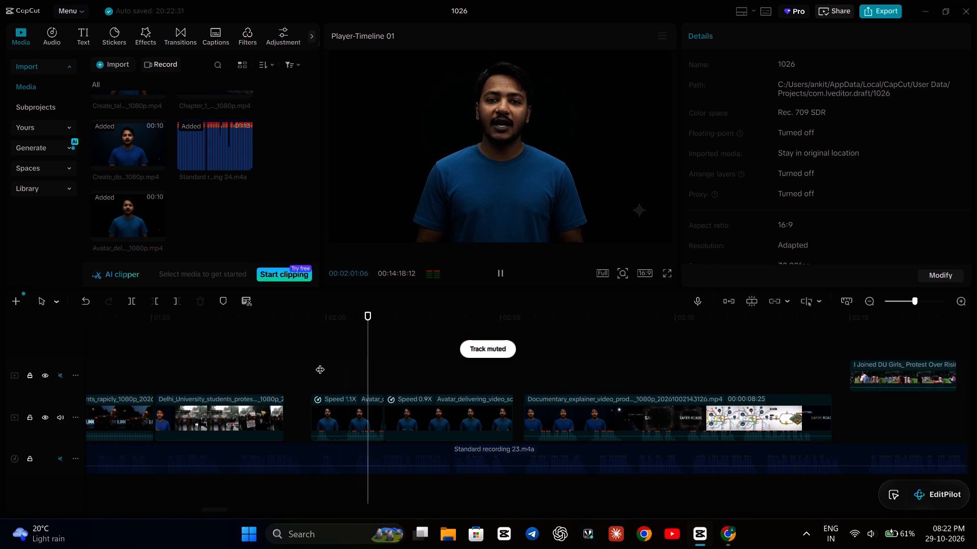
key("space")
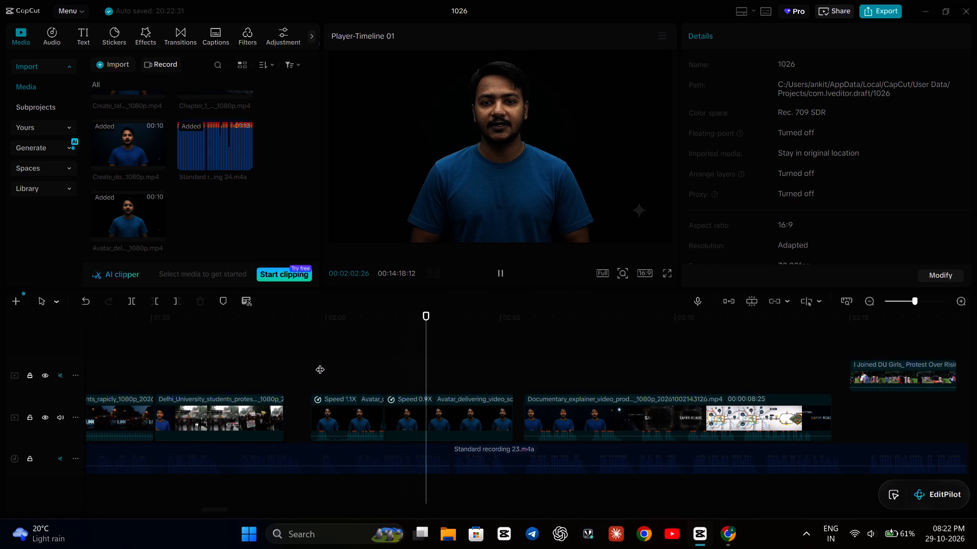
Reset the second avatar part's volume to 0.0 dB.
left_click(399, 416)
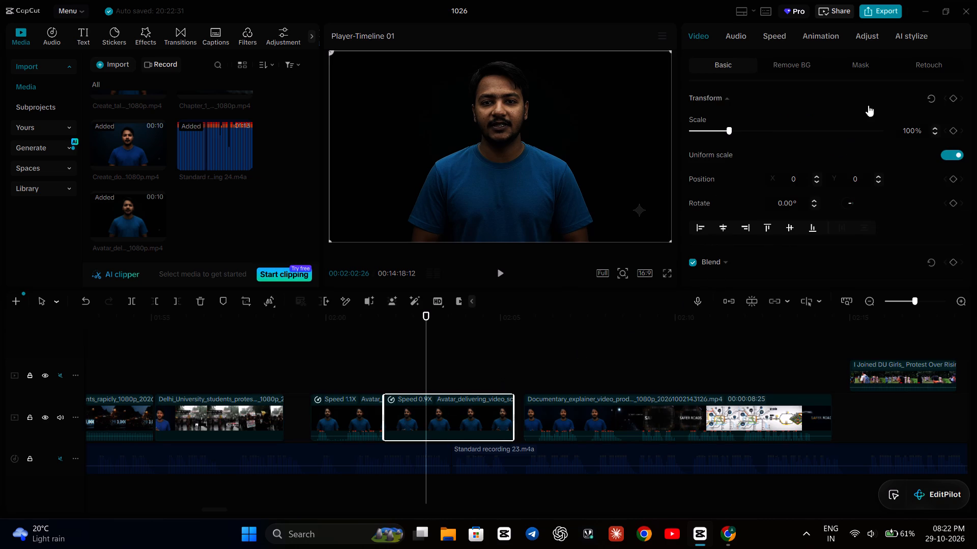
left_click(735, 35)
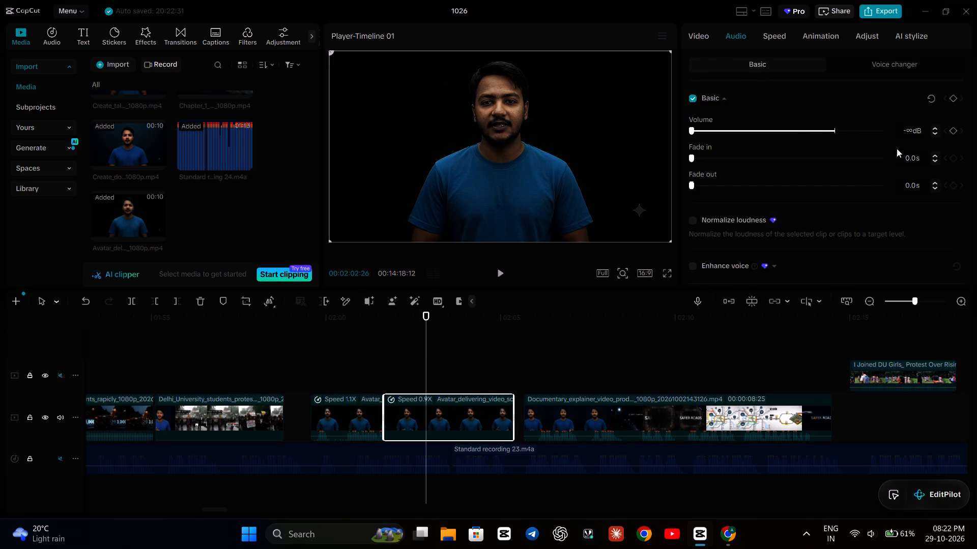
left_click(934, 99)
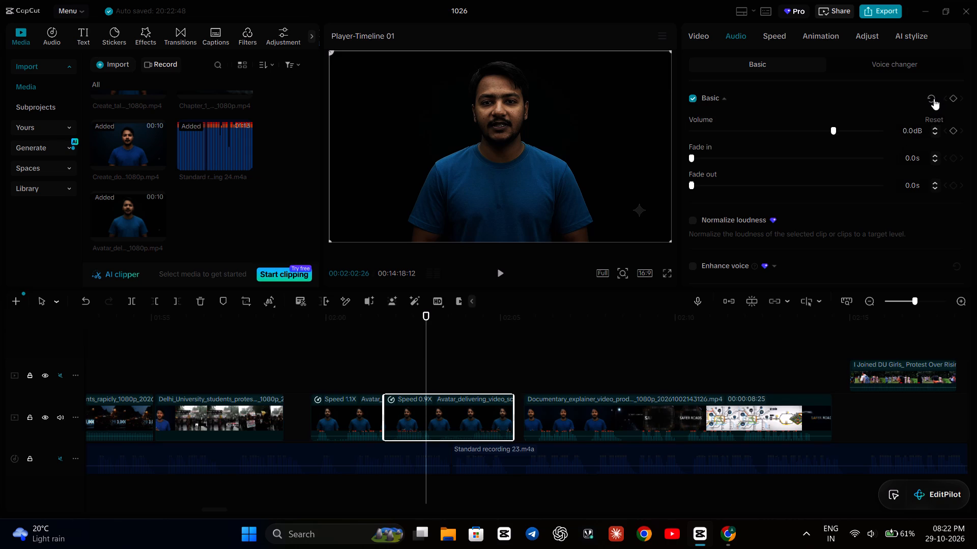
Play both avatar parts from the gap before them, then replay the second part's later half, listening to their original audio.
left_click(293, 347)
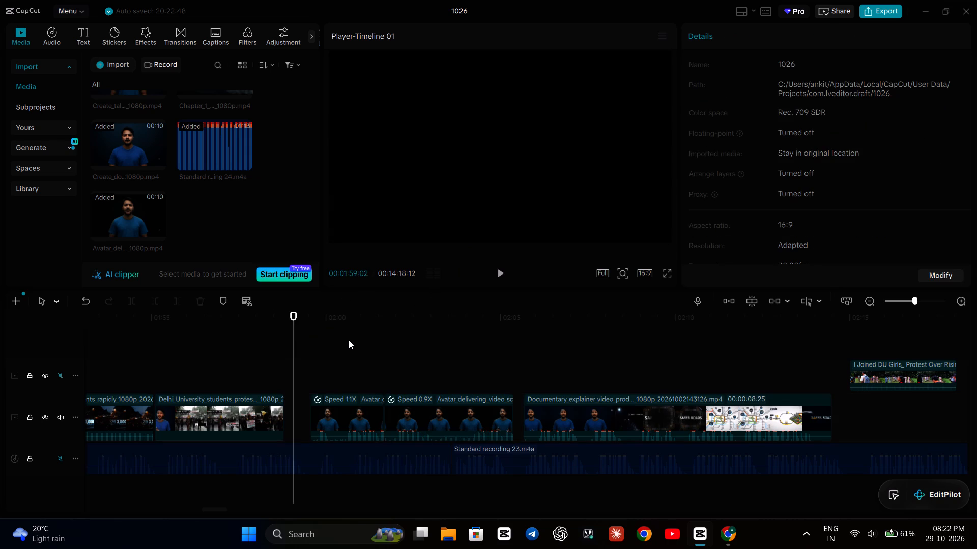
key("space")
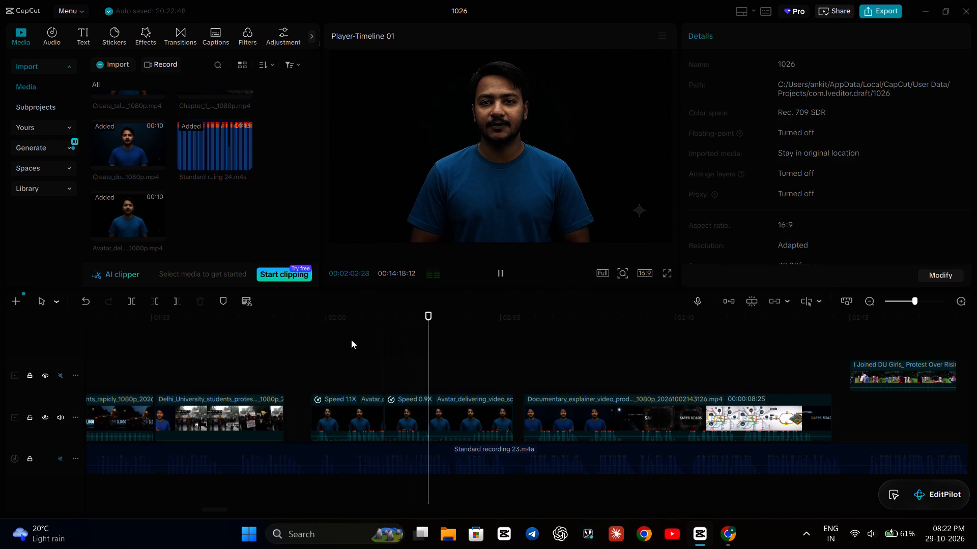
key("space")
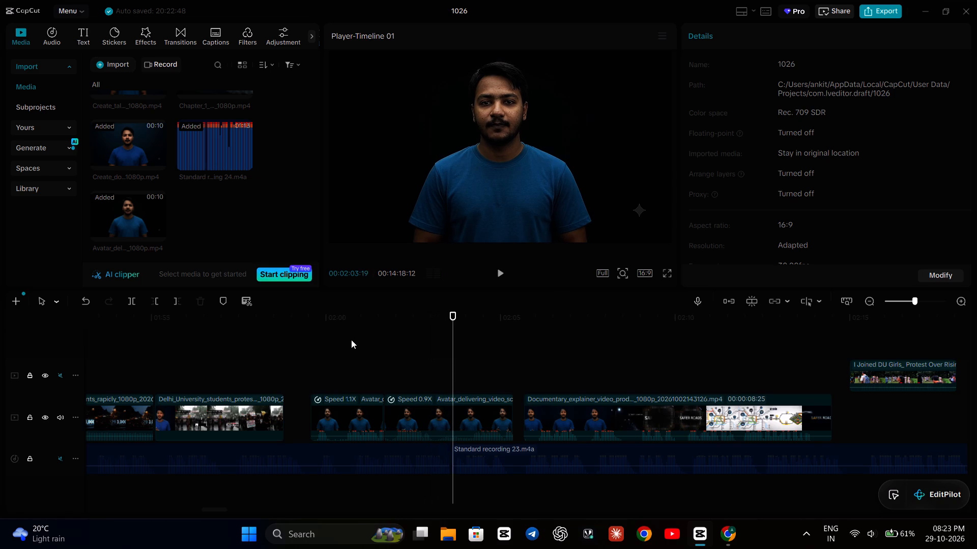
key("space")
key("space")
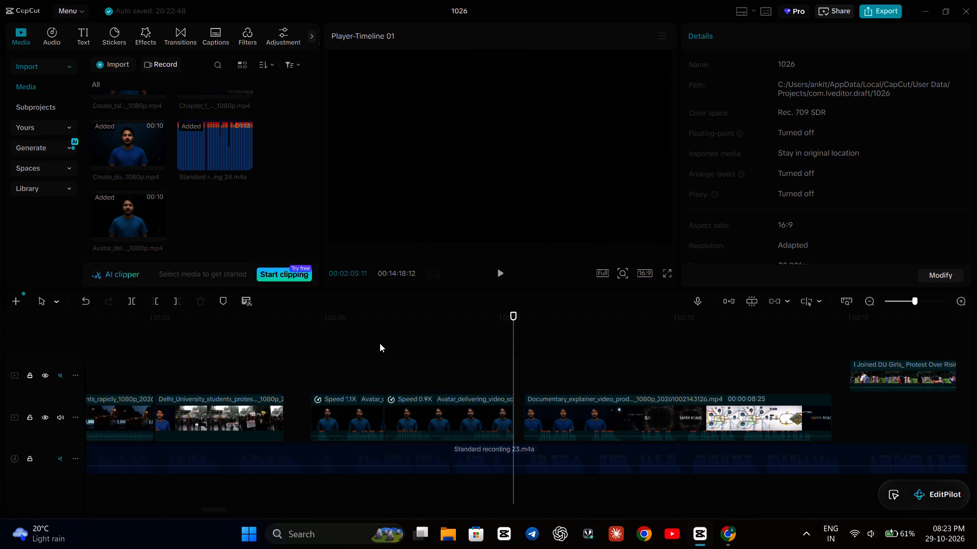
left_click(461, 368)
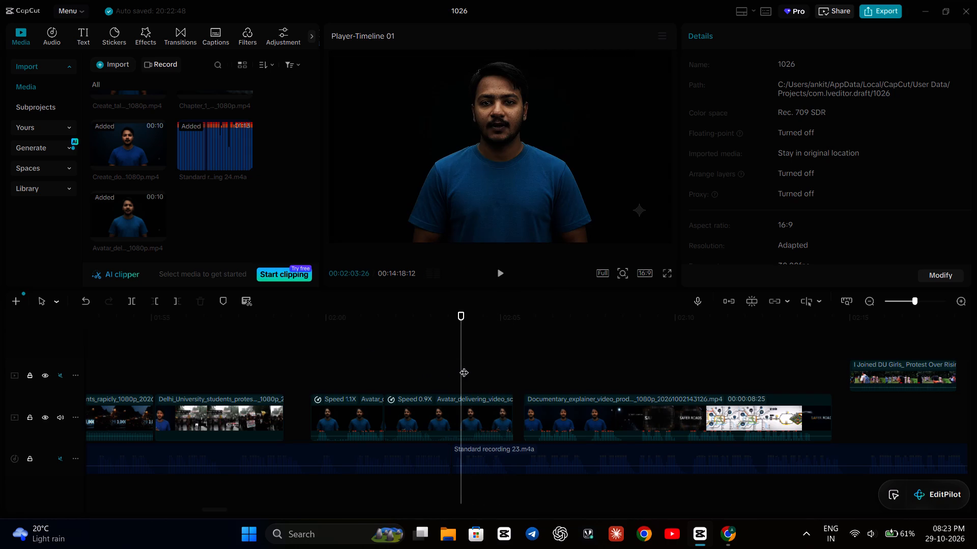
key("space")
key("space")
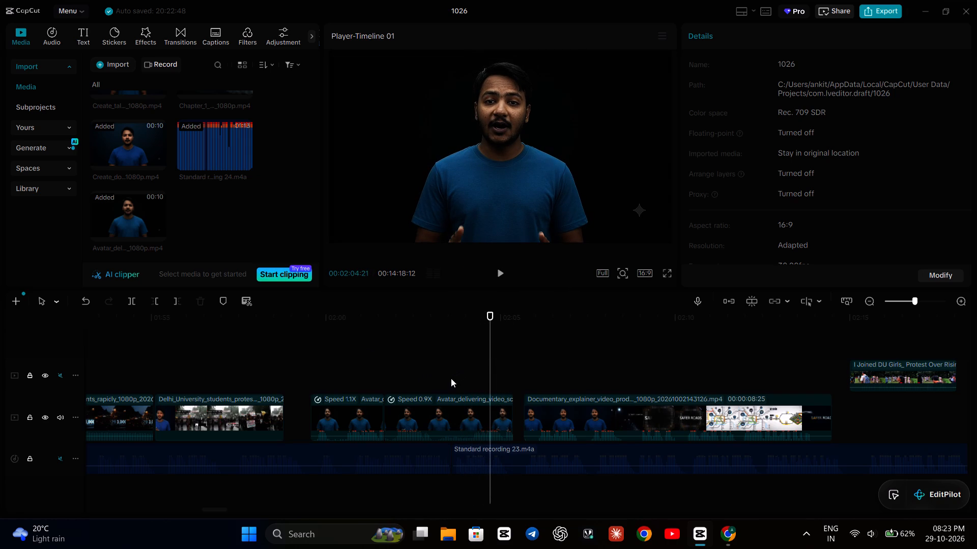
Unmute the narration track and replay the second avatar part to compare its own audio with the narration.
left_click(62, 459)
left_click(408, 362)
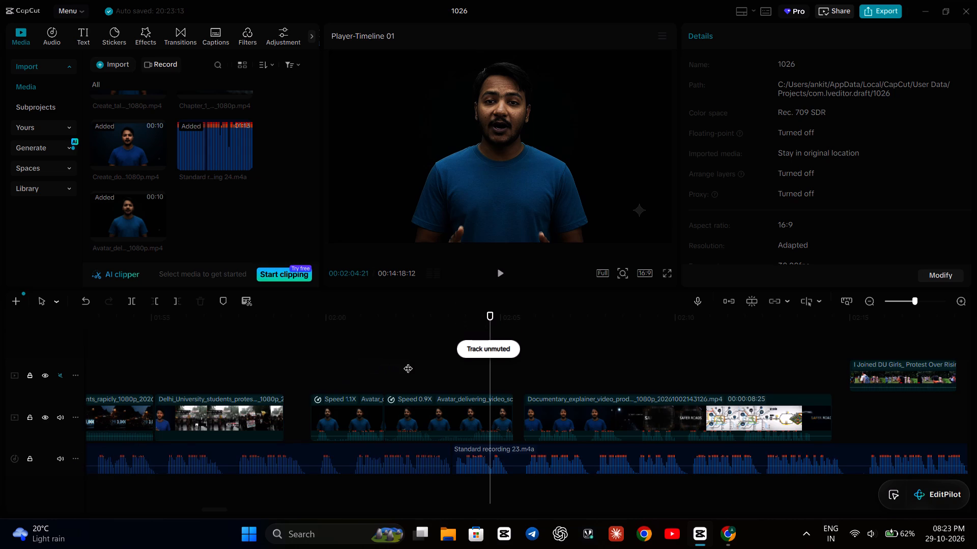
key("space")
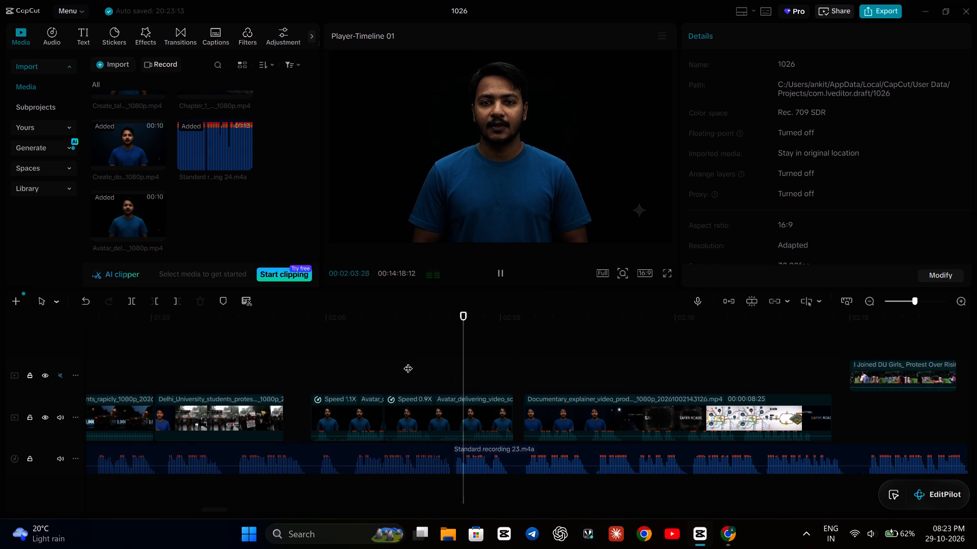
key("space")
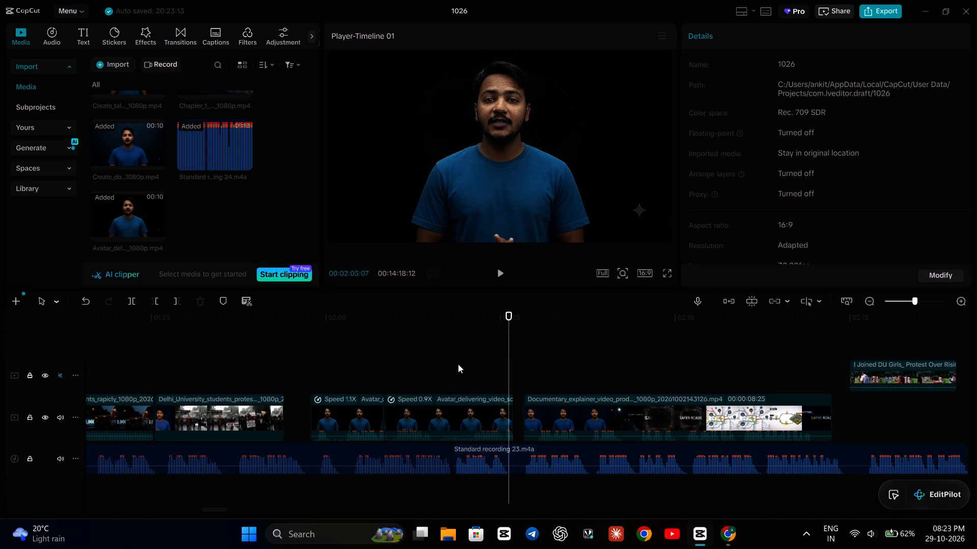
left_click(458, 364)
key("space")
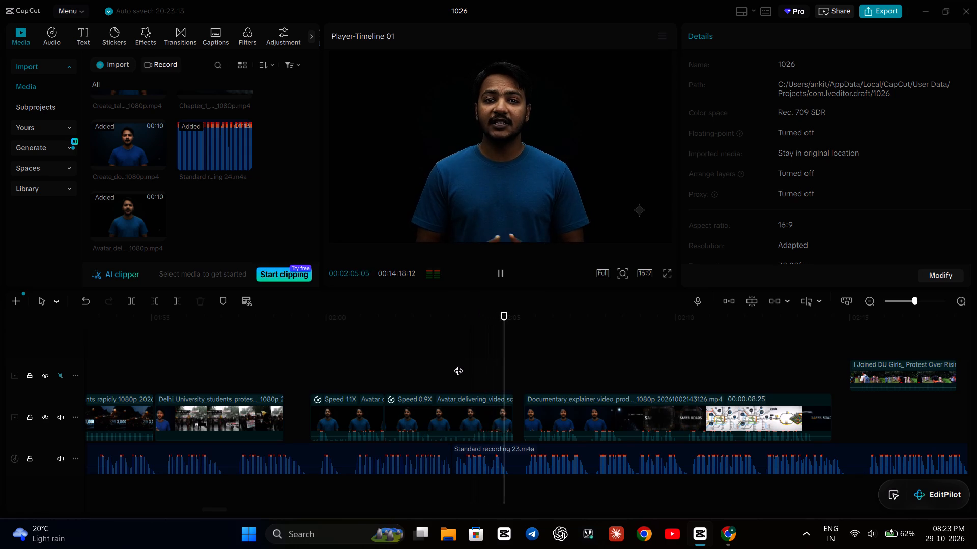
key("space")
left_click(413, 356)
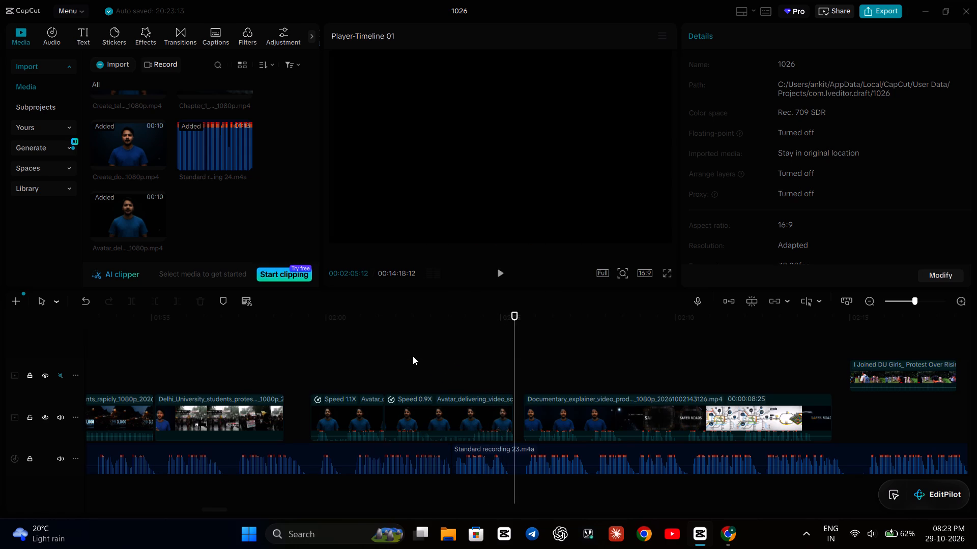
key("space")
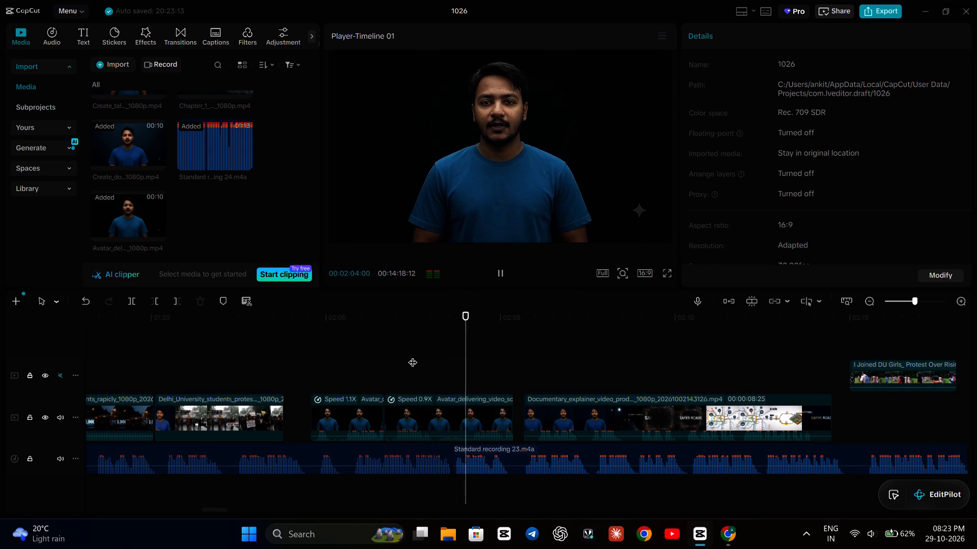
key("space")
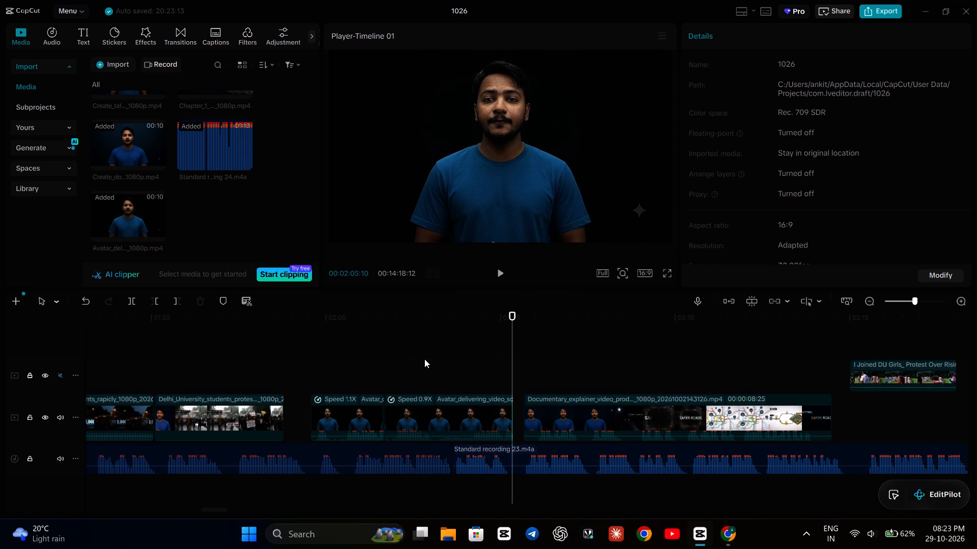
Split the narration recording at 00:02:02:21, under the second avatar part.
left_click(421, 450)
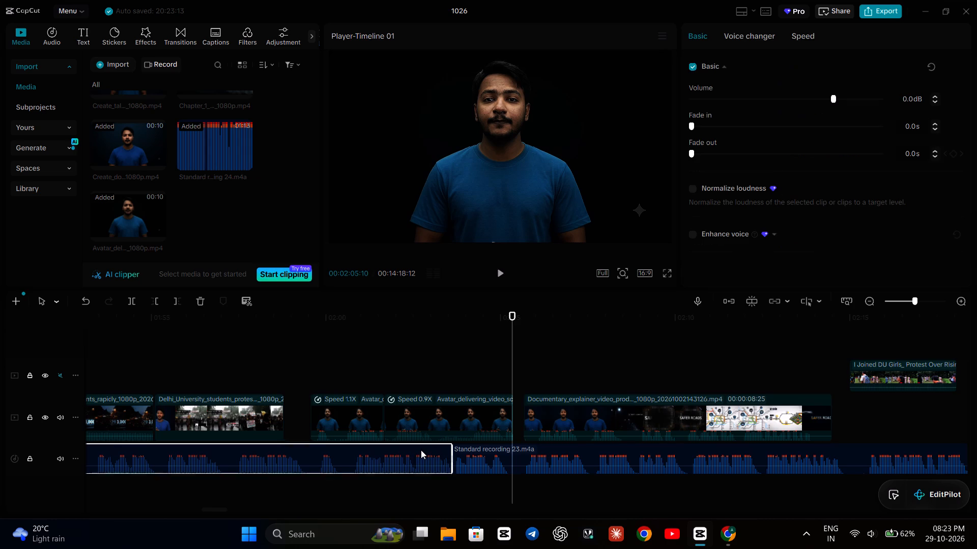
left_click(408, 364)
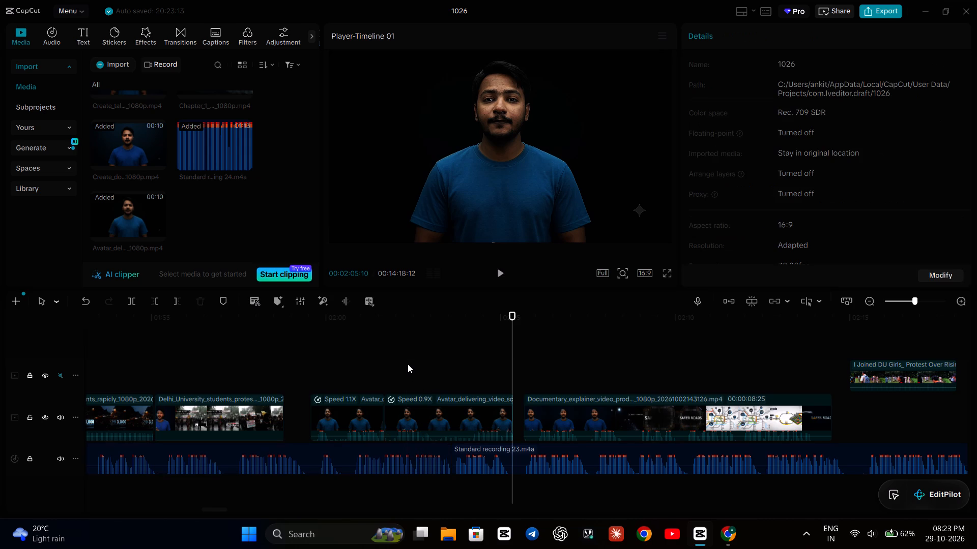
left_click(416, 459)
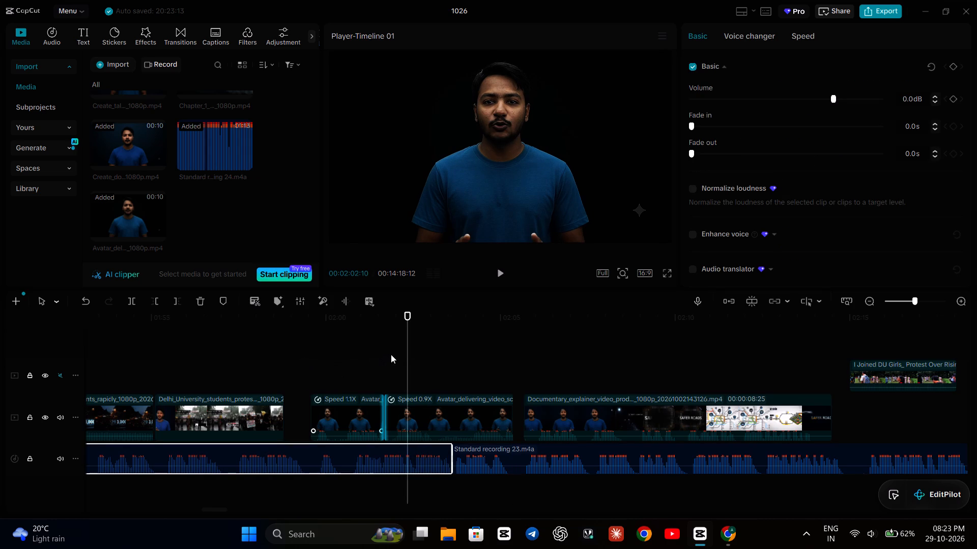
left_click(420, 341)
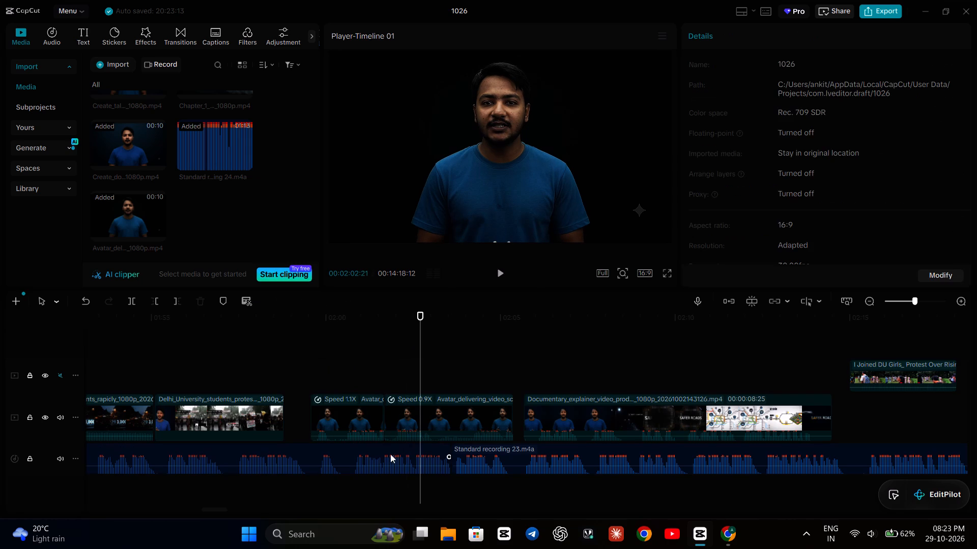
left_click(386, 463)
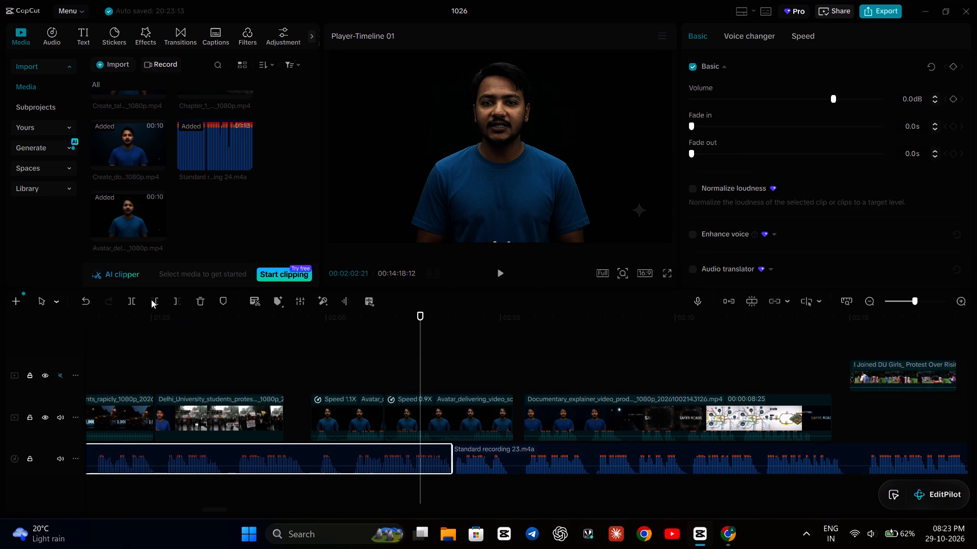
left_click(135, 295)
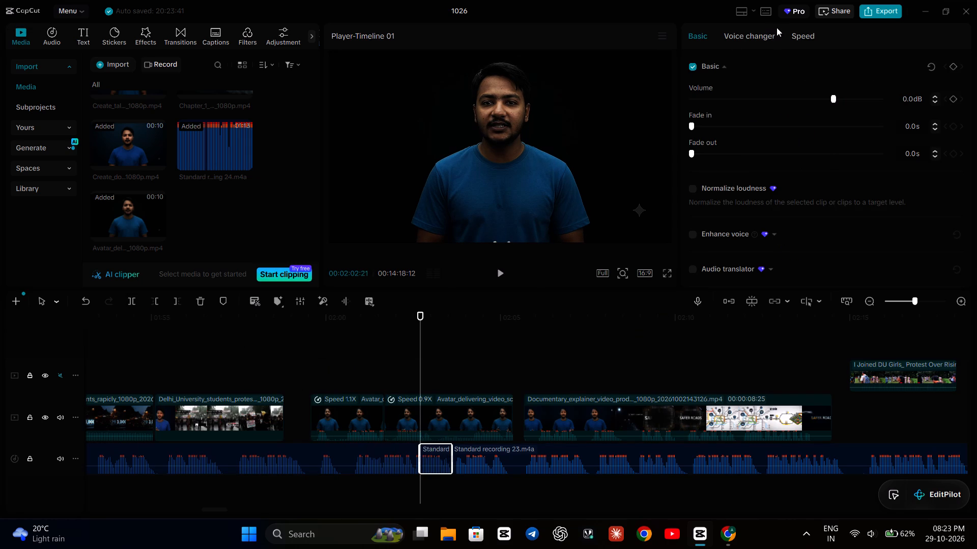
Set the short split narration segment's speed to 1.10x and move the following narration recording back to close the gap.
left_click(798, 32)
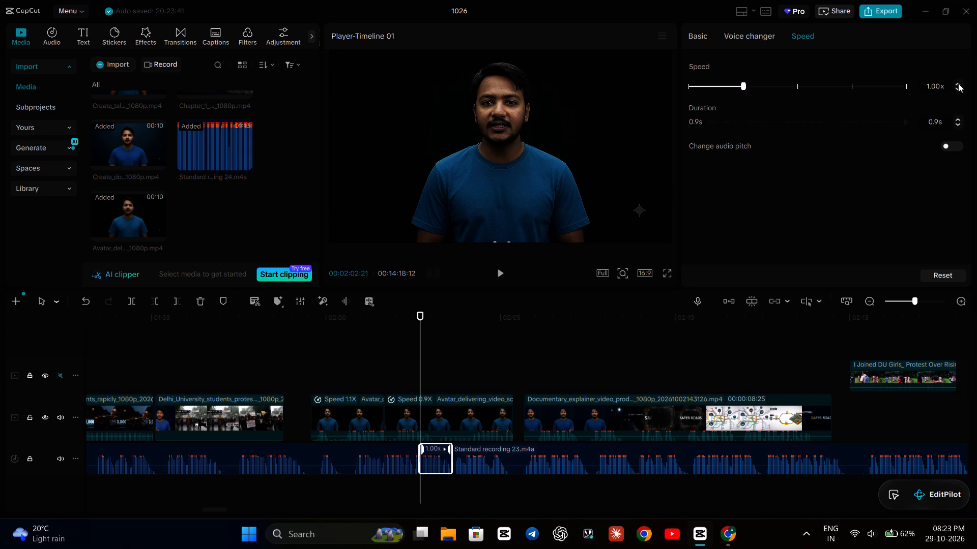
left_click(957, 81)
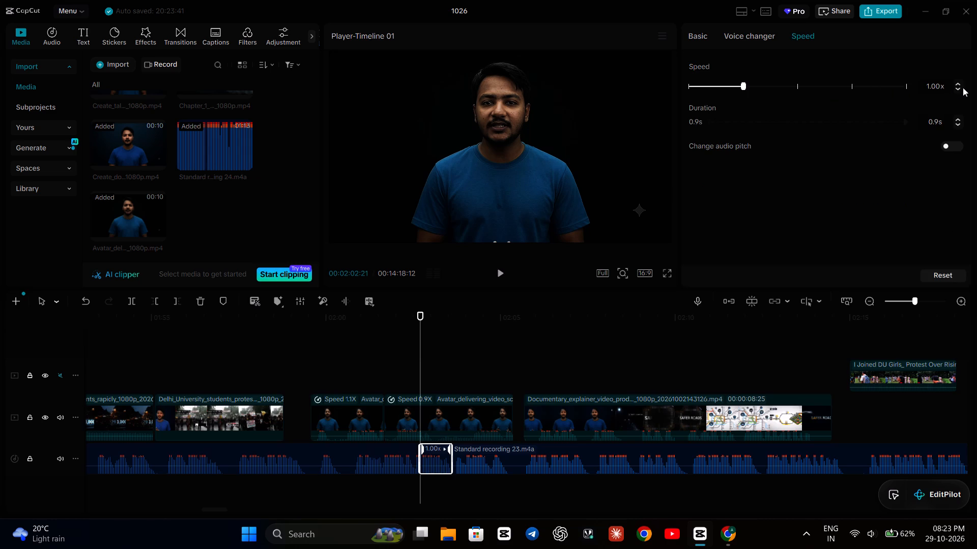
left_click(956, 83)
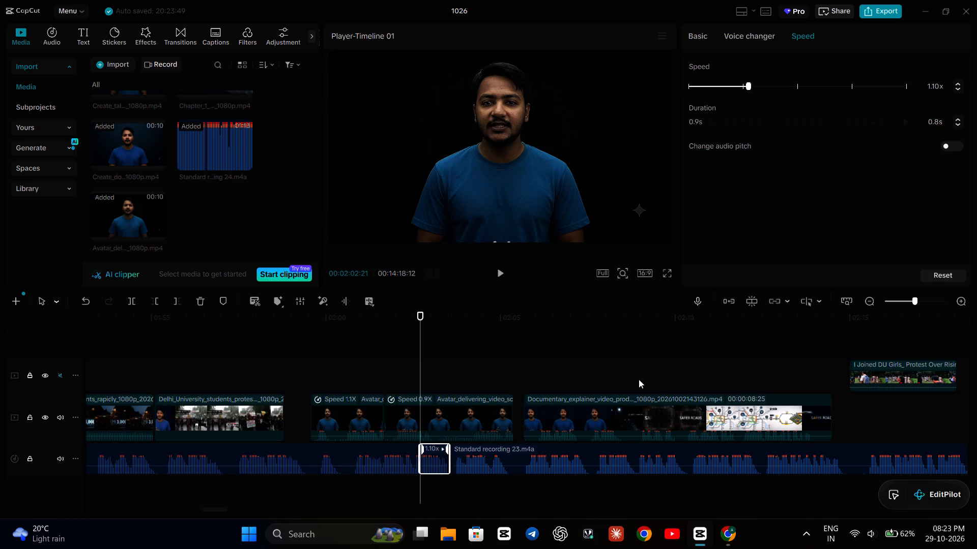
left_click(503, 454)
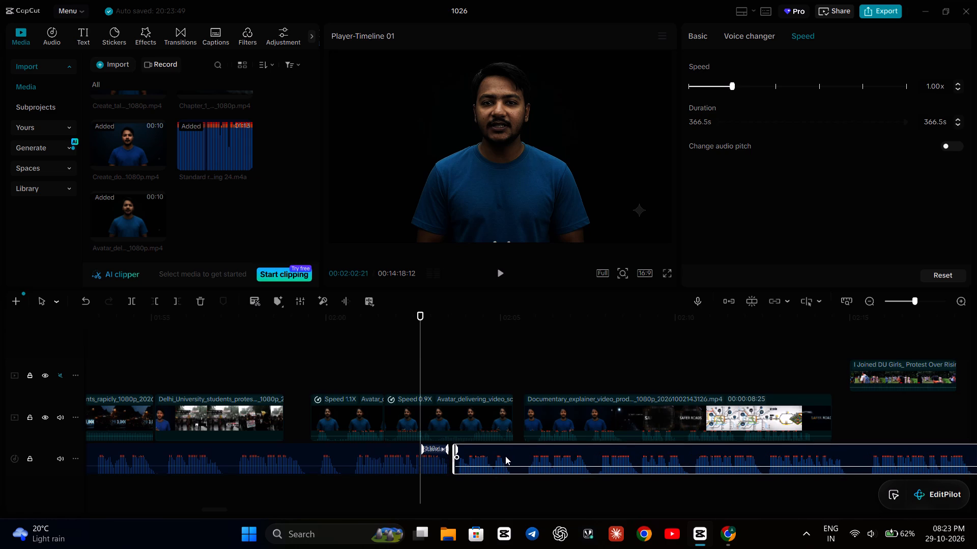
Play from the gap before the avatar parts into the explainer clip to check the retimed narration.
left_click(298, 359)
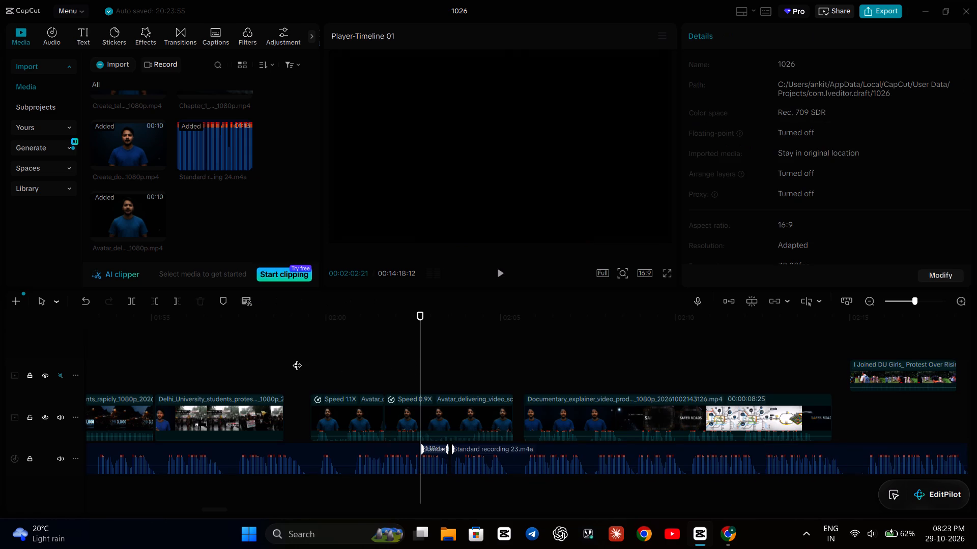
key("space")
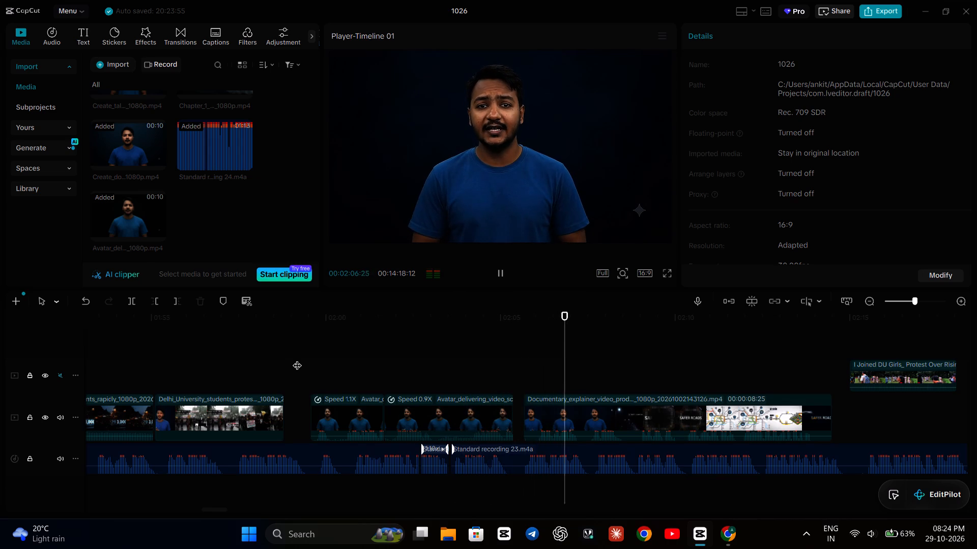
key("space")
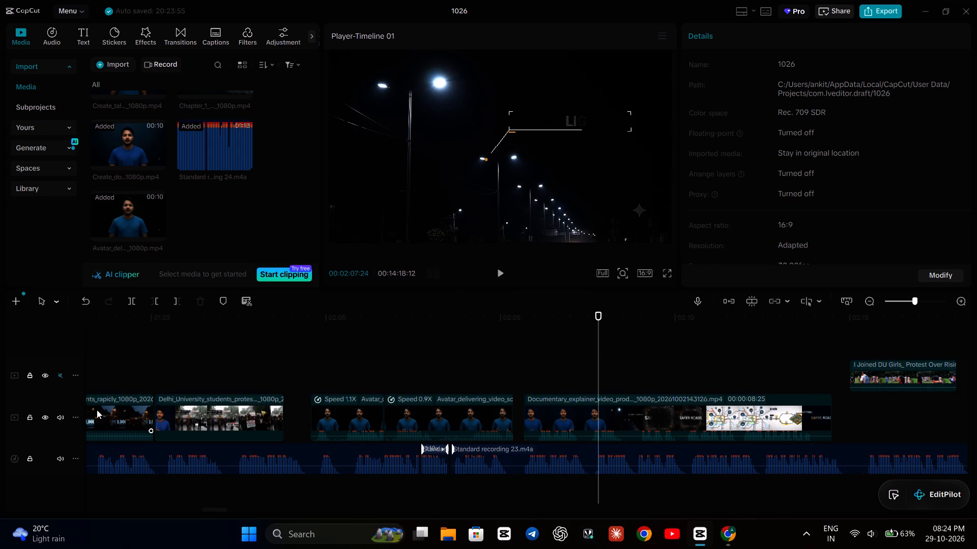
Mute the main video track.
left_click(61, 416)
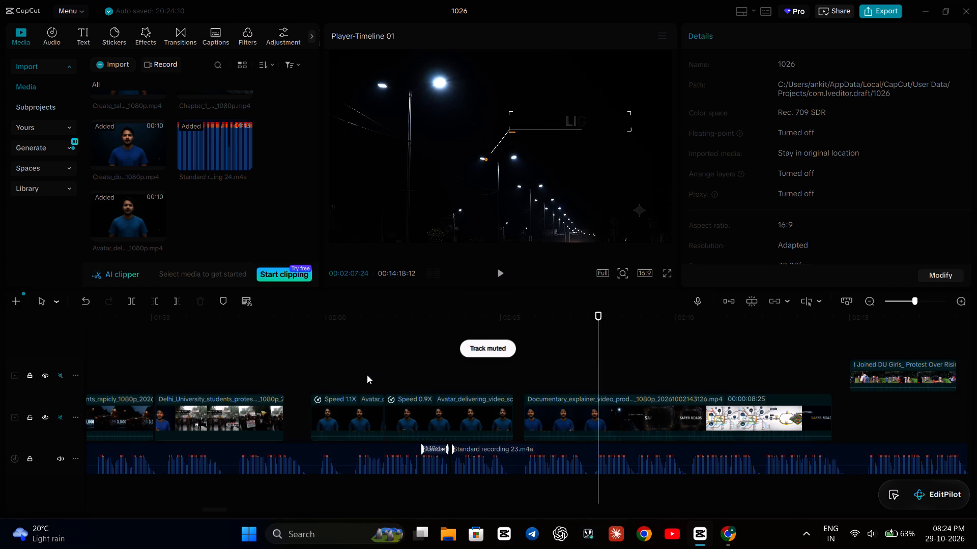
Play both avatar parts repeatedly with only the narration audible, checking the lip sync in the second part.
left_click(367, 375)
key("space")
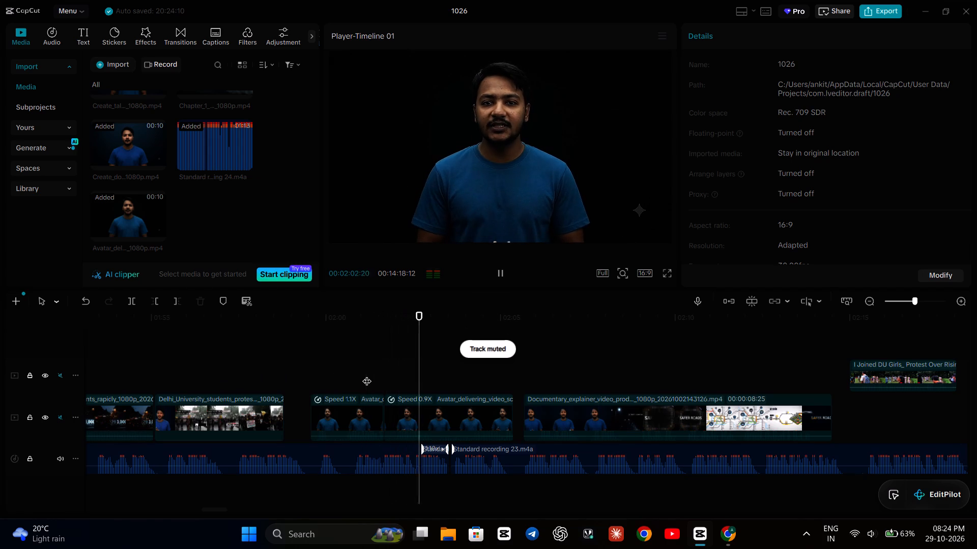
key("space")
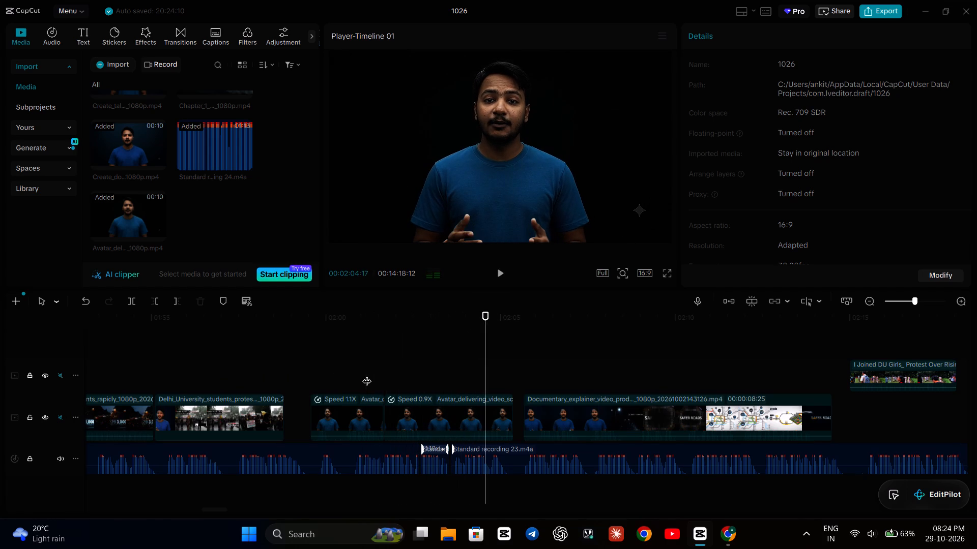
left_click(265, 363)
key("space")
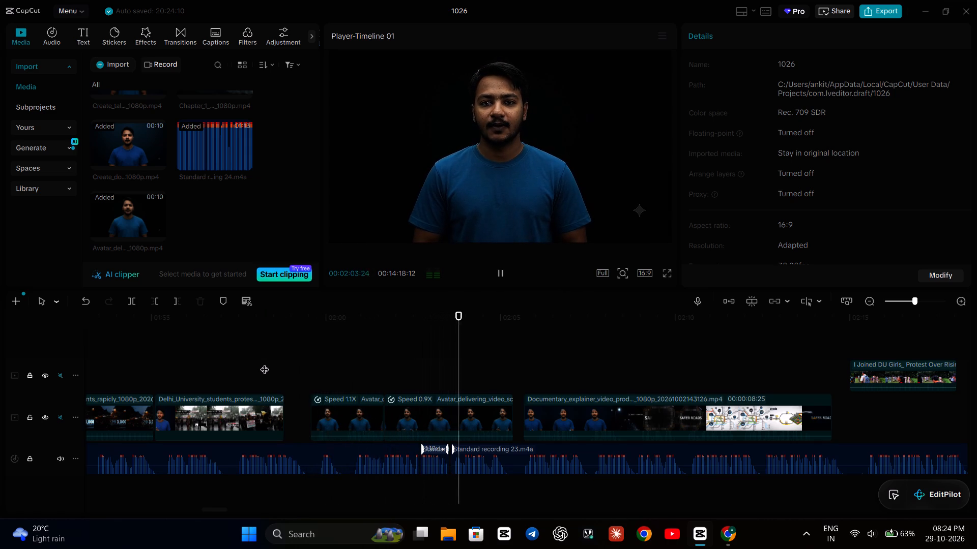
key("space")
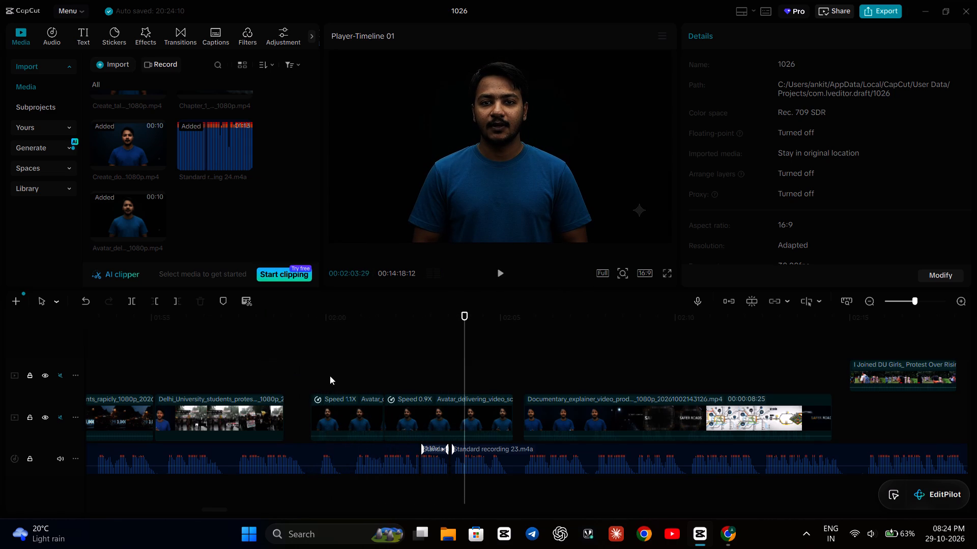
key("space")
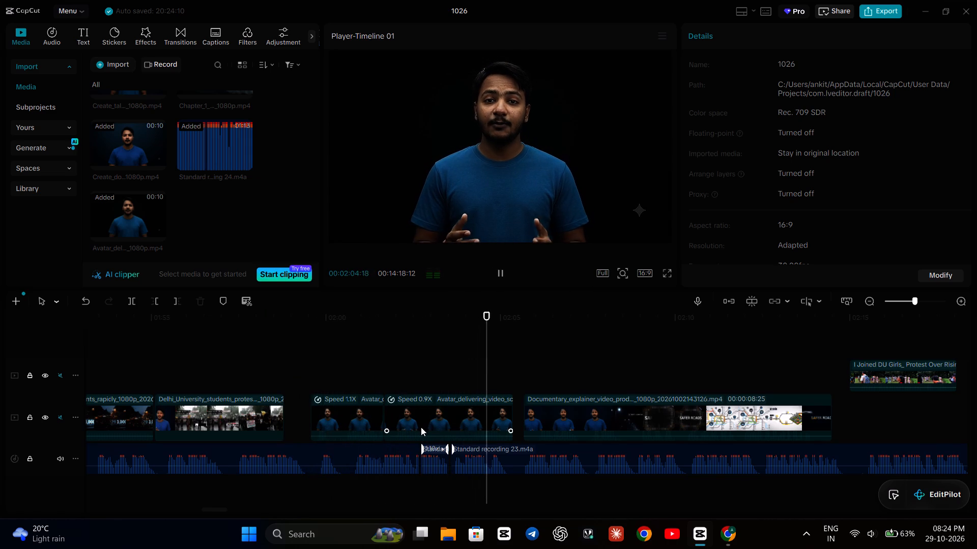
key("space")
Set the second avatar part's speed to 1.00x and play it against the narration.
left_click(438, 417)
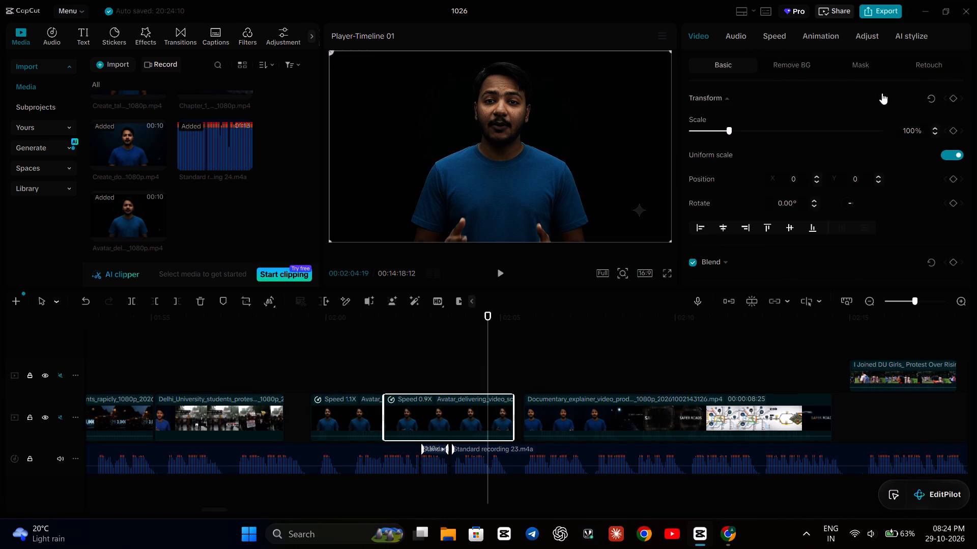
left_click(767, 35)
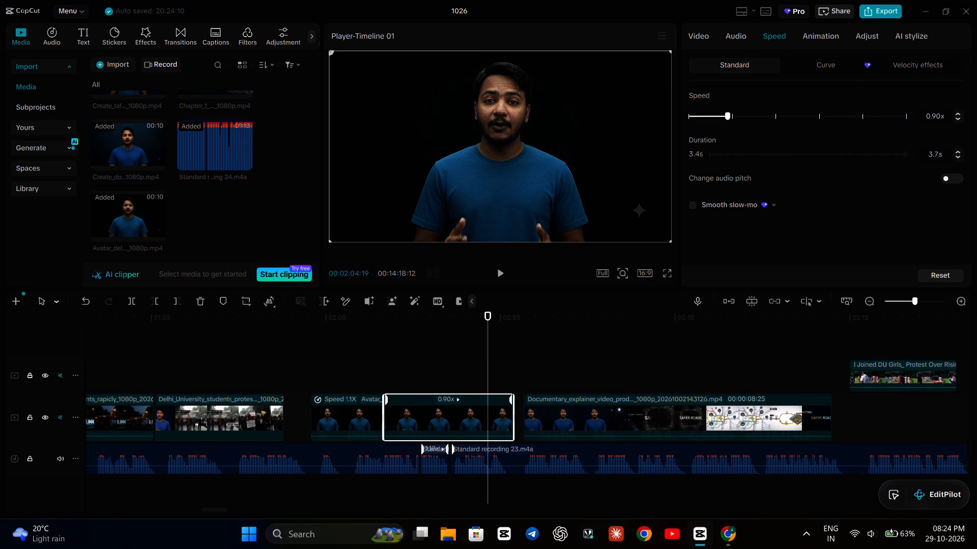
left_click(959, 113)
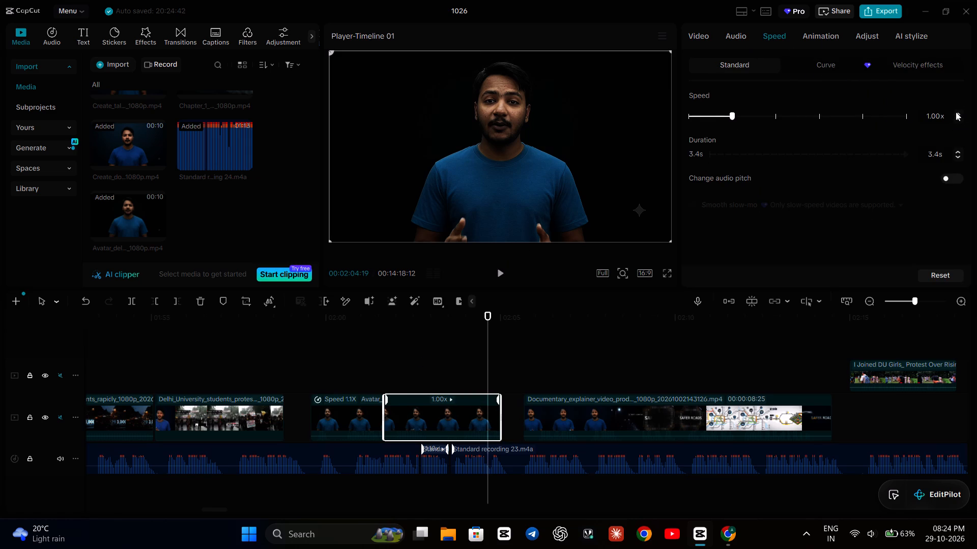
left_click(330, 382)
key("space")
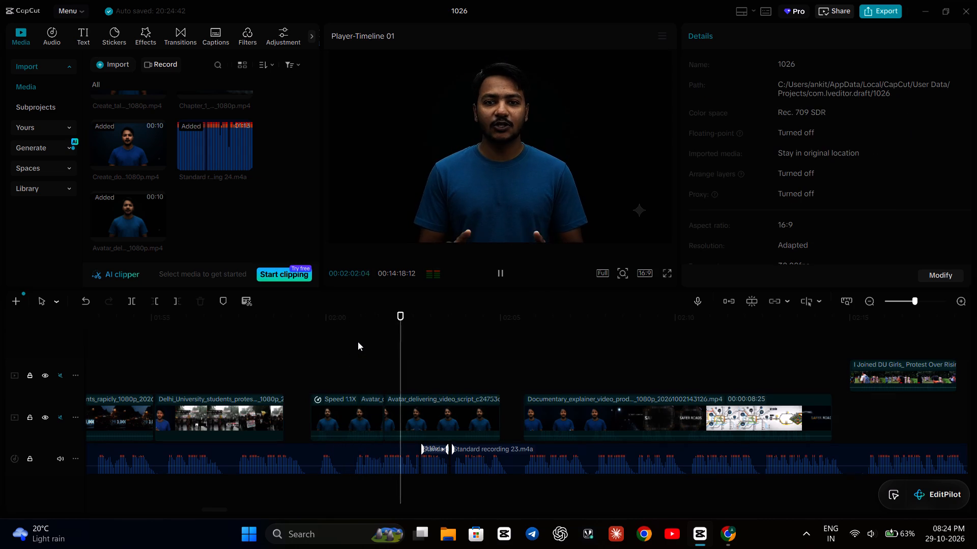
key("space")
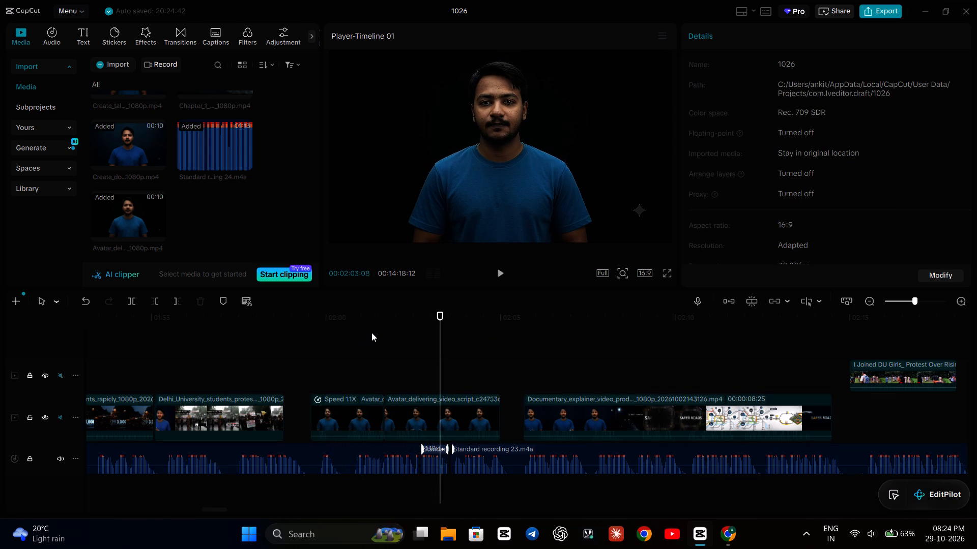
Set the second avatar part's speed to 0.80x.
left_click(455, 399)
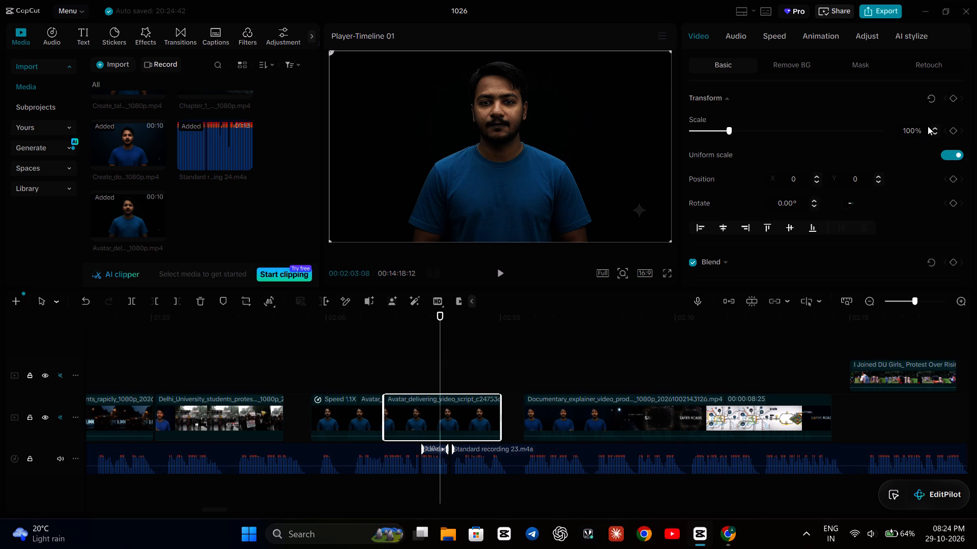
left_click(778, 37)
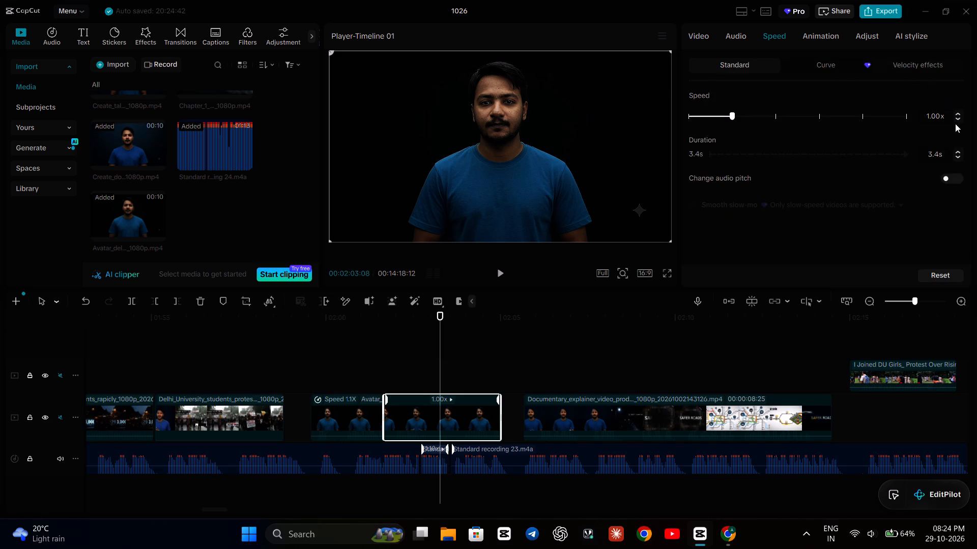
left_click(958, 117)
left_click(958, 117)
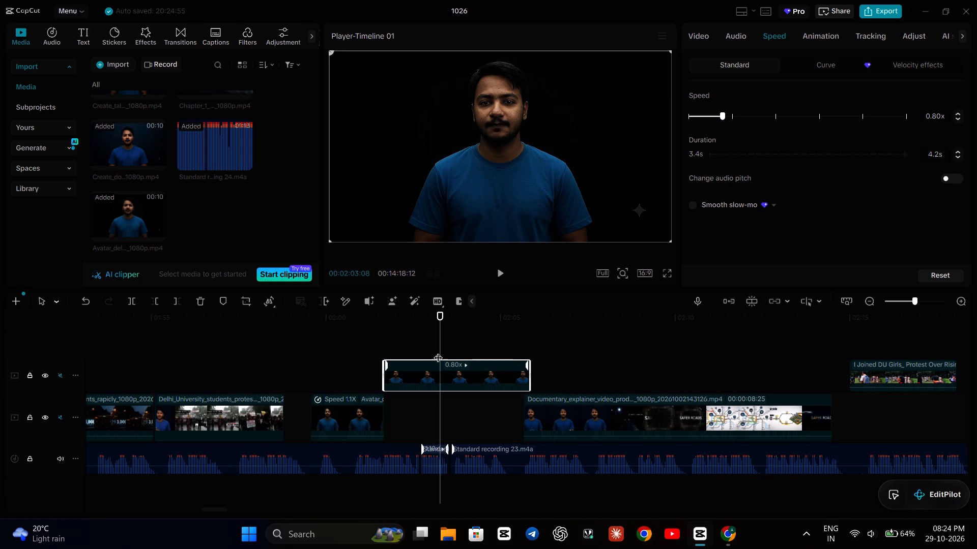
Play the slowed second avatar part against the narration and inspect its frames around 00:02:03:03 to 00:02:03:16.
left_click(348, 351)
key("space")
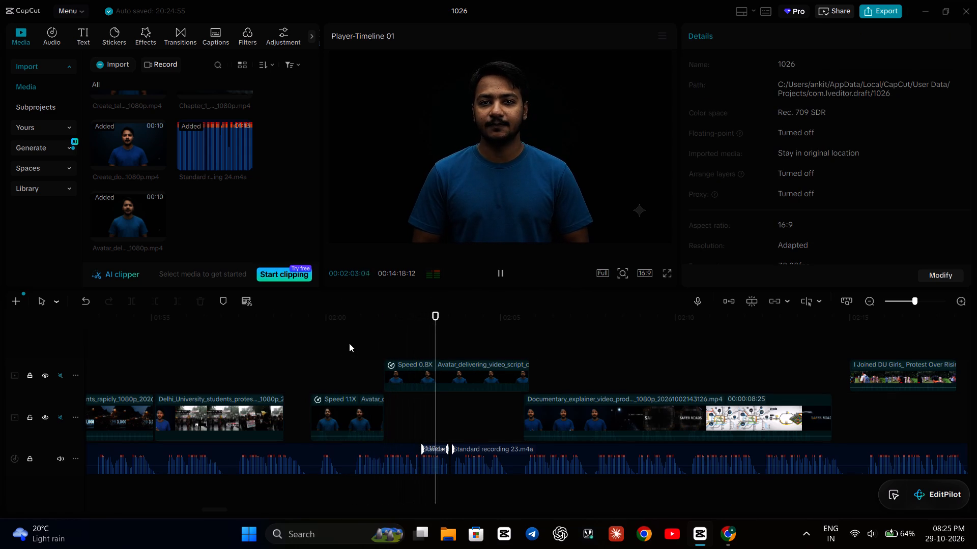
key("space")
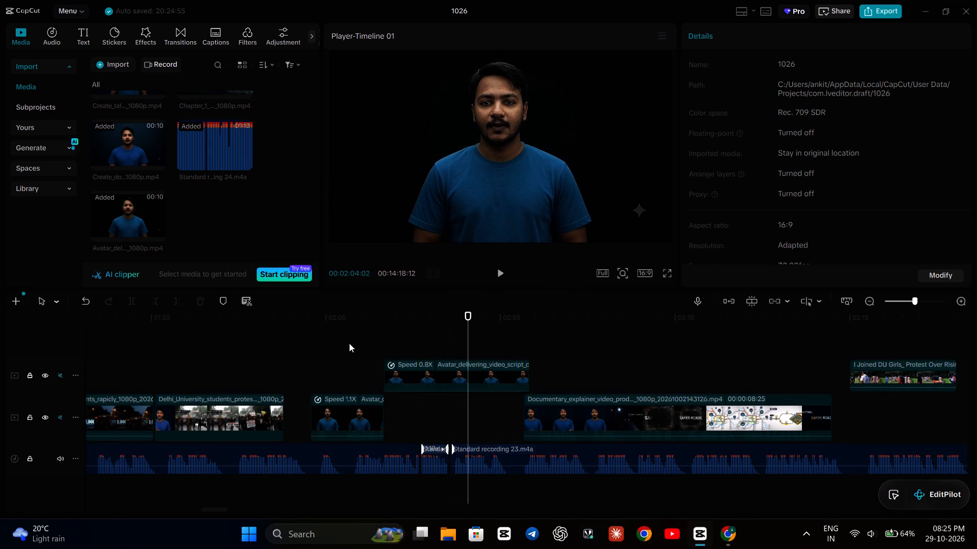
key("space")
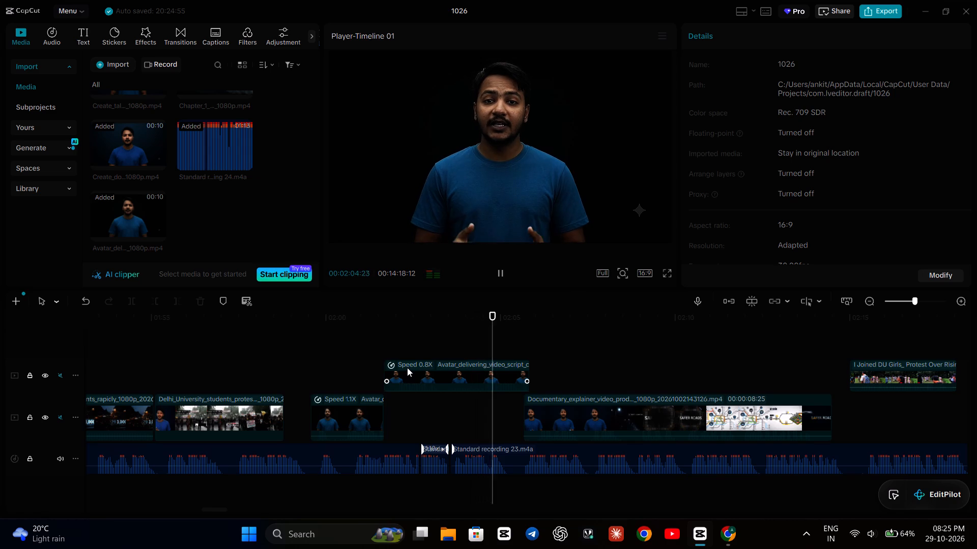
key("space")
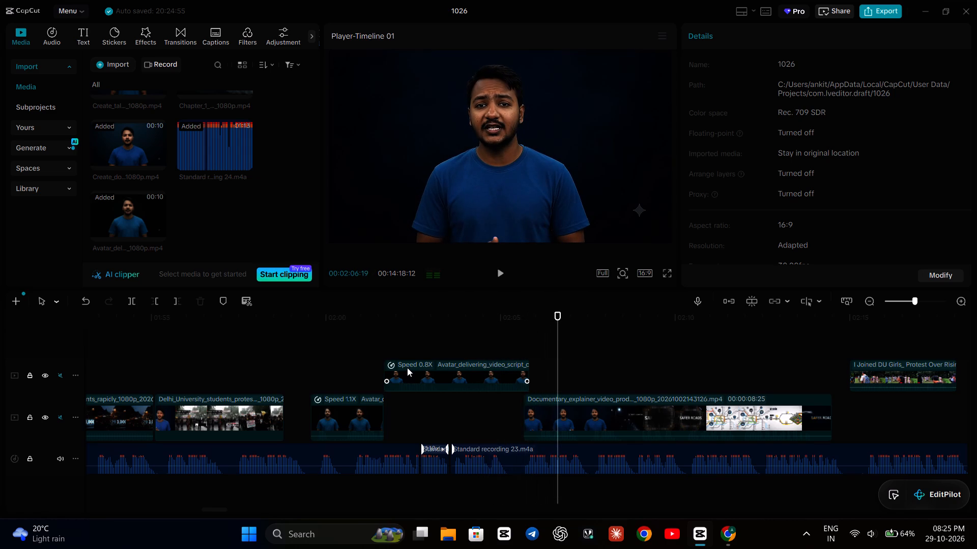
left_click(328, 351)
key("space")
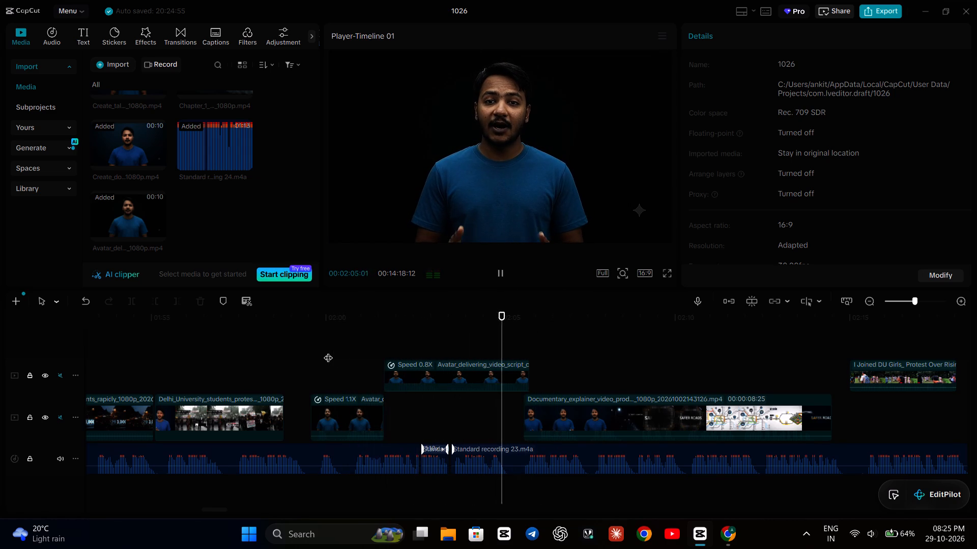
key("space")
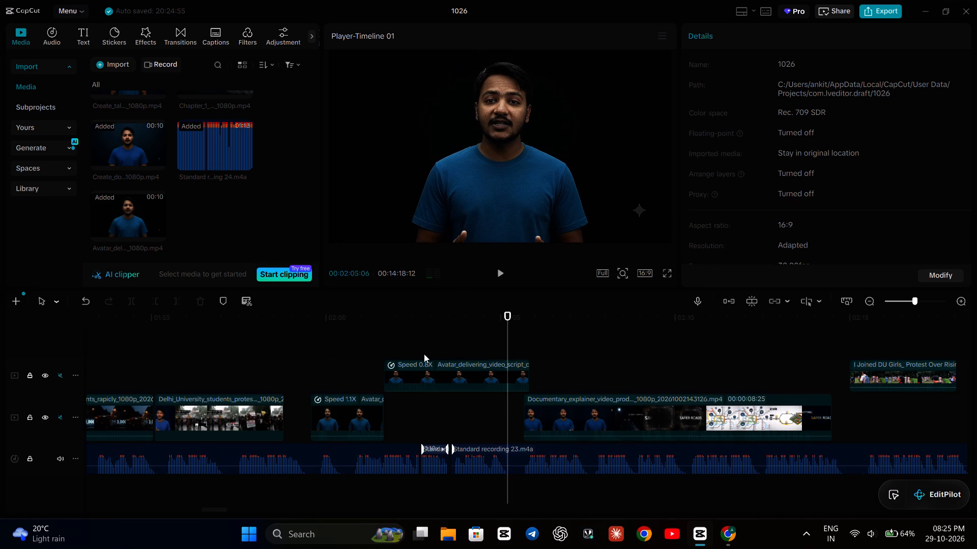
left_click(459, 350)
left_click(435, 350)
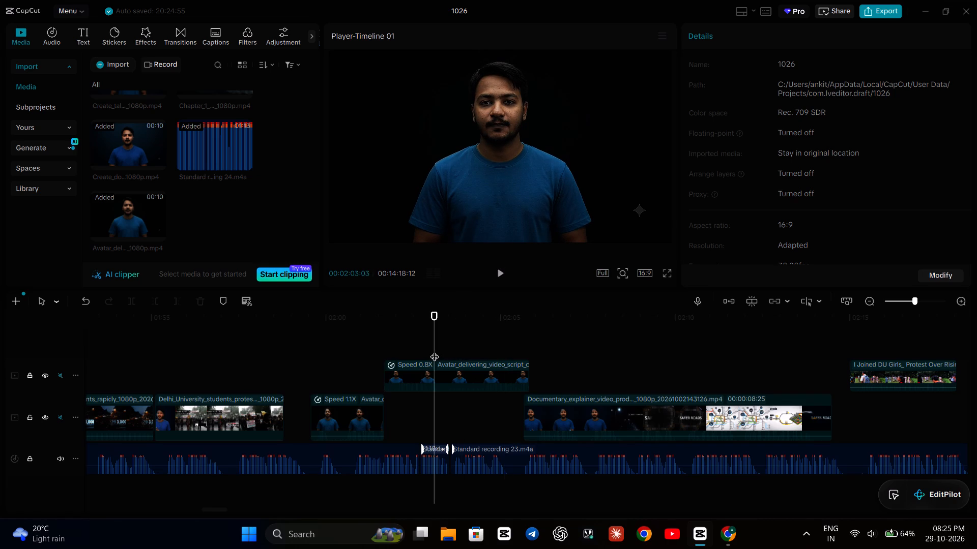
left_click(449, 350)
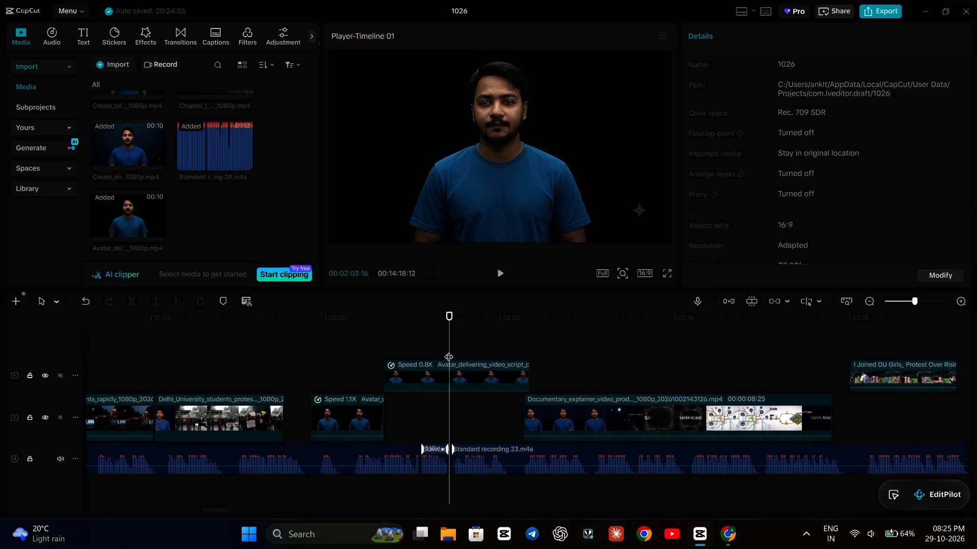
Play the slowed second avatar part from 00:02:03:16 against the narration, stepping back through frames to check the lip sync.
key("space")
key("space")
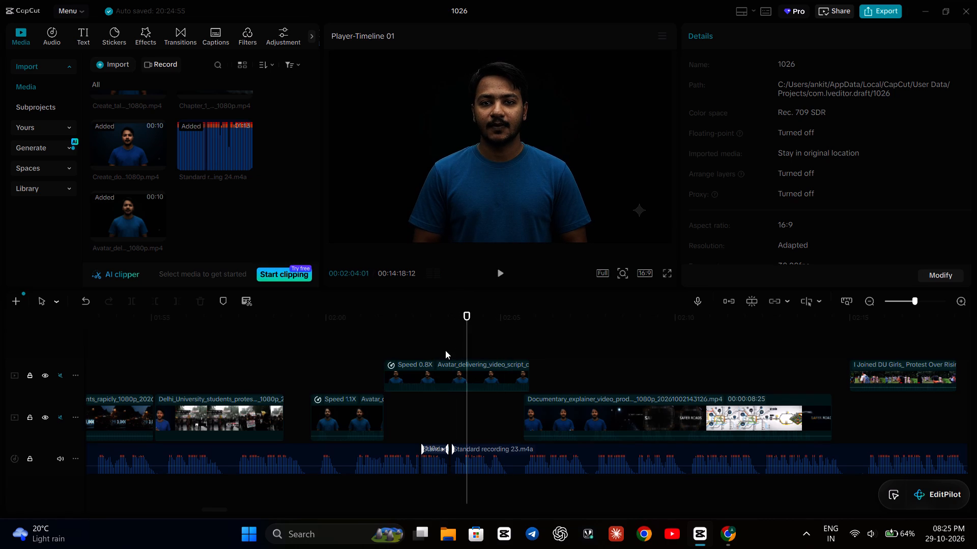
key("Left")
key("Left")
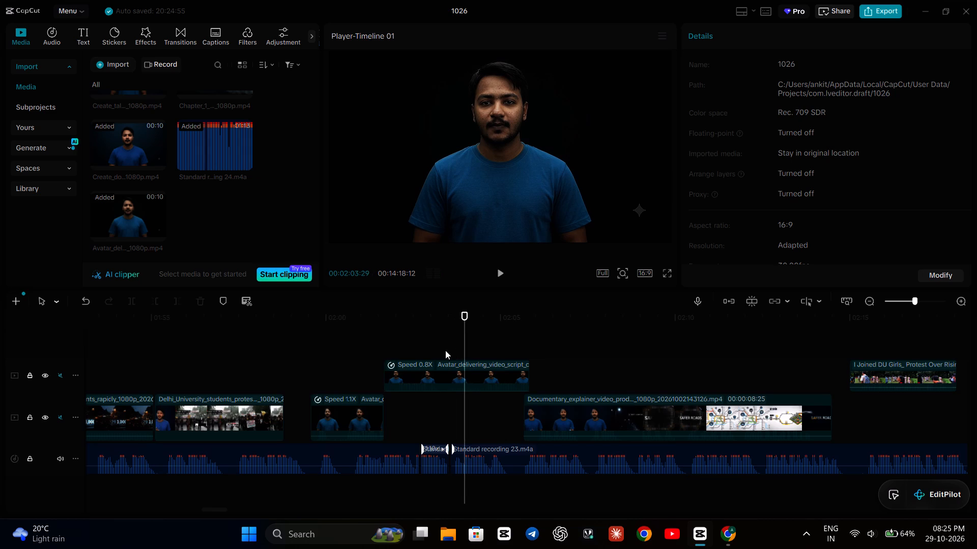
key("Left")
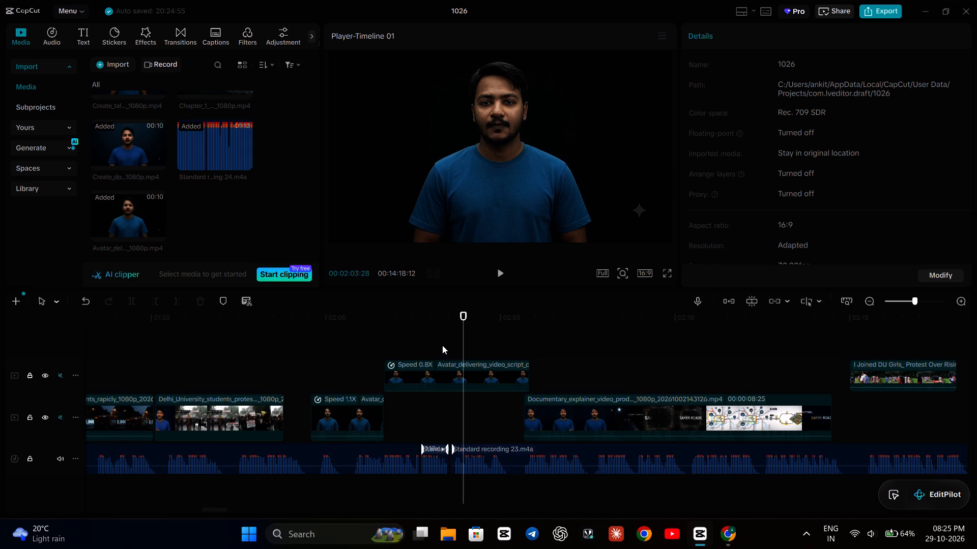
key("space")
key("space")
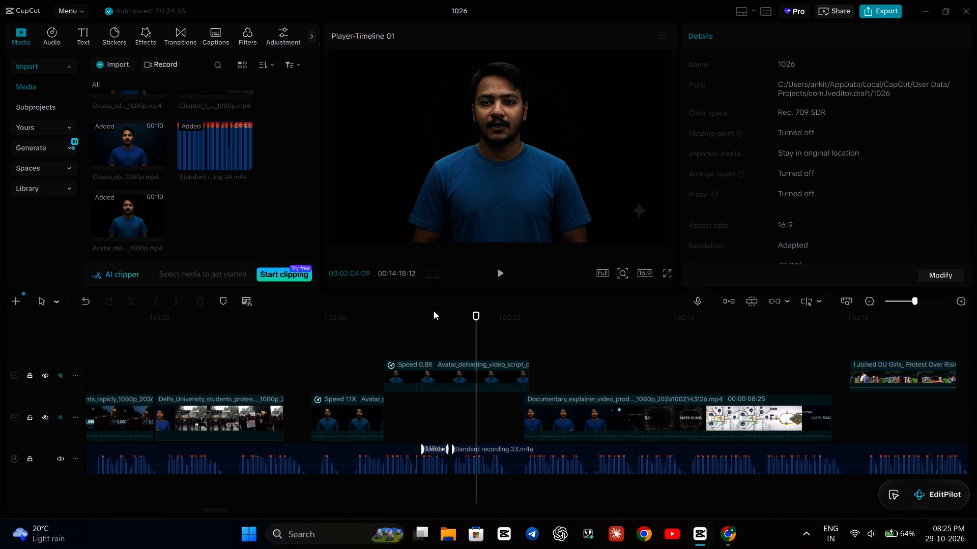
Split the 0.80x avatar part at 00:02:03:23.
key("Left")
key("Left")
key("Left")
key("Left")
key("Left")
key("Left")
key("Left")
key("Left")
key("Left")
key("Left")
key("Left")
key("Left")
key("Left")
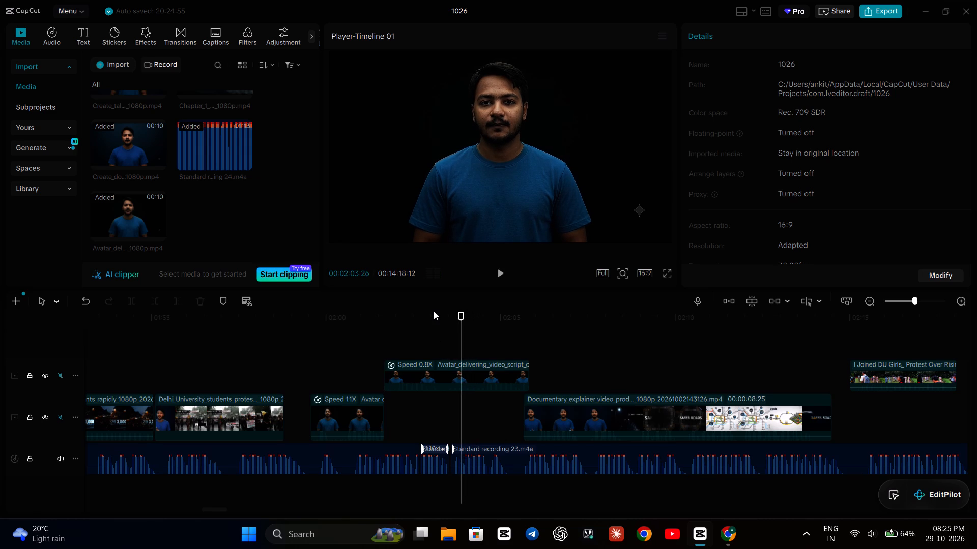
key("Left")
key("Left")
key("Left")
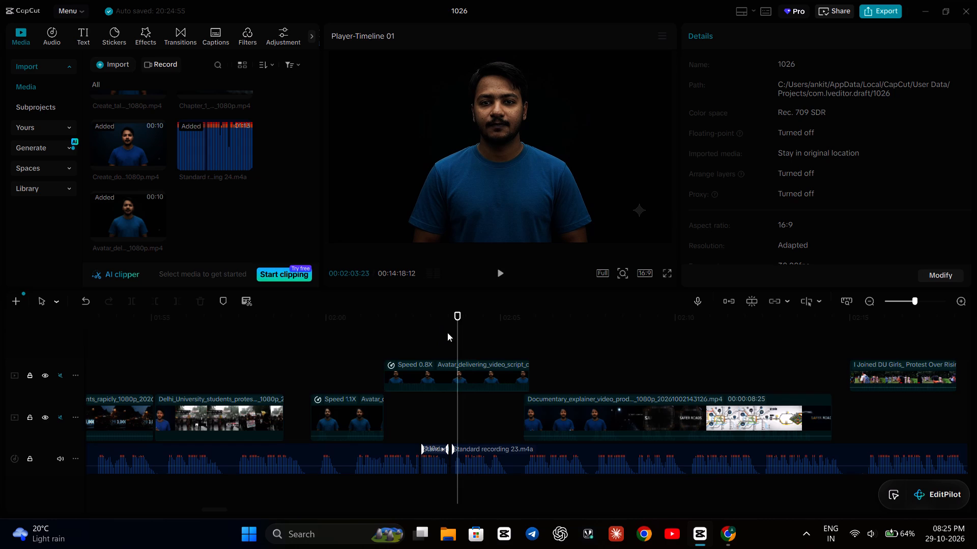
left_click(471, 381)
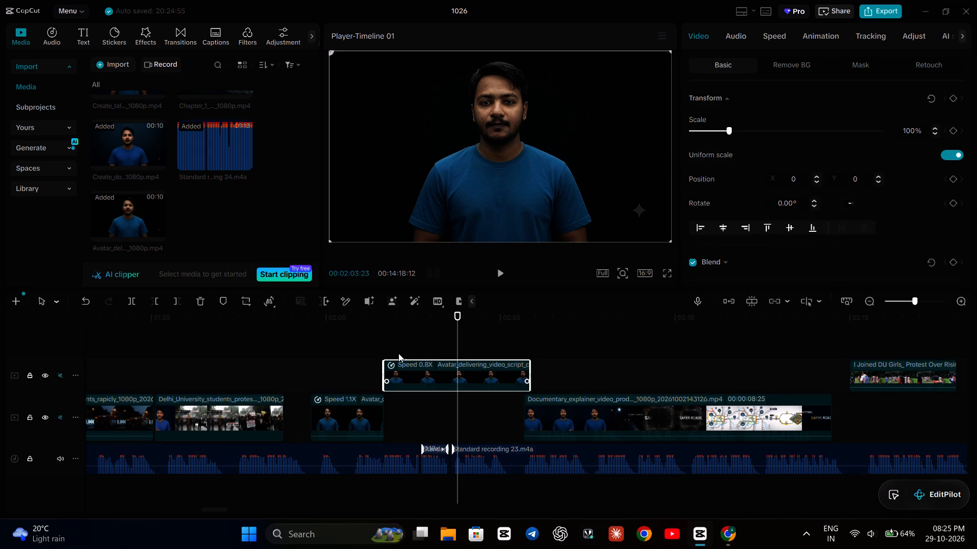
left_click(129, 300)
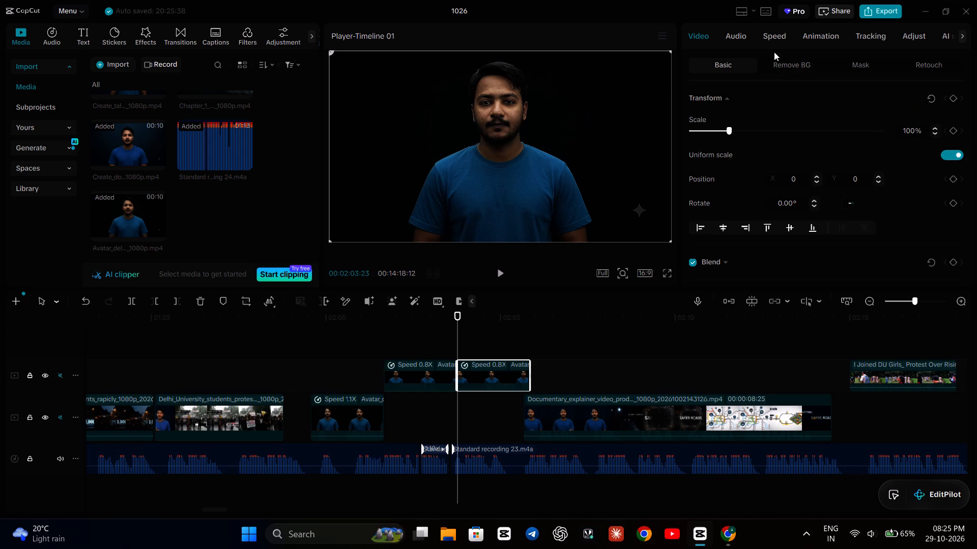
Set the speed of the avatar piece after the new split to 1.00x.
left_click(775, 35)
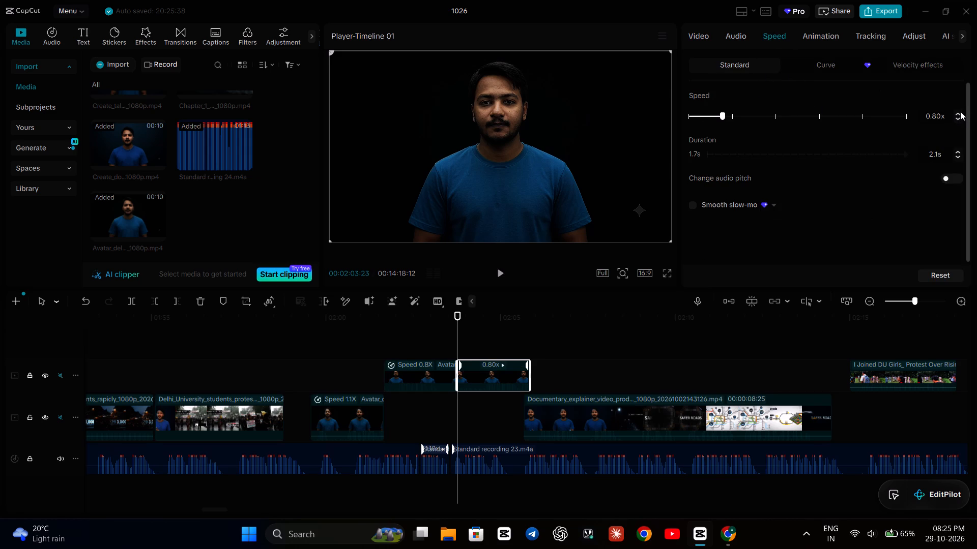
double_click(960, 111)
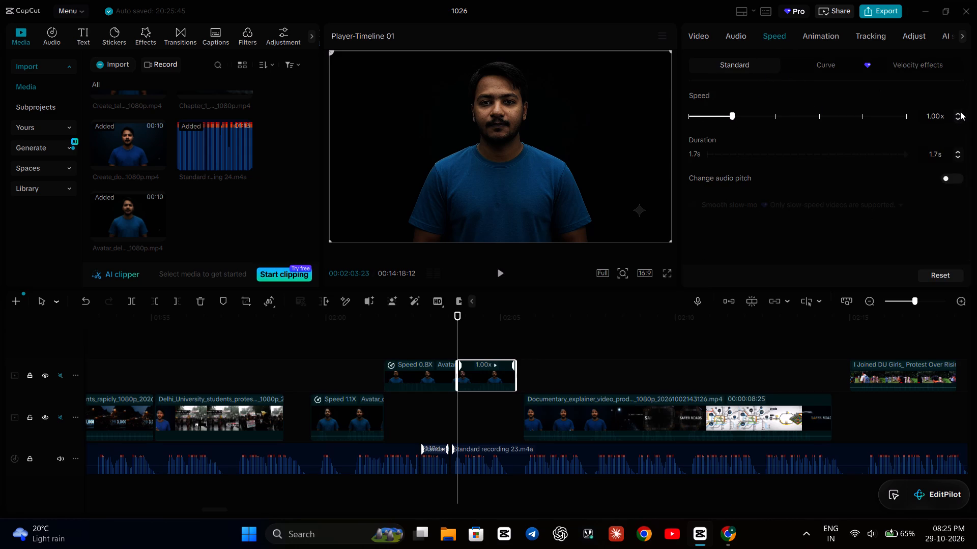
Play both avatar pieces through to about 00:02:05:29 to check their timing against the narration.
left_click(319, 364)
key("space")
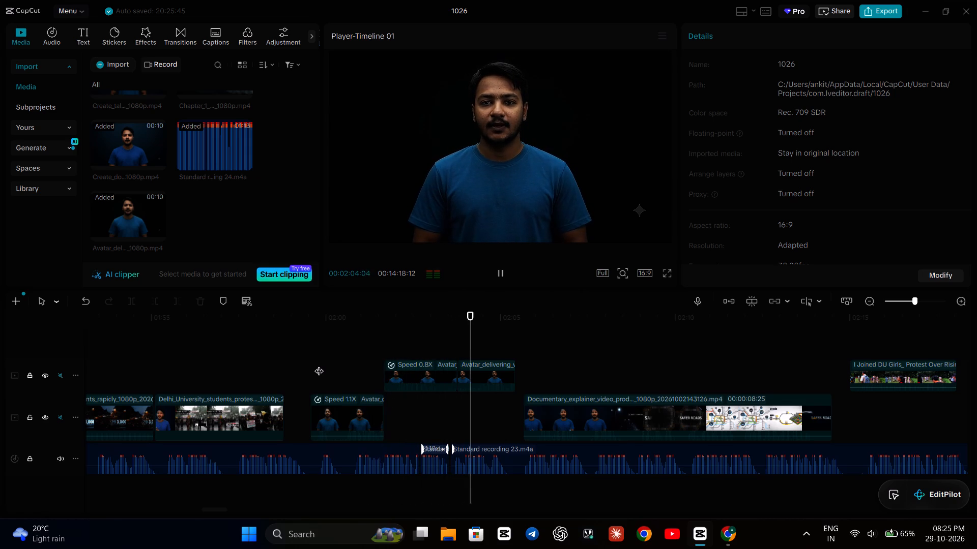
key("space")
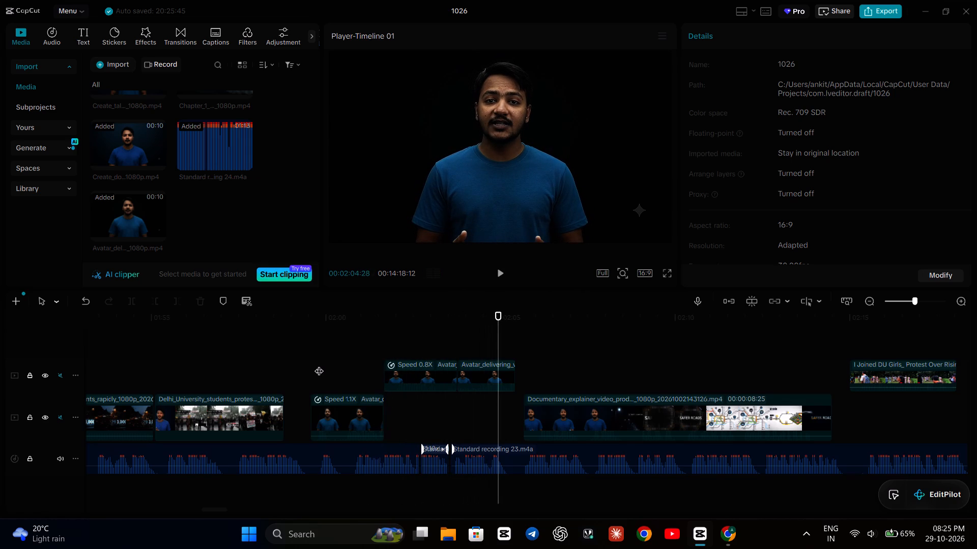
key("space")
key("space")
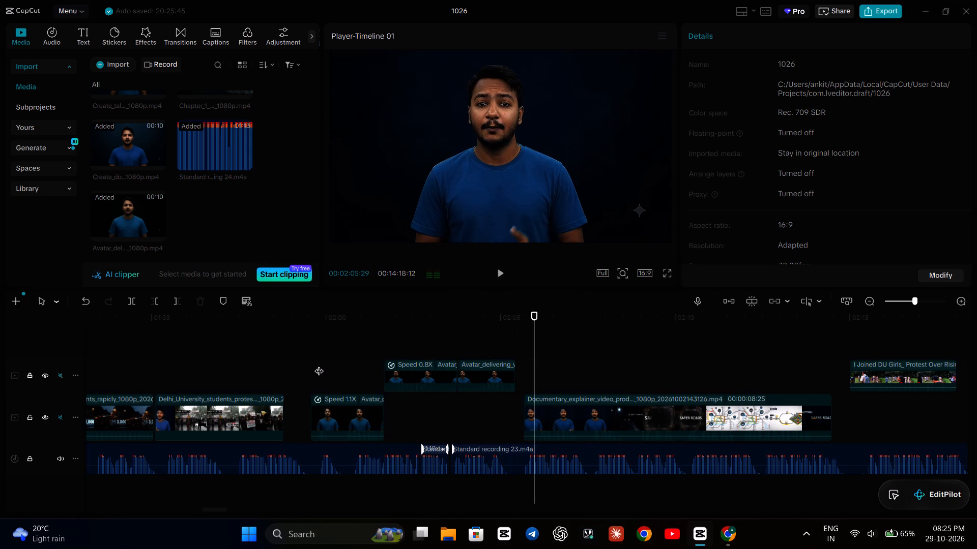
Move both avatar pieces down to the main video track, between the 1.1x avatar clip and the documentary explainer clip.
left_click(493, 375)
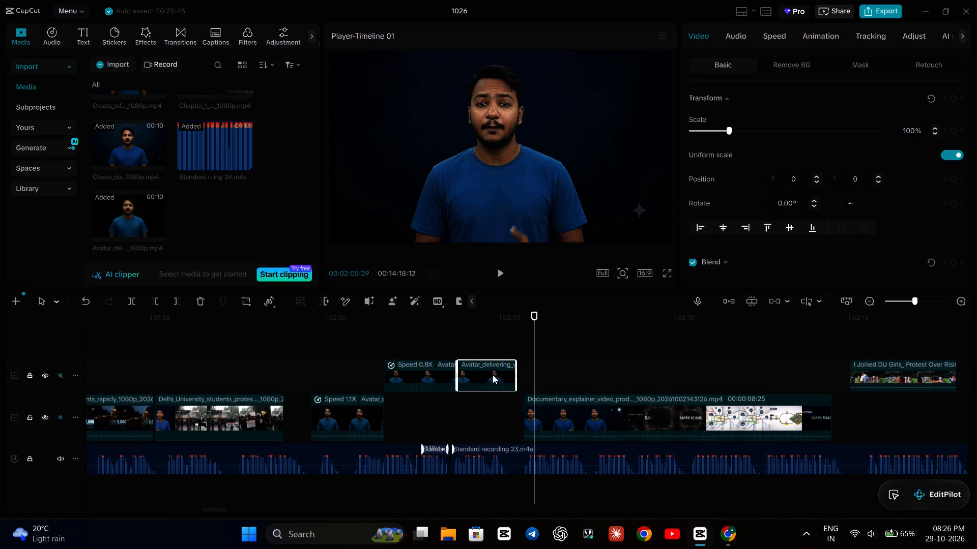
left_click_drag(493, 375, 499, 411)
left_click_drag(436, 376, 439, 407)
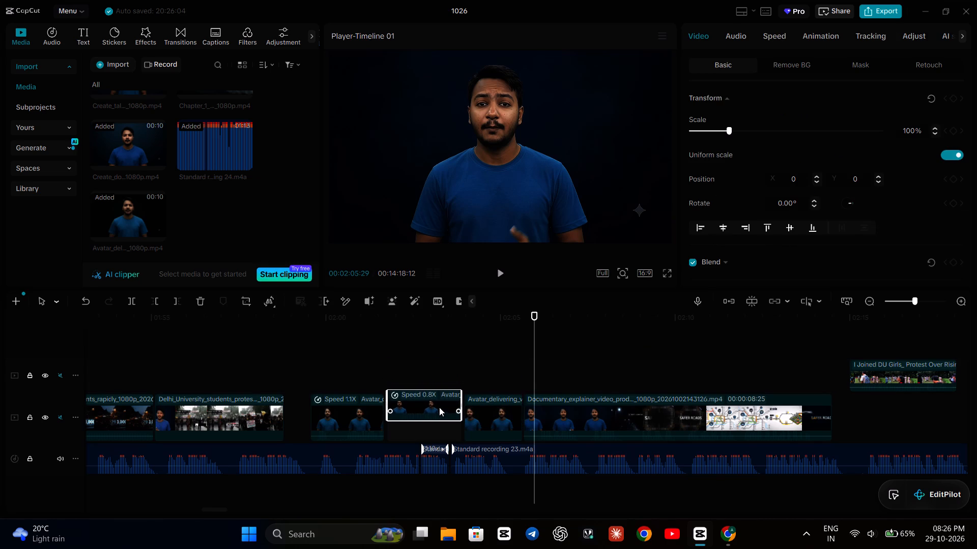
left_click_drag(439, 407, 433, 415)
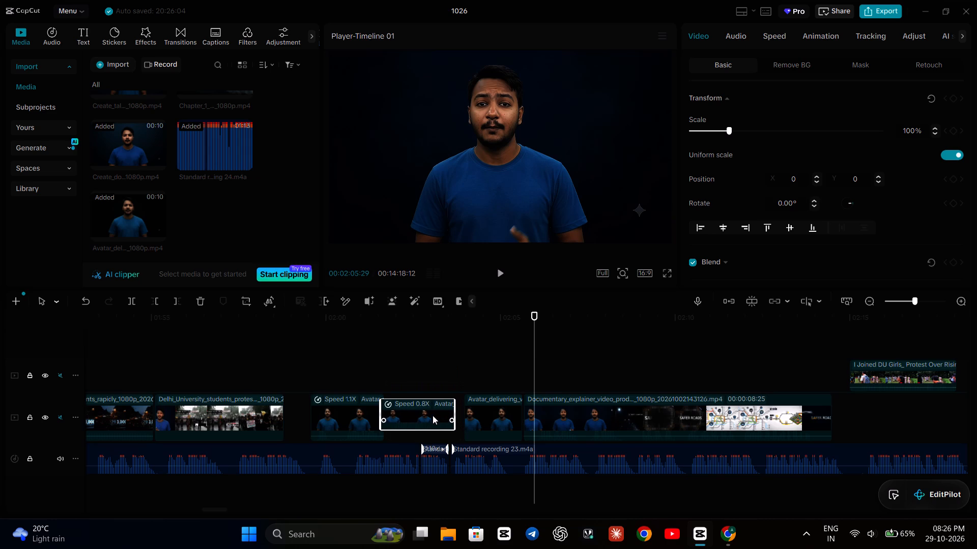
left_click_drag(433, 415, 437, 417)
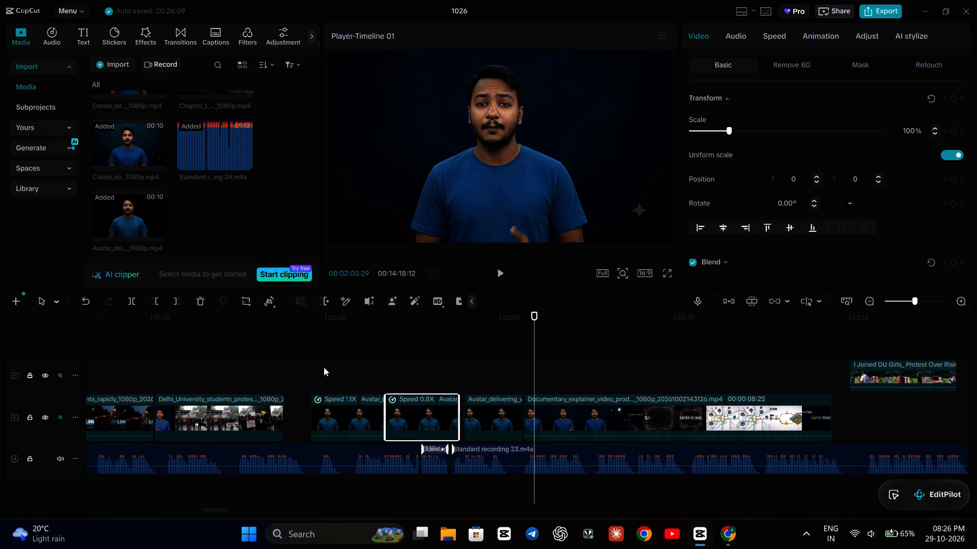
Play the rearranged avatar pieces up to the start of the documentary explainer clip.
left_click(319, 365)
key("space")
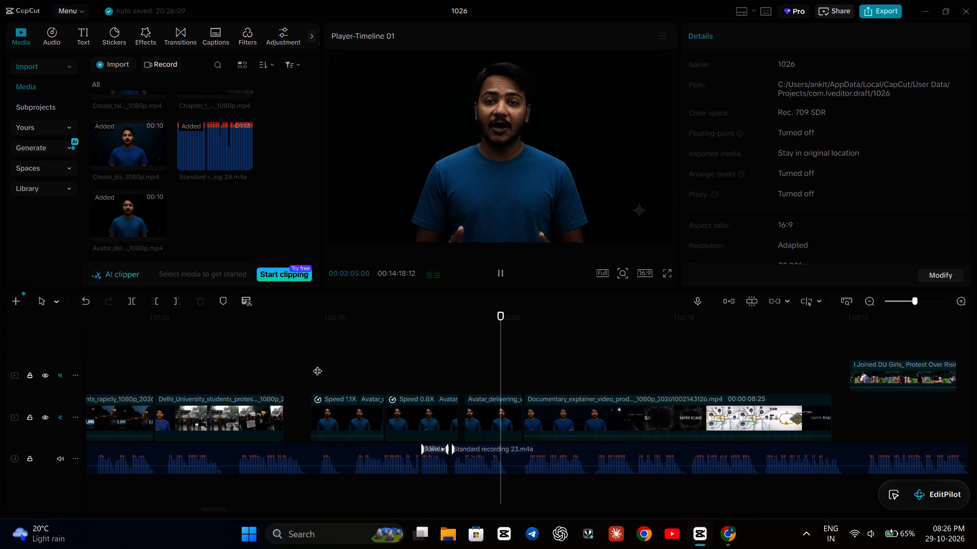
key("space")
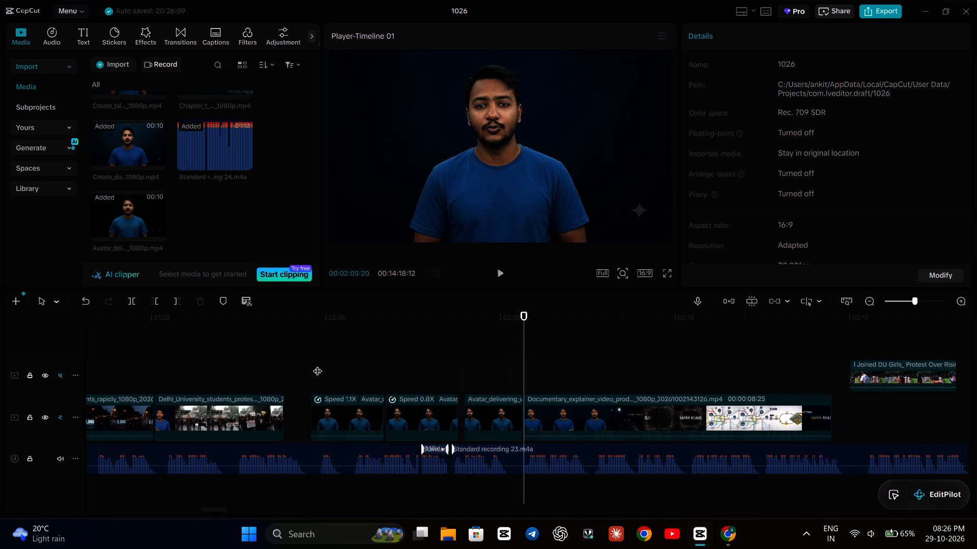
Butt the 1.00x avatar piece against the 0.80x piece and extend its end to the start of the documentary explainer clip.
left_click_drag(481, 406, 469, 410)
left_click_drag(469, 410, 476, 407)
left_click(511, 408)
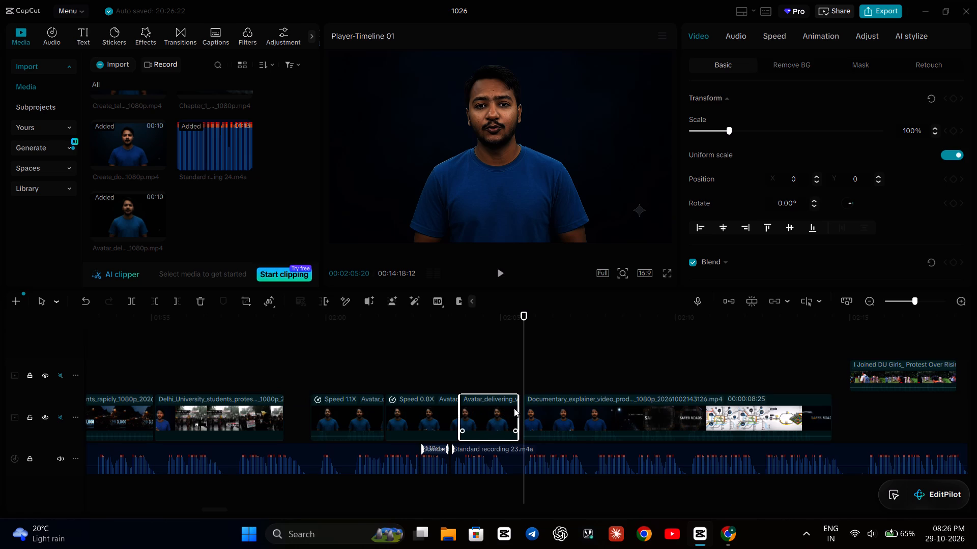
left_click_drag(520, 408, 526, 409)
Play the join between the 0.80x and 1.00x avatar pieces repeatedly, checking the lip sync against the narration.
left_click(428, 375)
key("space")
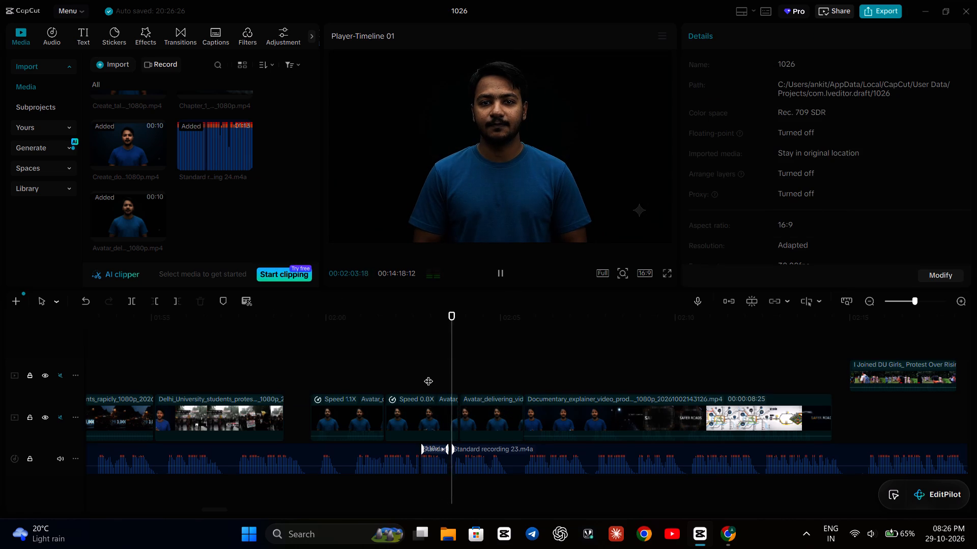
key("space")
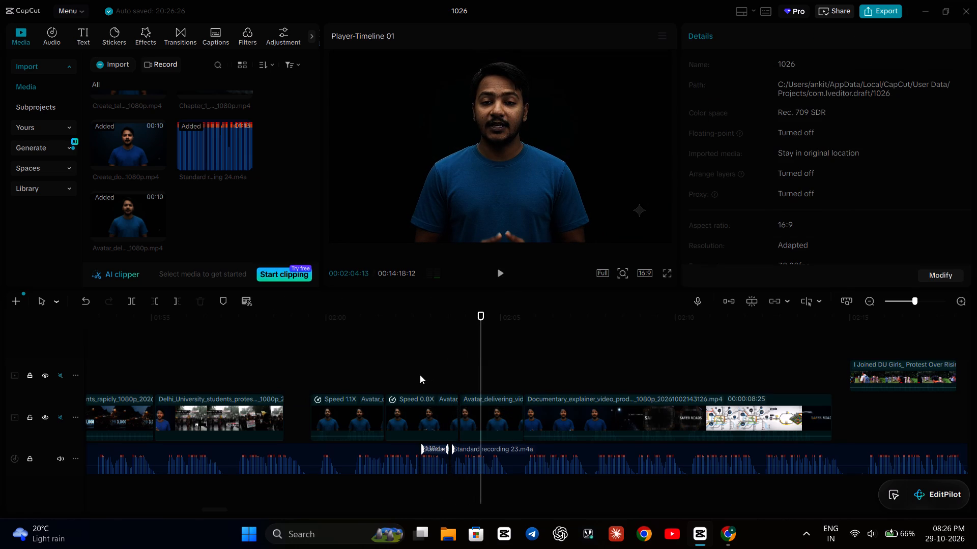
left_click(450, 376)
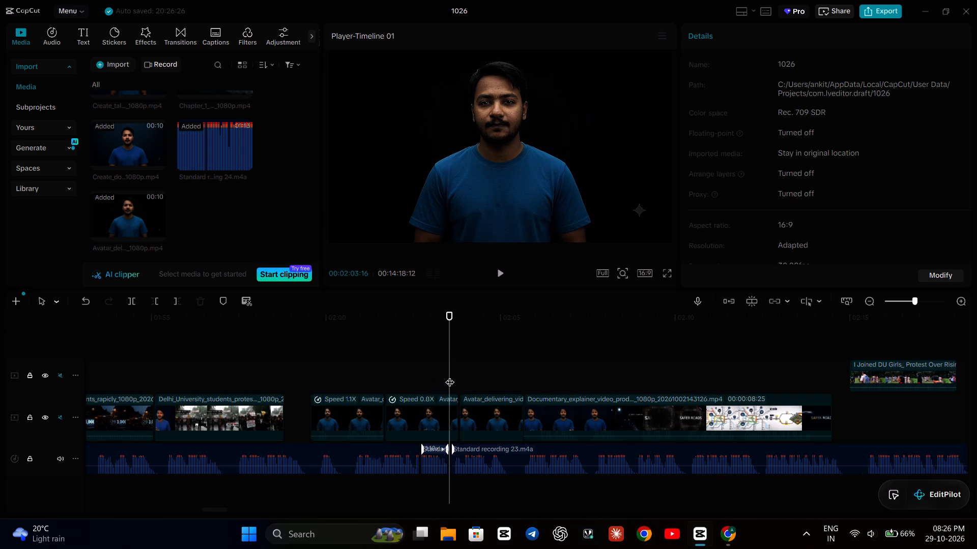
key("space")
key("space")
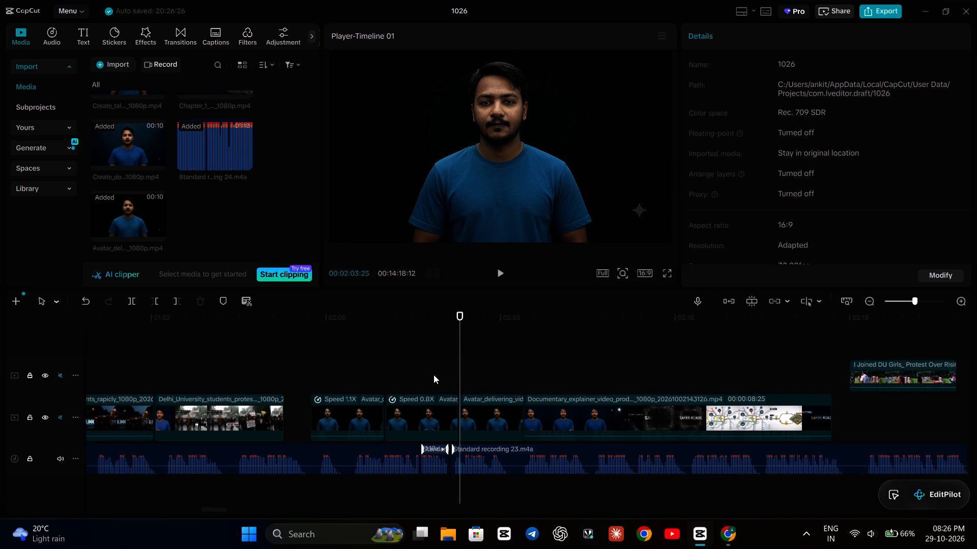
left_click(420, 374)
key("space")
key("space")
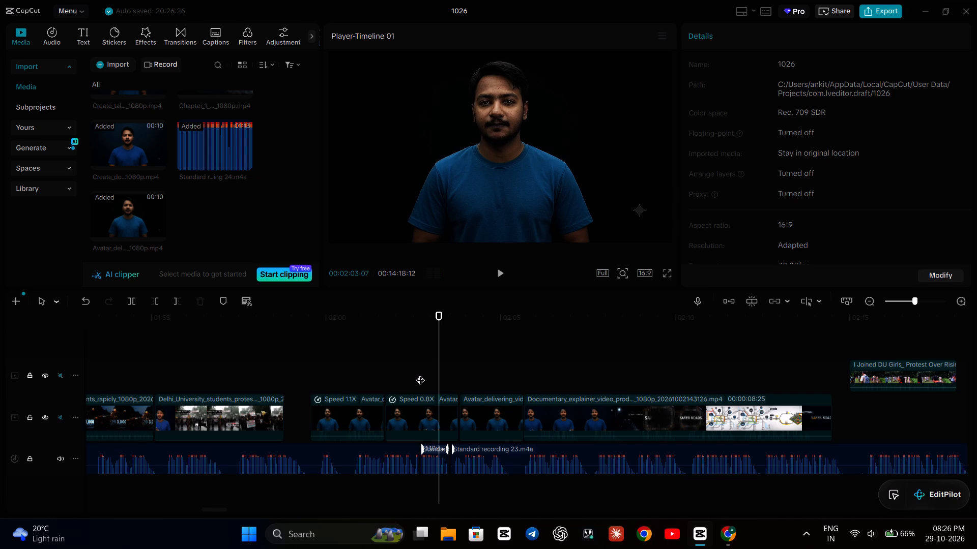
Move the 1.00x avatar piece up to a new top track, leaving room after the slowed piece.
left_click(423, 422)
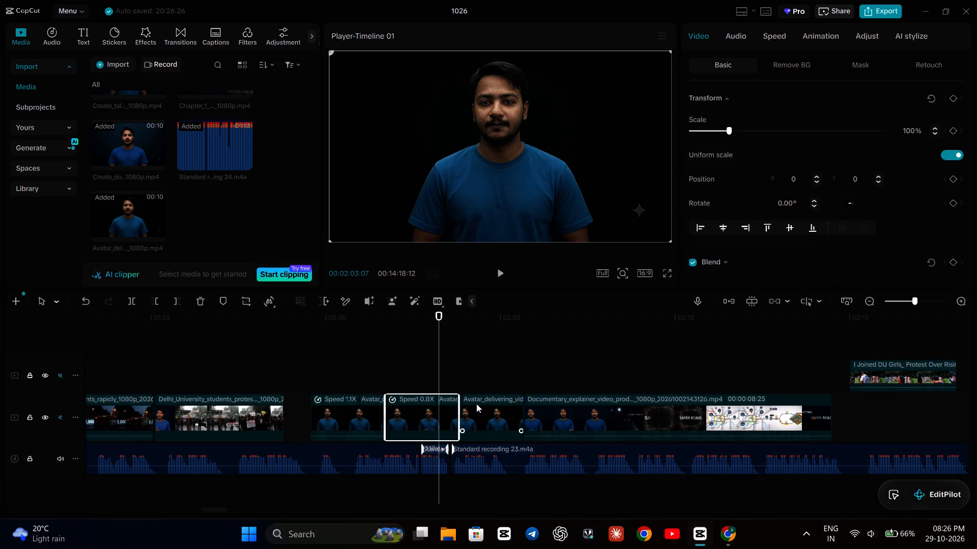
left_click_drag(476, 404, 507, 355)
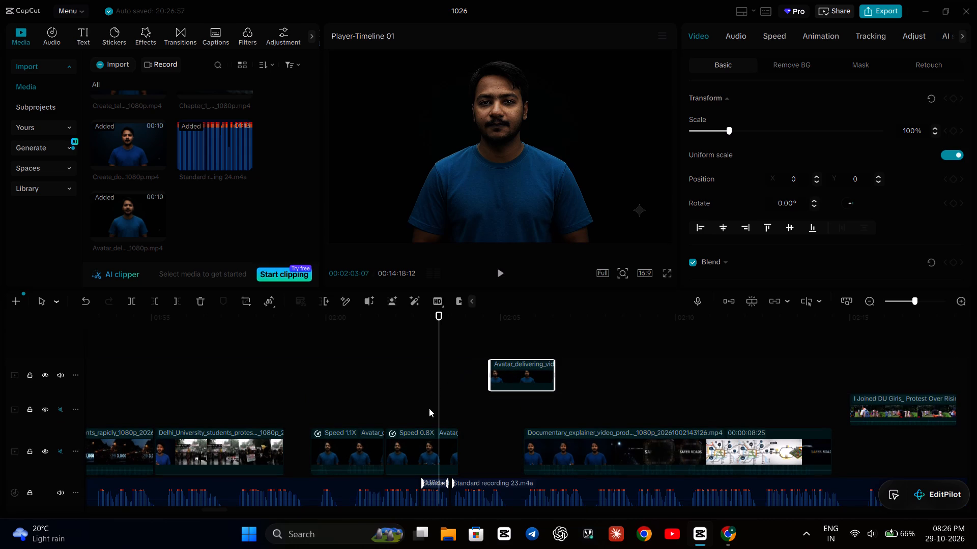
Set the speed of the slowed avatar piece on the main track to 0.75x.
left_click(412, 441)
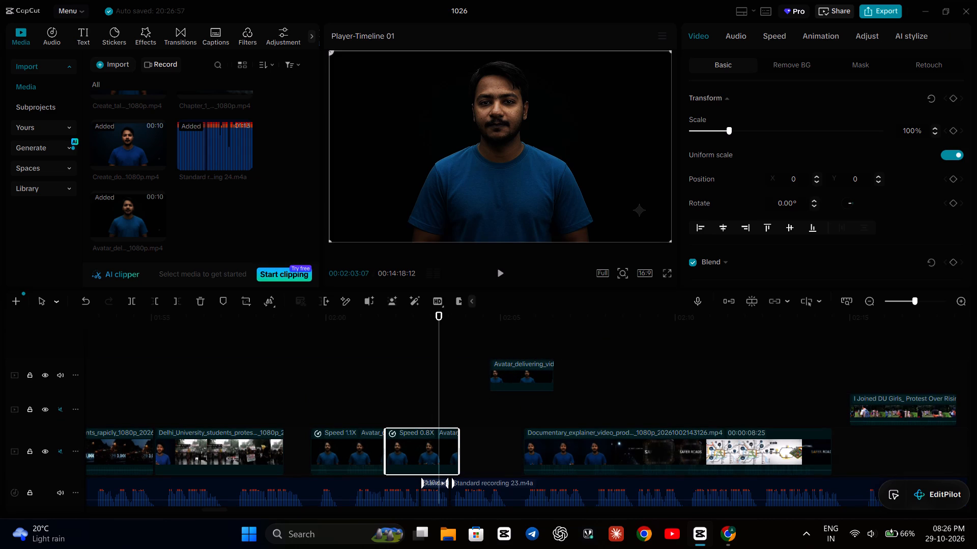
left_click(791, 36)
left_click(956, 116)
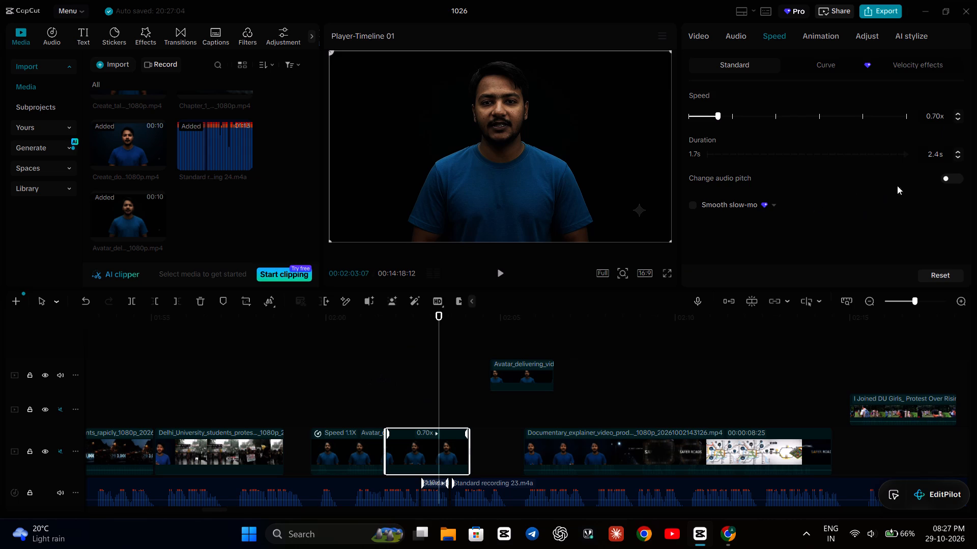
left_click(932, 116)
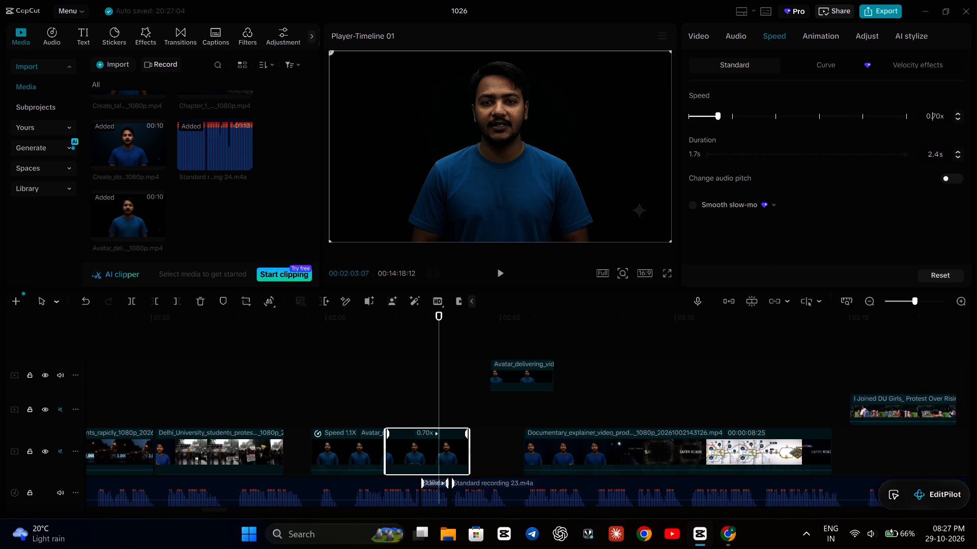
left_click(938, 116)
key("Right")
key("BackSpace")
key("5")
key("Return")
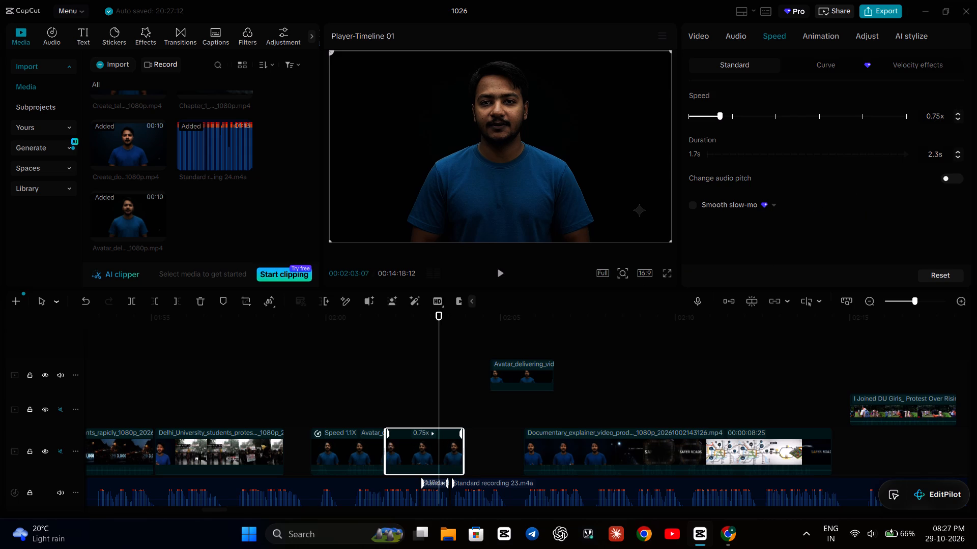
Trim the end of the 1.00x avatar piece and fit it on the main track between the slowed piece and the documentary explainer clip.
left_click(324, 369)
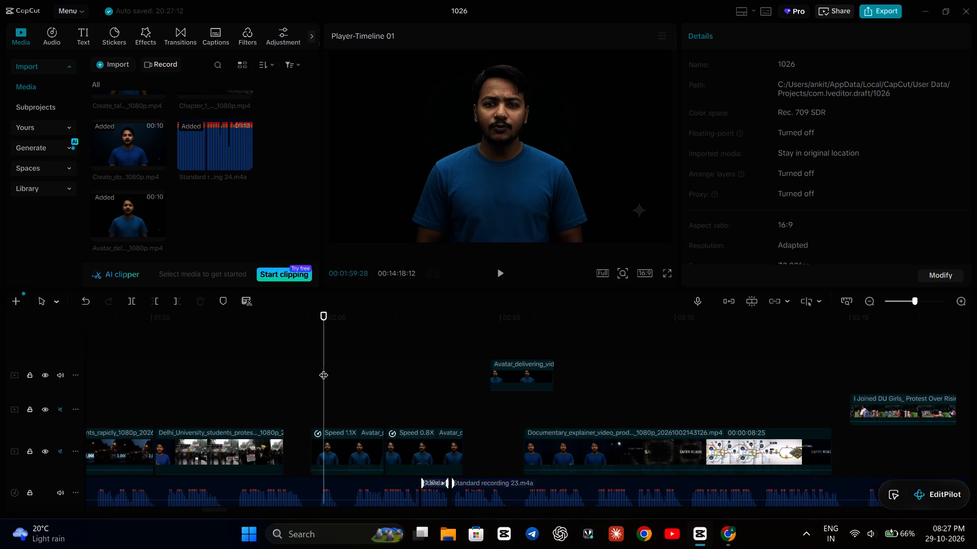
key("space")
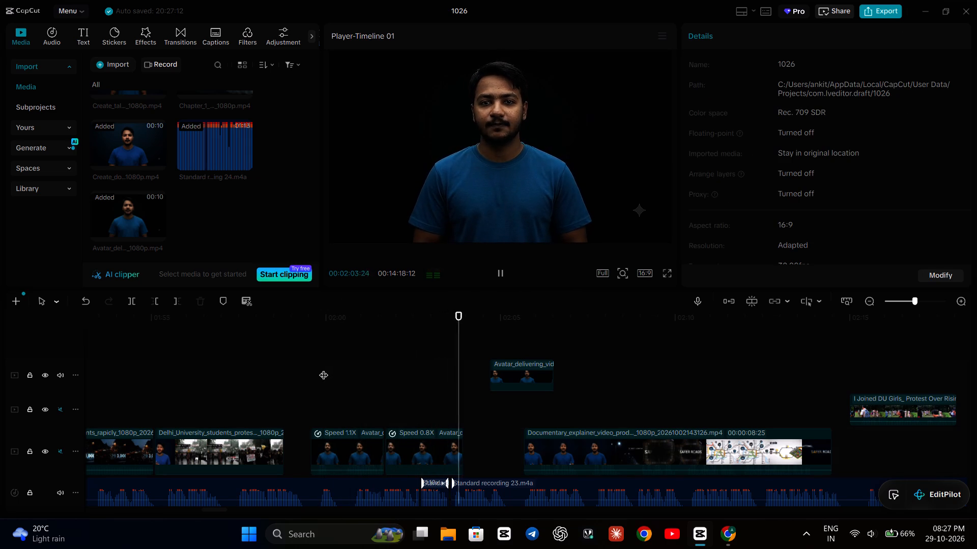
key("space")
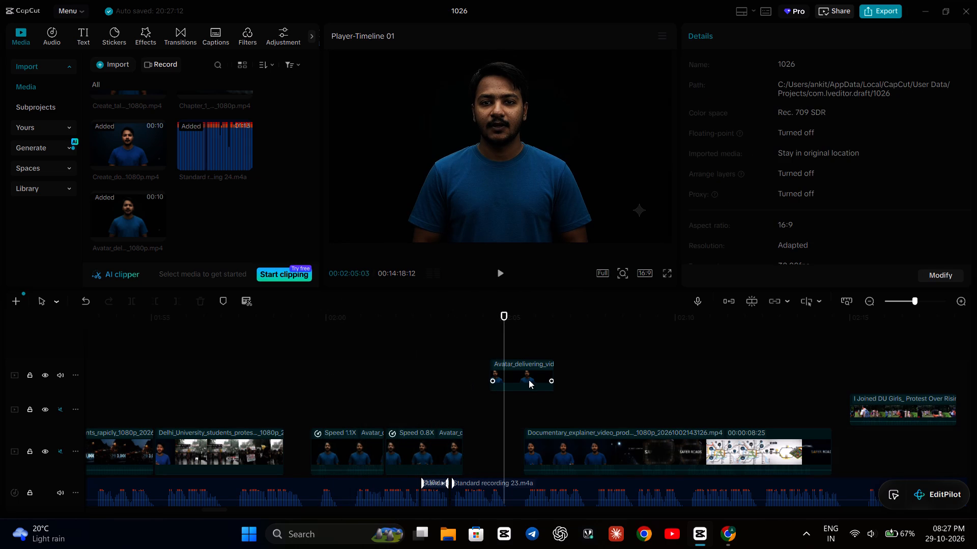
left_click_drag(529, 377, 493, 452)
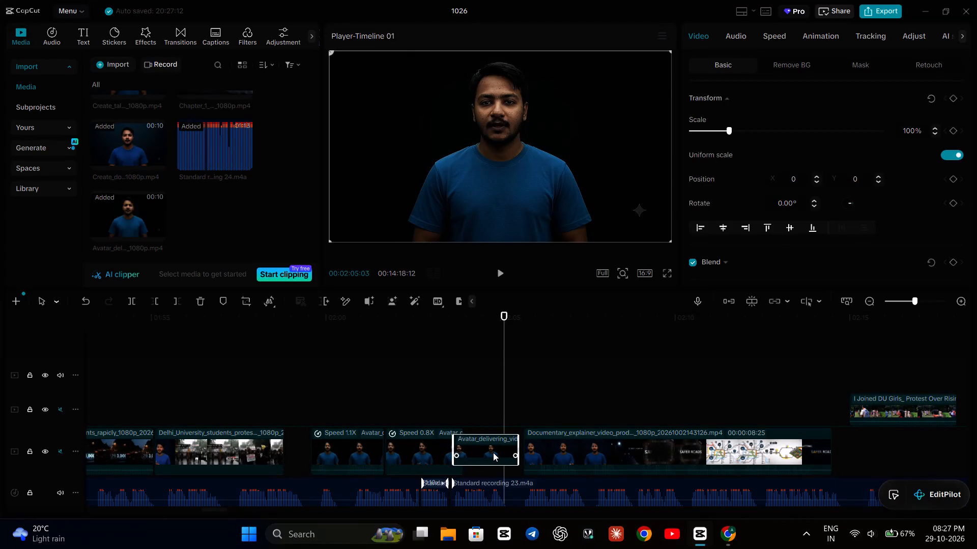
left_click_drag(493, 452, 502, 456)
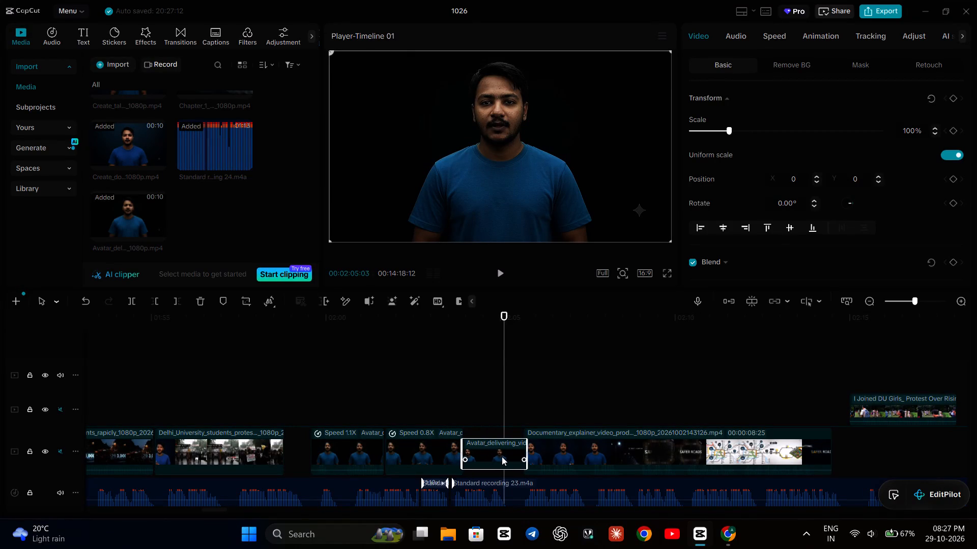
left_click_drag(502, 456, 496, 464)
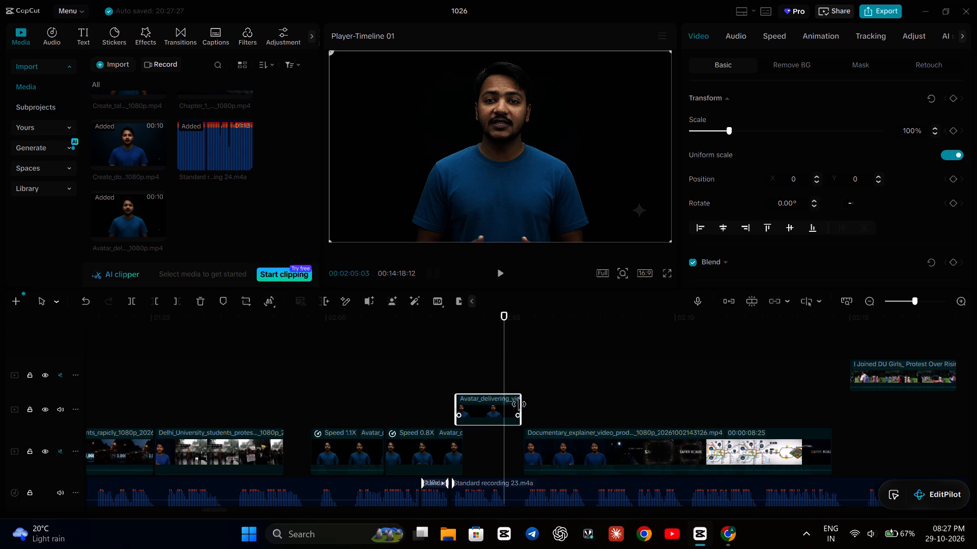
left_click_drag(520, 404, 512, 413)
left_click_drag(493, 413, 500, 454)
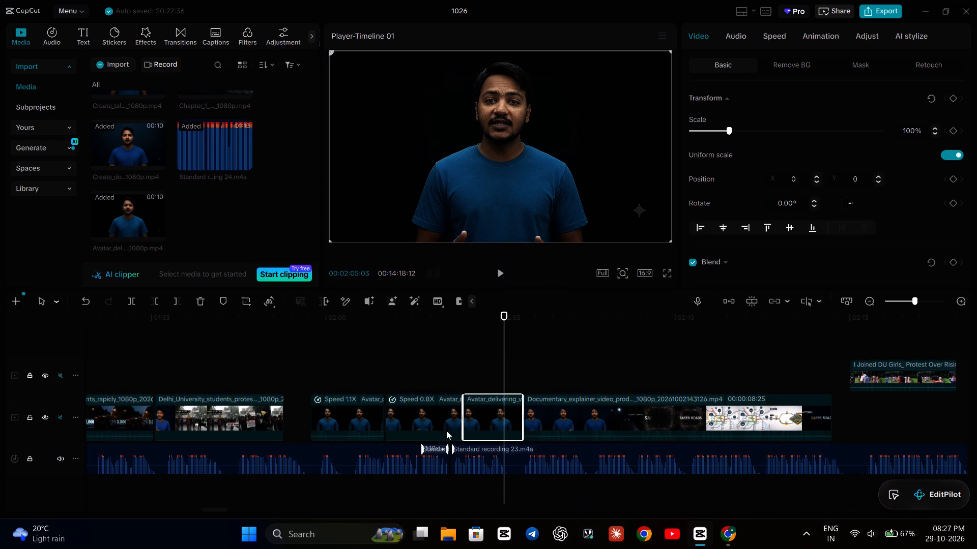
Play back the join, shorten the slowed avatar piece's end slightly, and butt the 1.00x piece against it on the main track.
left_click(409, 367)
key("space")
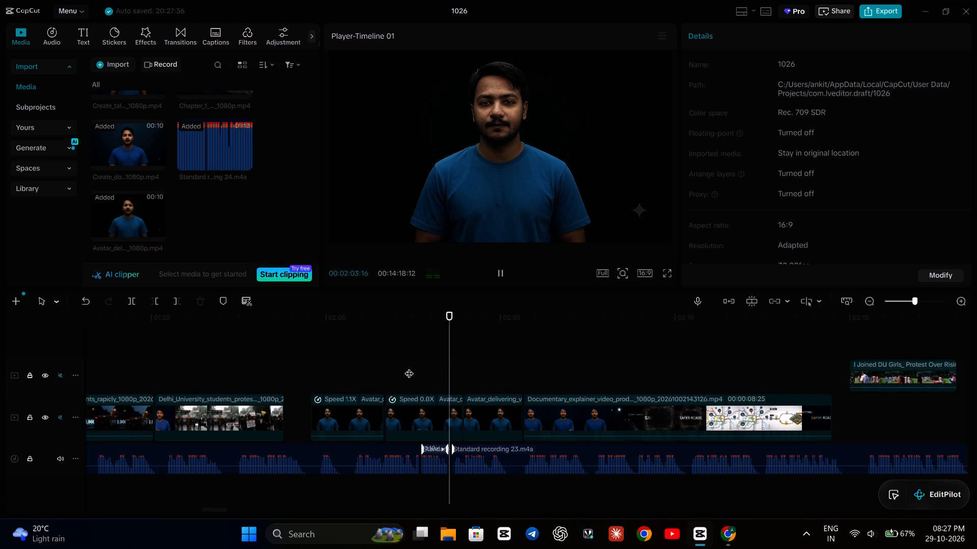
key("space")
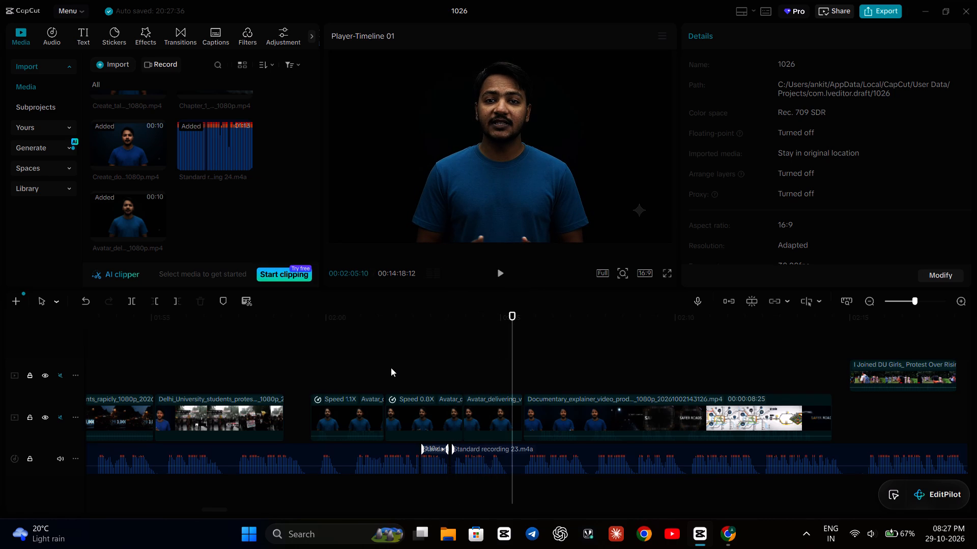
left_click(302, 348)
key("space")
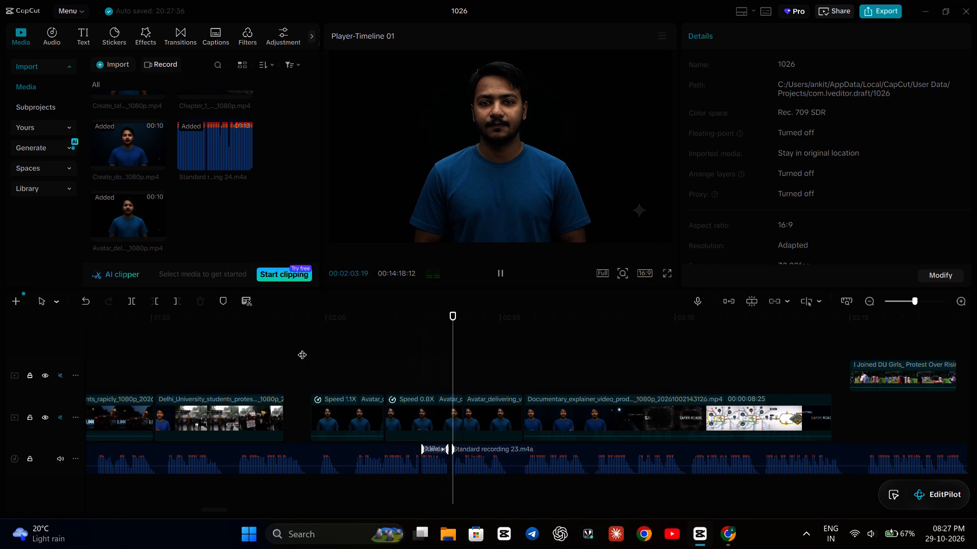
key("space")
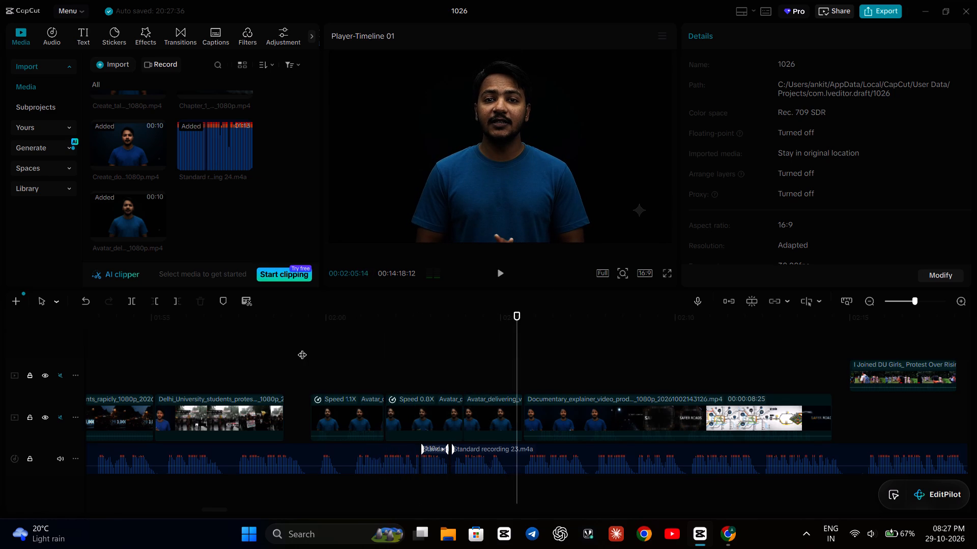
left_click(443, 424)
left_click_drag(464, 419, 454, 422)
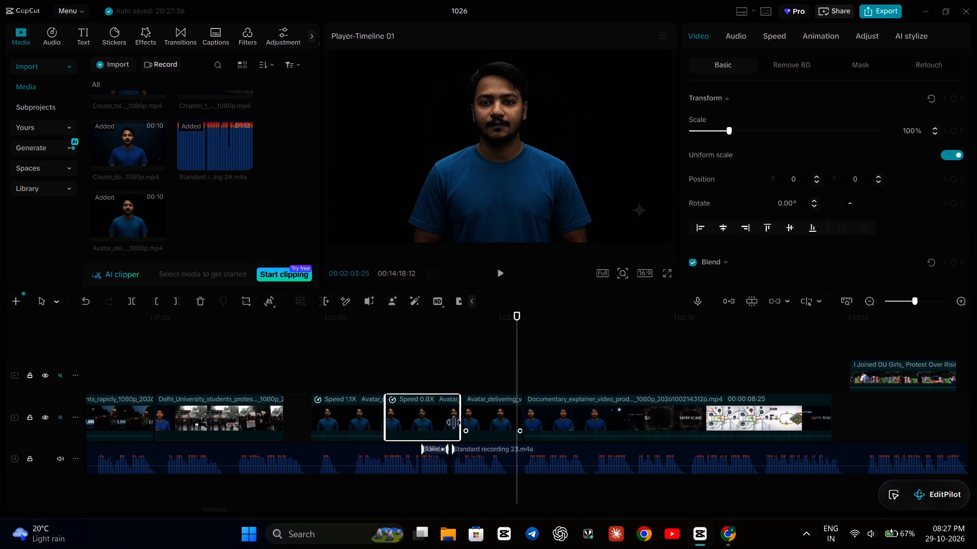
left_click_drag(454, 422, 452, 423)
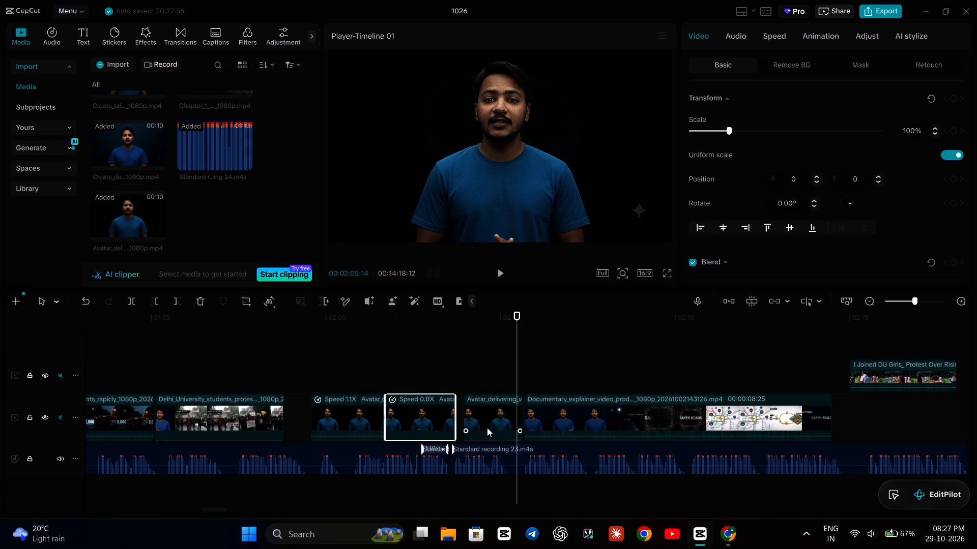
left_click_drag(489, 428, 480, 429)
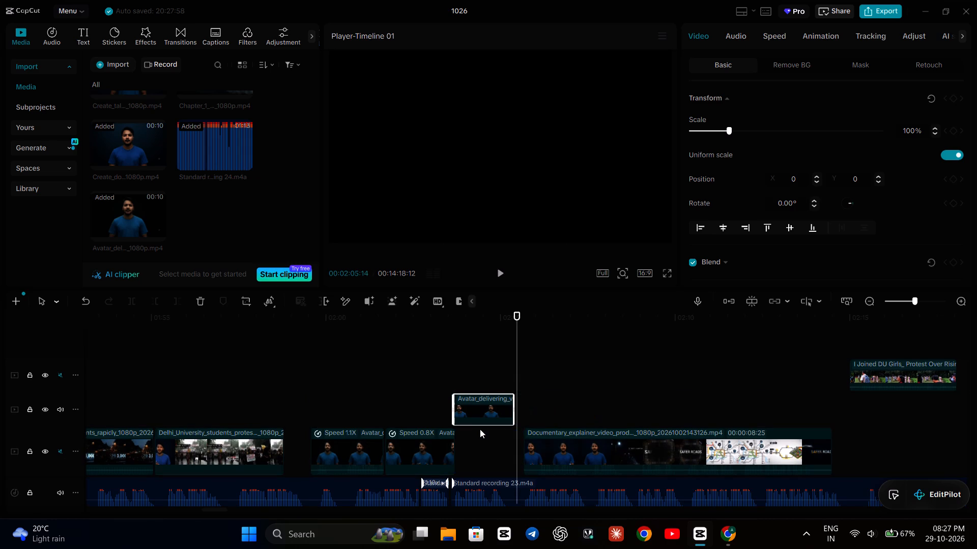
left_click_drag(483, 414, 479, 460)
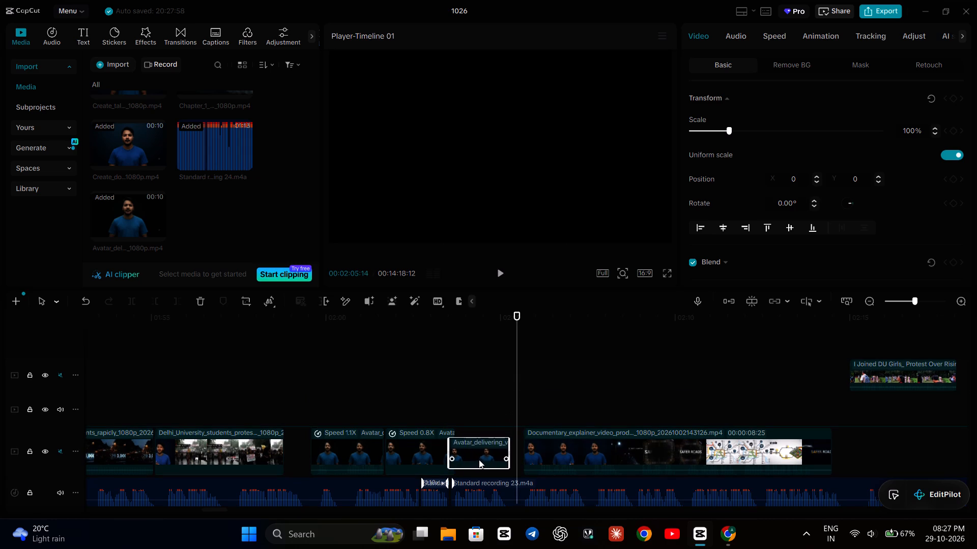
left_click_drag(479, 460, 483, 462)
left_click_drag(491, 409, 492, 442)
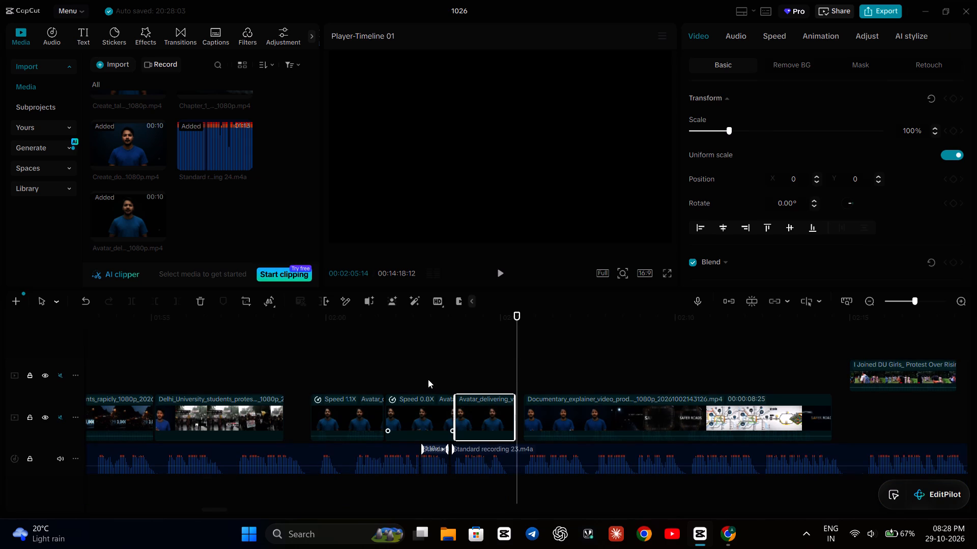
Play the avatar pieces from the protest clip through the start of the documentary explainer clip, checking lip sync against the narration.
left_click(428, 379)
left_click(193, 361)
key("space")
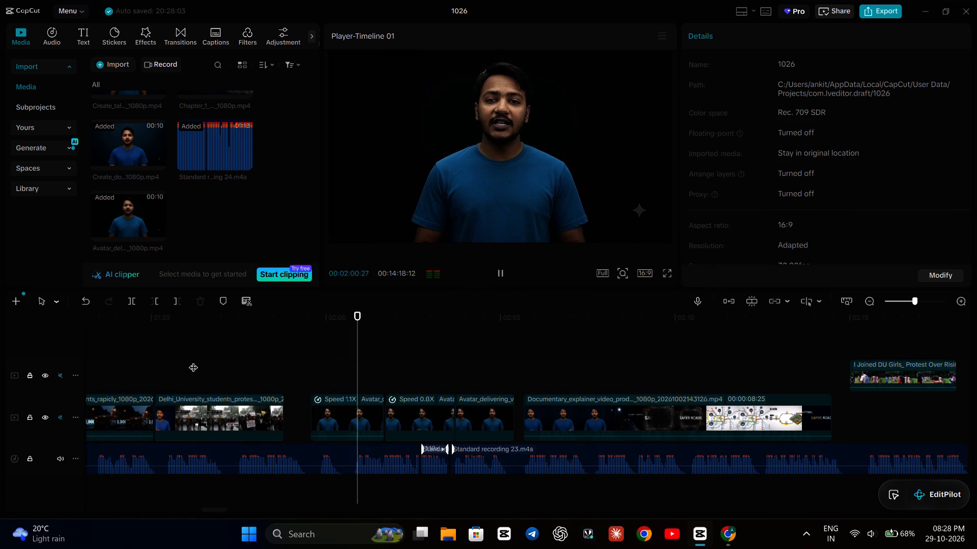
key("space")
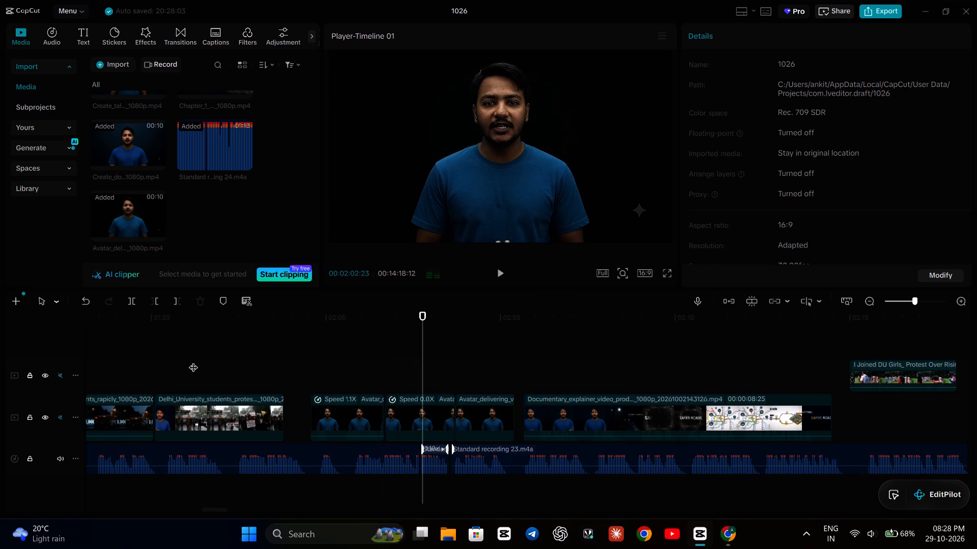
left_click(217, 359)
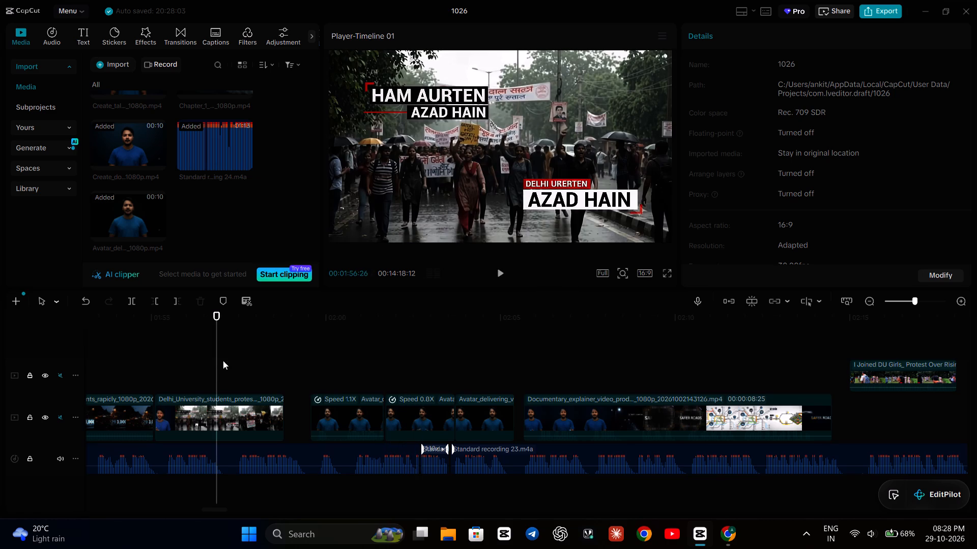
left_click(348, 412)
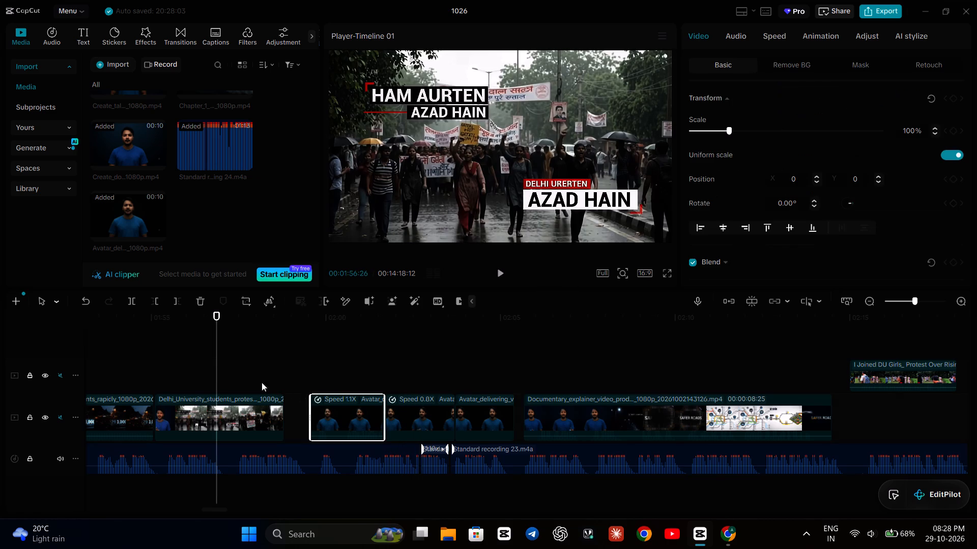
left_click(250, 371)
key("space")
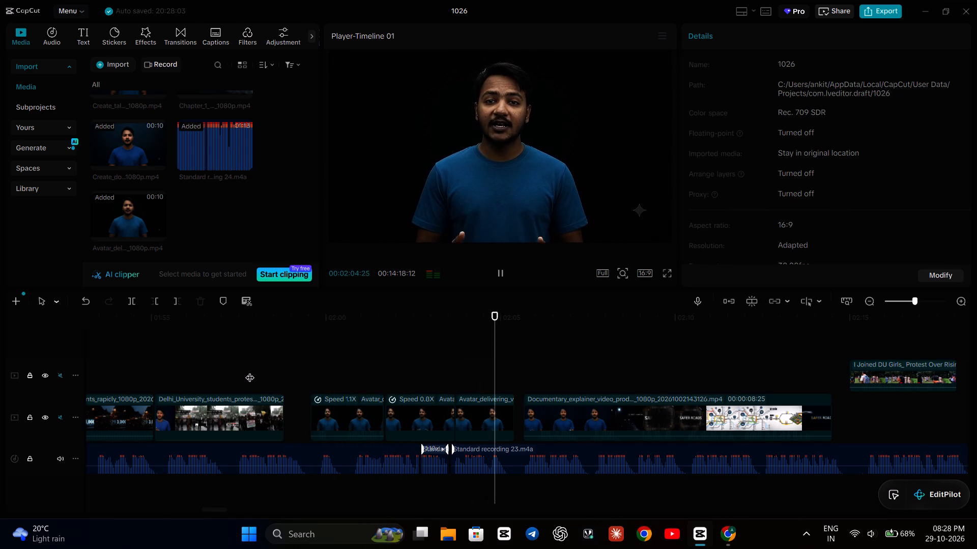
key("space")
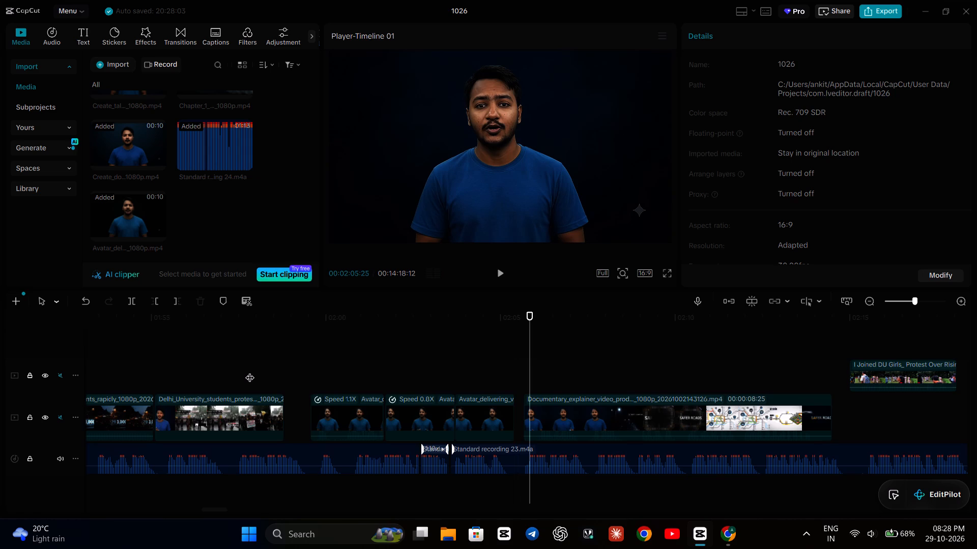
left_click(433, 363)
key("space")
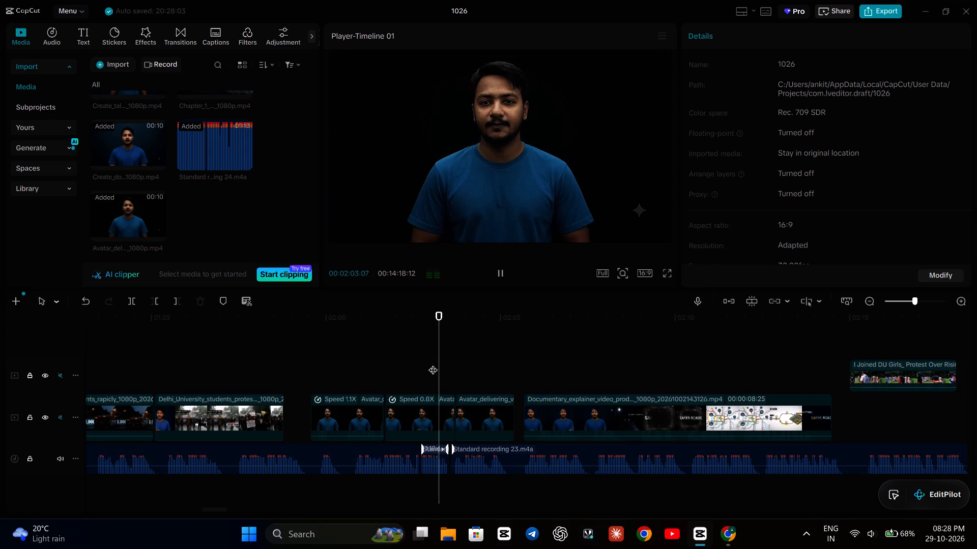
key("space")
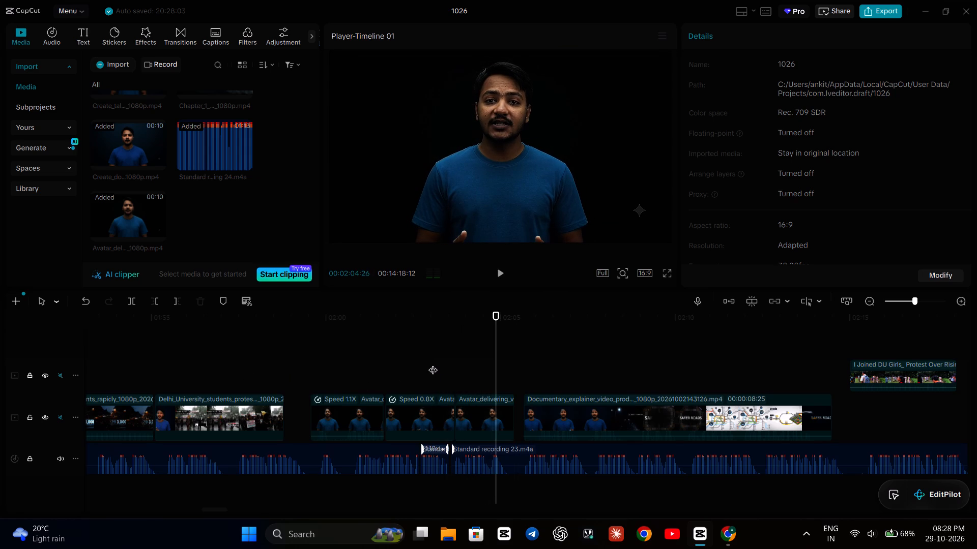
Trim a little more off the slowed avatar piece's end and shift the 1.00x piece earlier to meet it.
left_click(444, 409)
left_click_drag(456, 411, 449, 420)
left_click(466, 413)
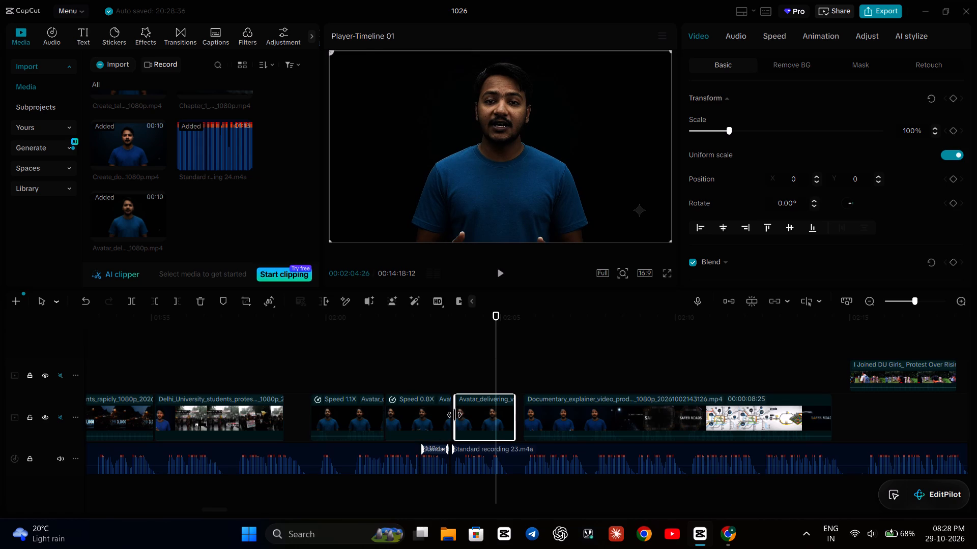
left_click_drag(464, 412, 458, 412)
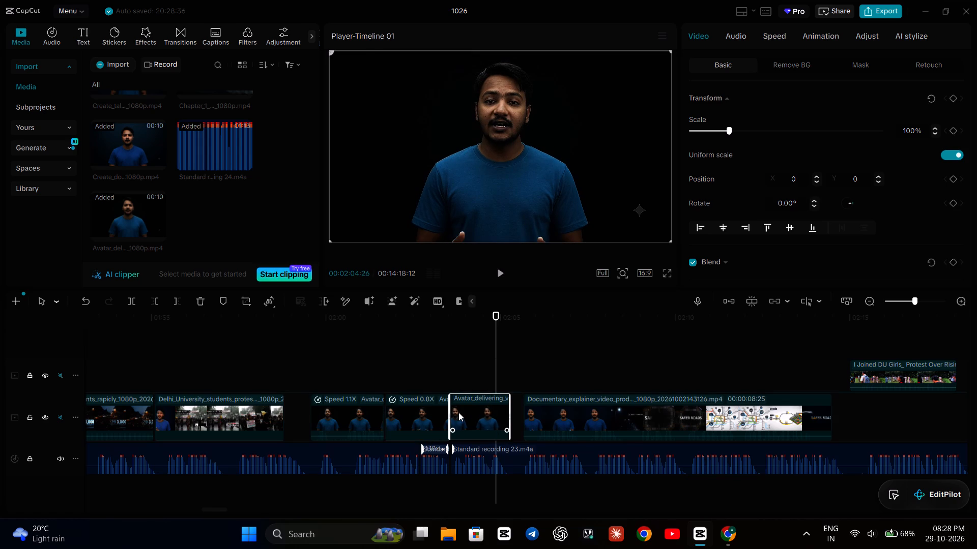
left_click_drag(458, 412, 458, 415)
left_click_drag(463, 413, 465, 459)
Play the avatar pieces into the documentary explainer clip, then trim the end of the 0.8x avatar piece slightly.
left_click(398, 377)
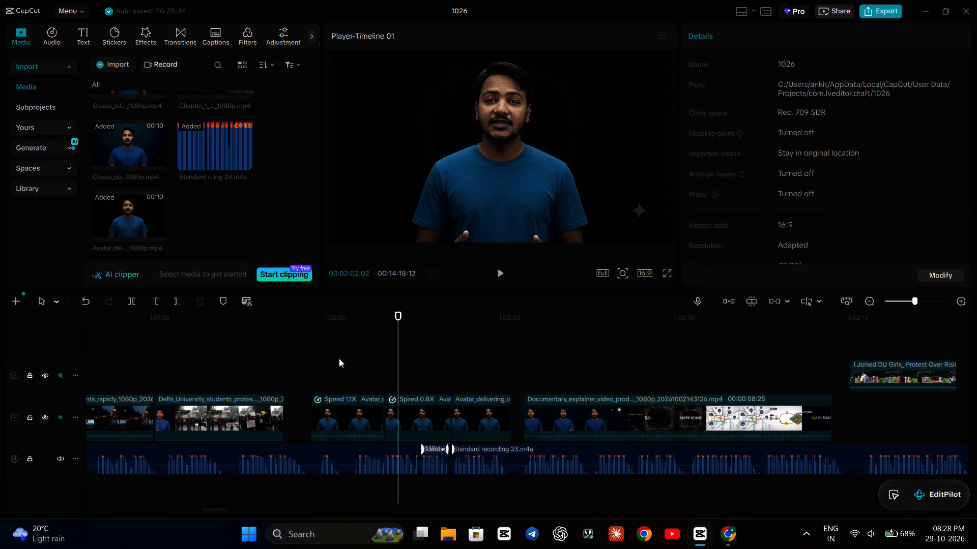
left_click(339, 358)
key("space")
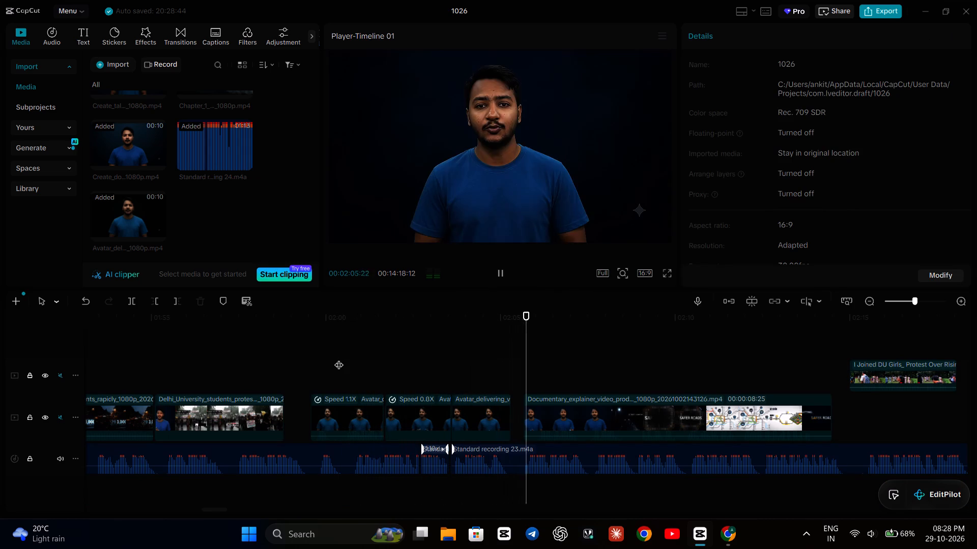
left_click(312, 367)
key("space")
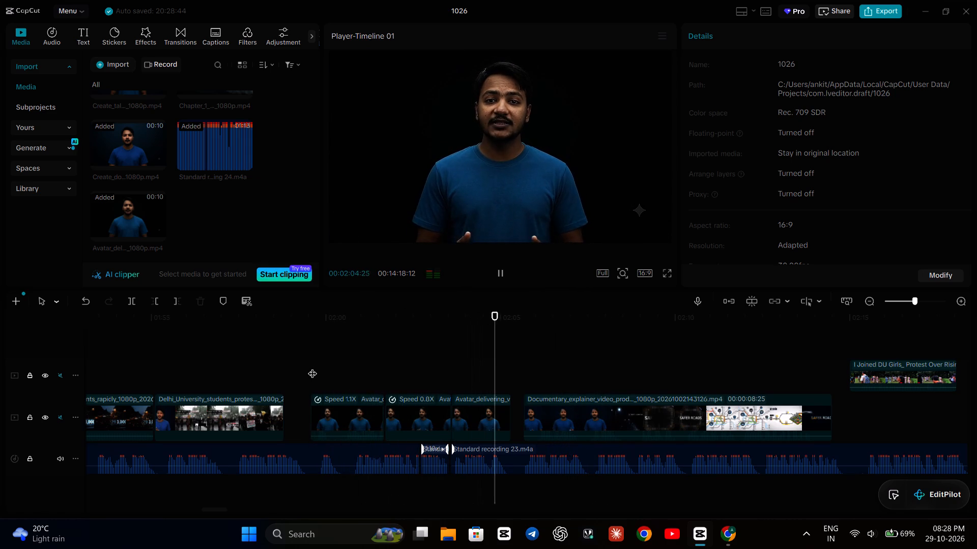
key("space")
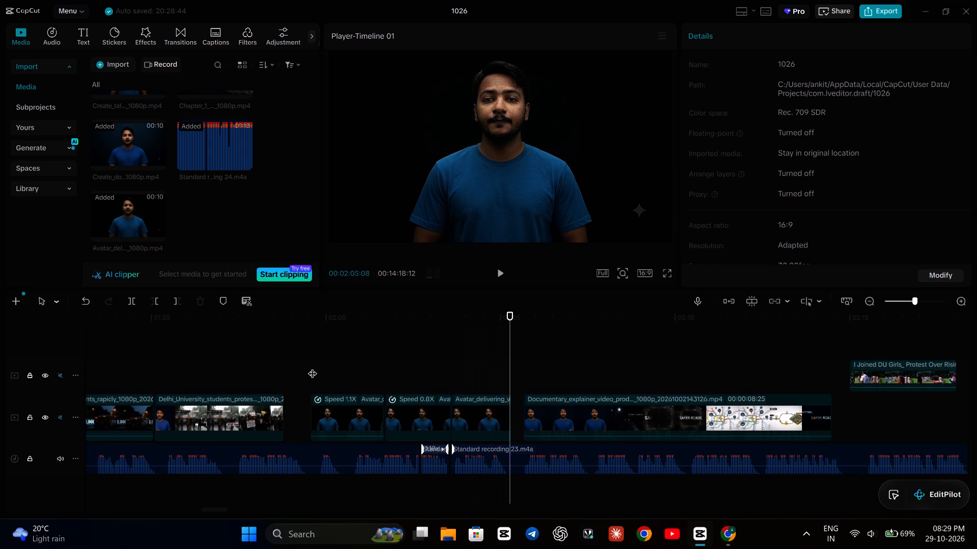
left_click(440, 418)
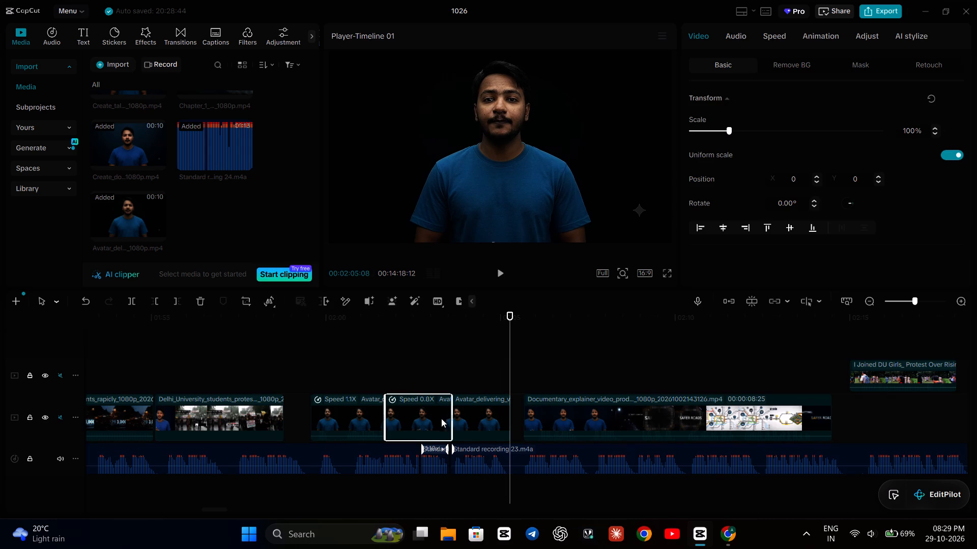
left_click_drag(454, 420, 449, 425)
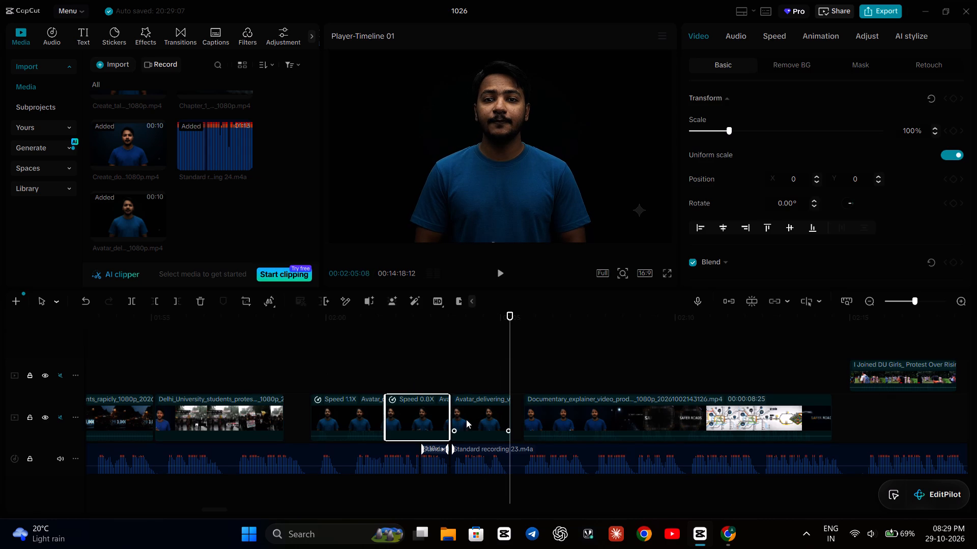
left_click(466, 419)
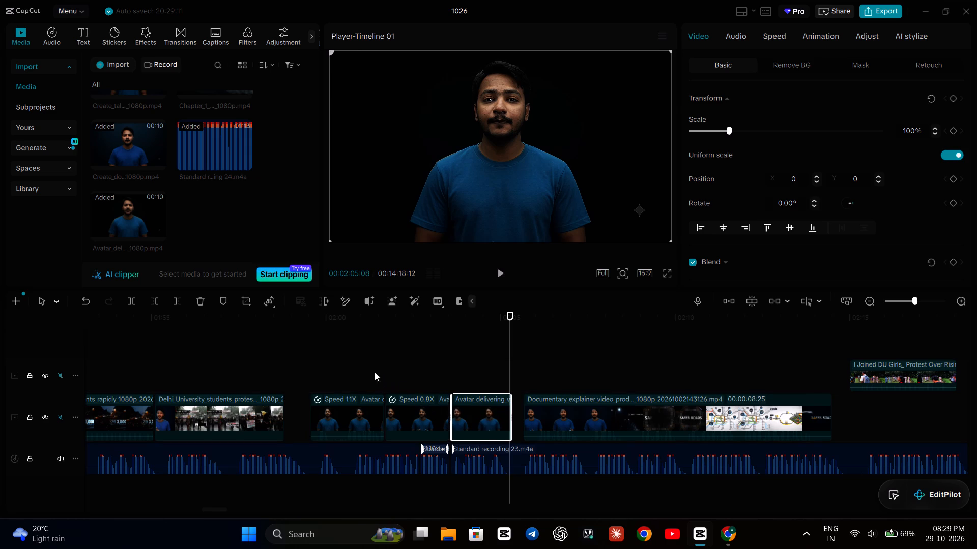
Replay the join, trim the 0.8x avatar piece's end further, and shift the 1.00x piece earlier on the main track to meet it.
left_click(356, 371)
key("space")
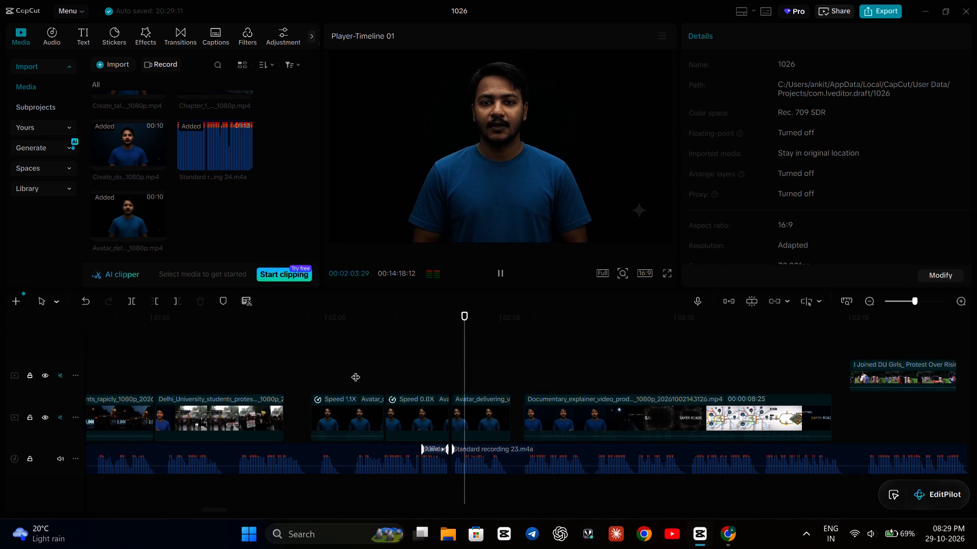
key("space")
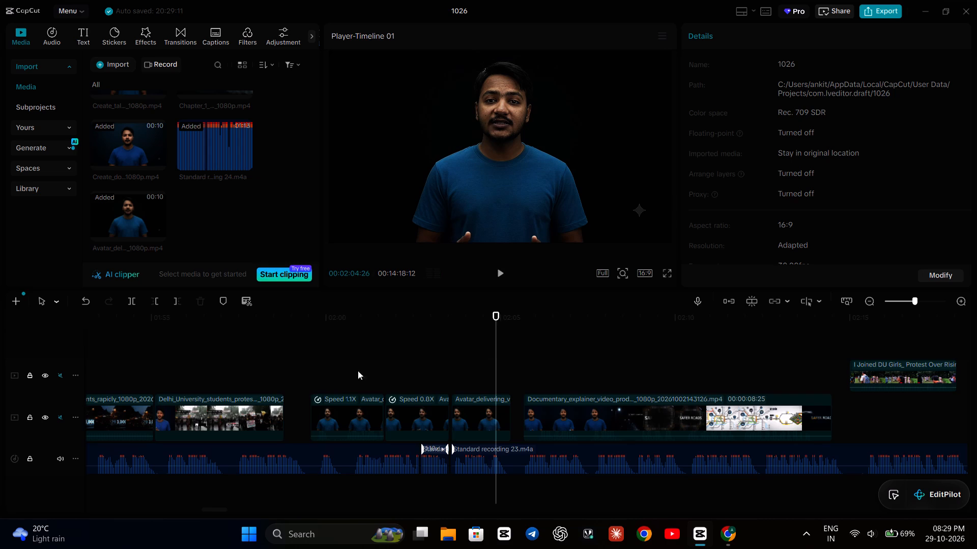
left_click(470, 415)
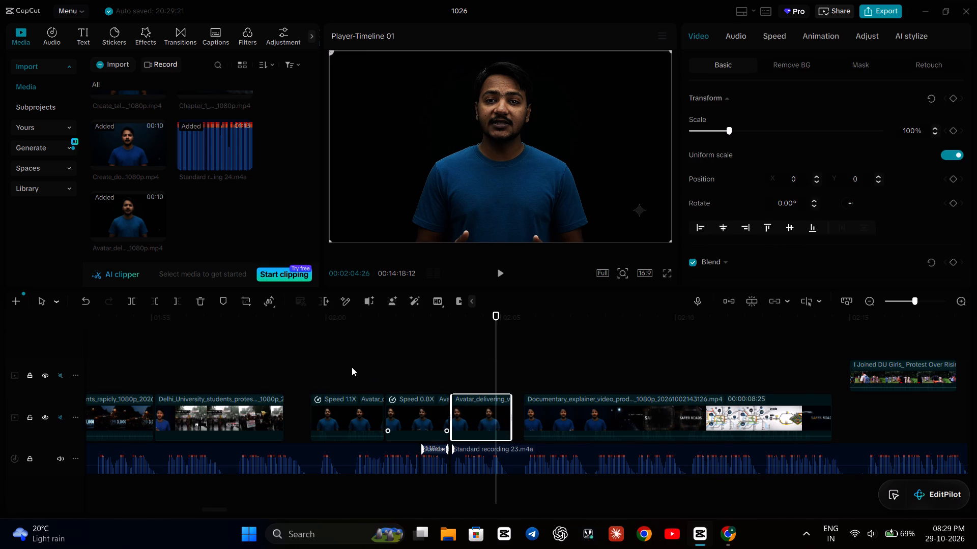
left_click(334, 358)
key("space")
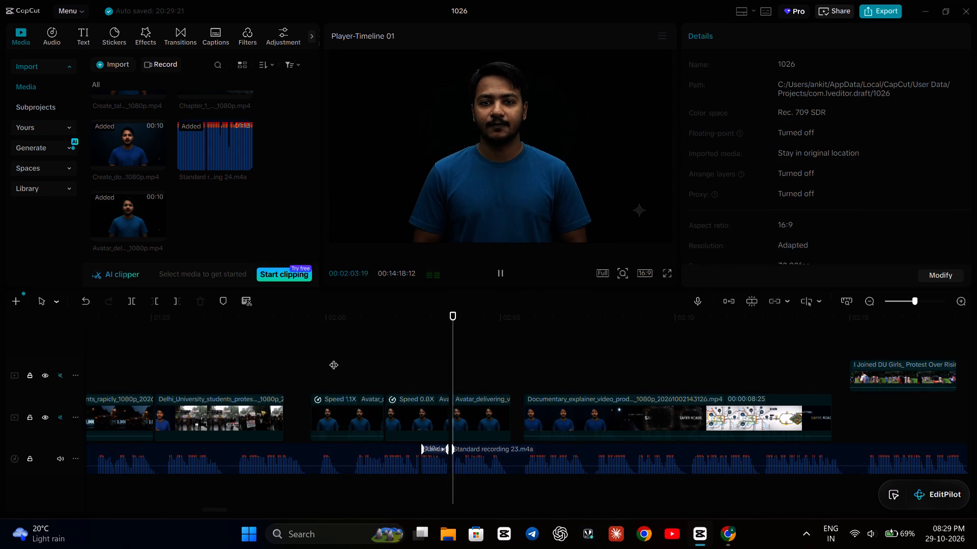
key("space")
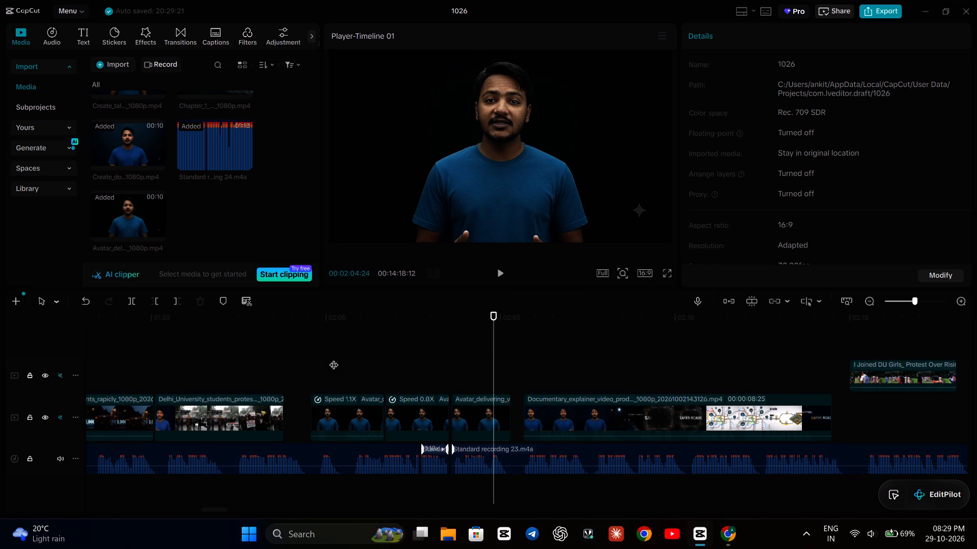
left_click(434, 403)
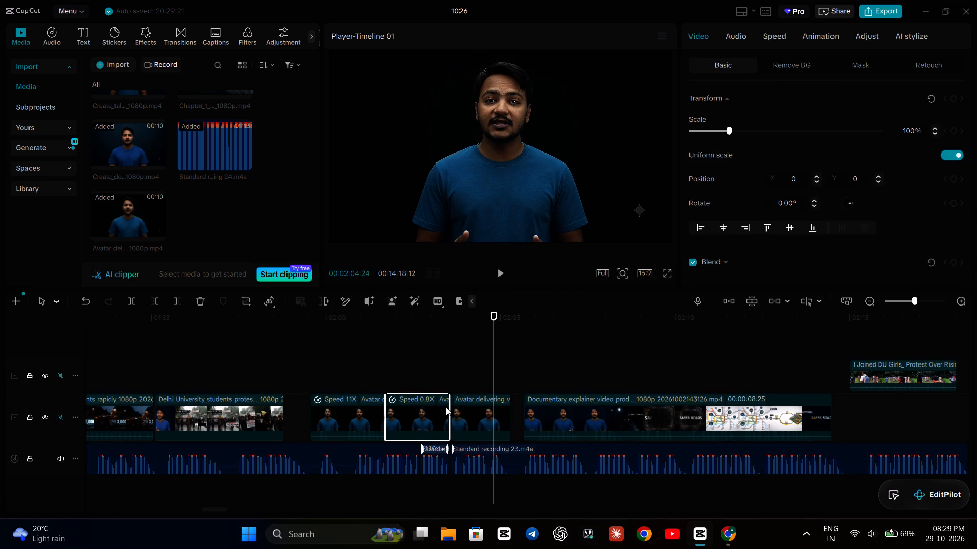
left_click_drag(450, 408, 442, 418)
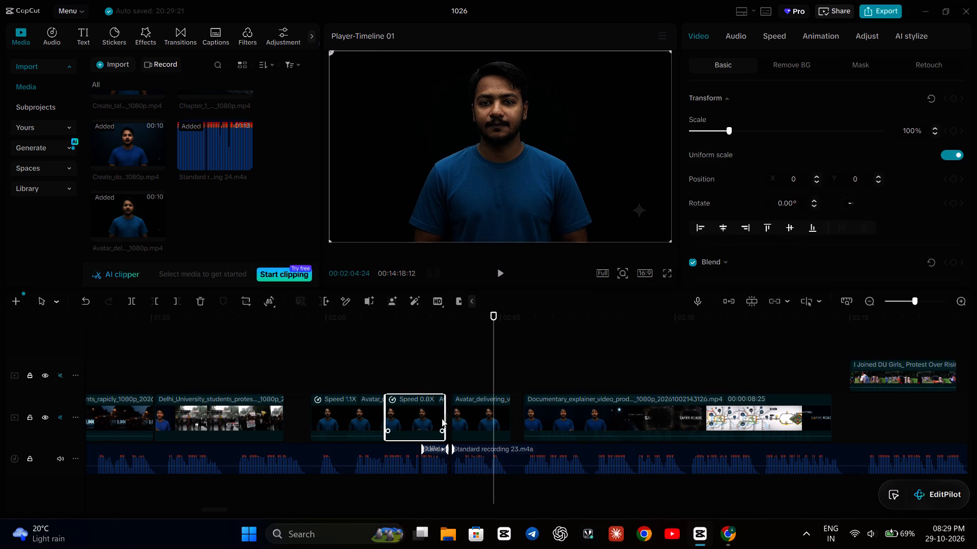
left_click(459, 416)
left_click_drag(459, 416, 451, 419)
left_click_drag(451, 419, 449, 428)
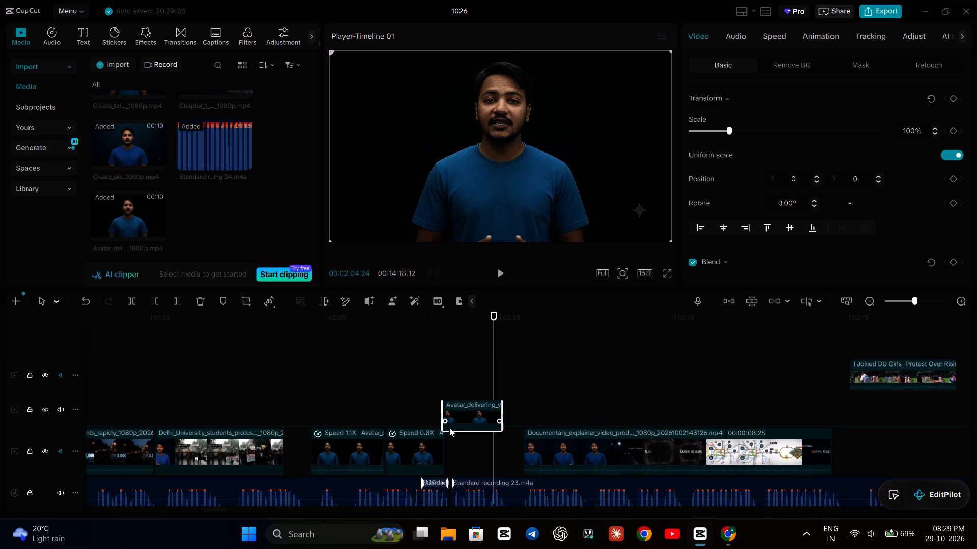
left_click_drag(449, 428, 452, 457)
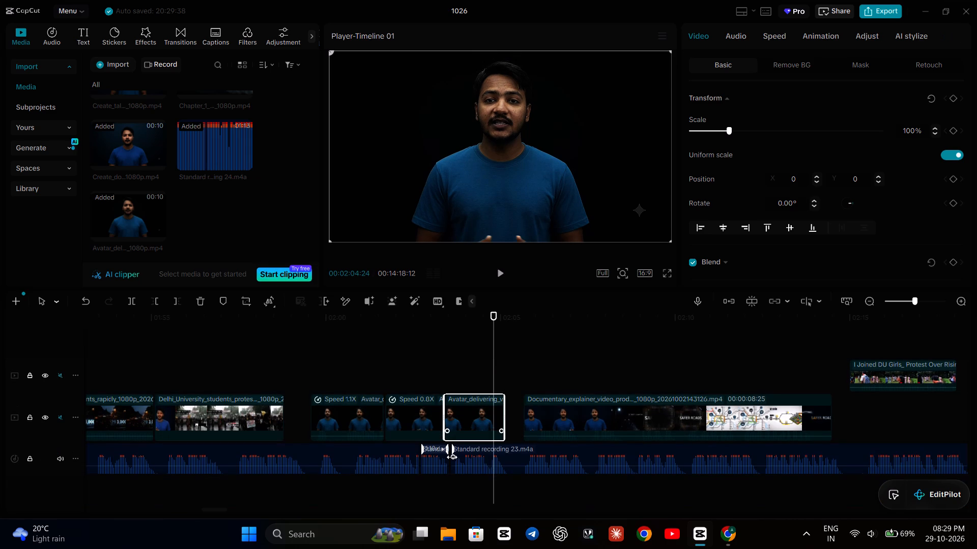
Play the avatar pieces from the 1.1x piece into the documentary explainer clip in short bursts, checking lip sync against the narration.
left_click(359, 377)
key("space")
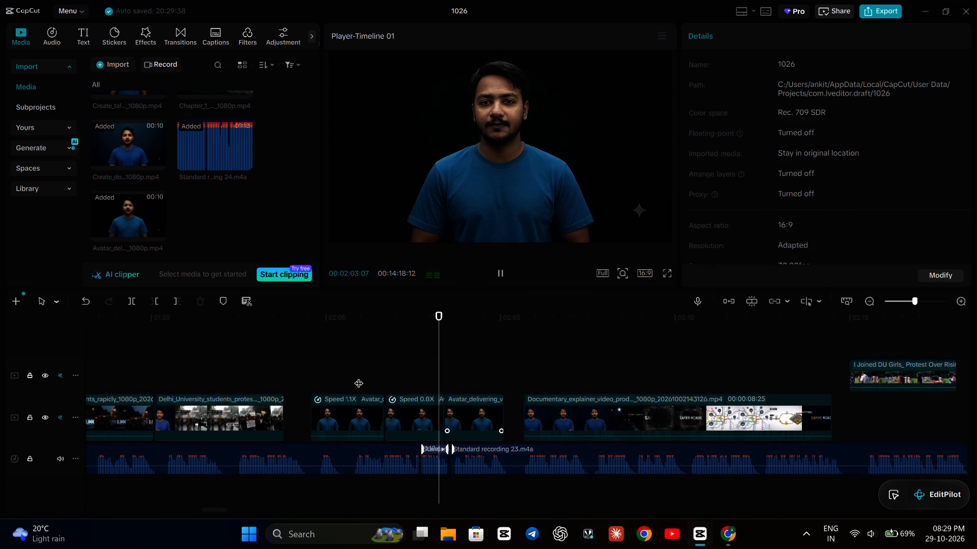
left_click(324, 364)
key("space")
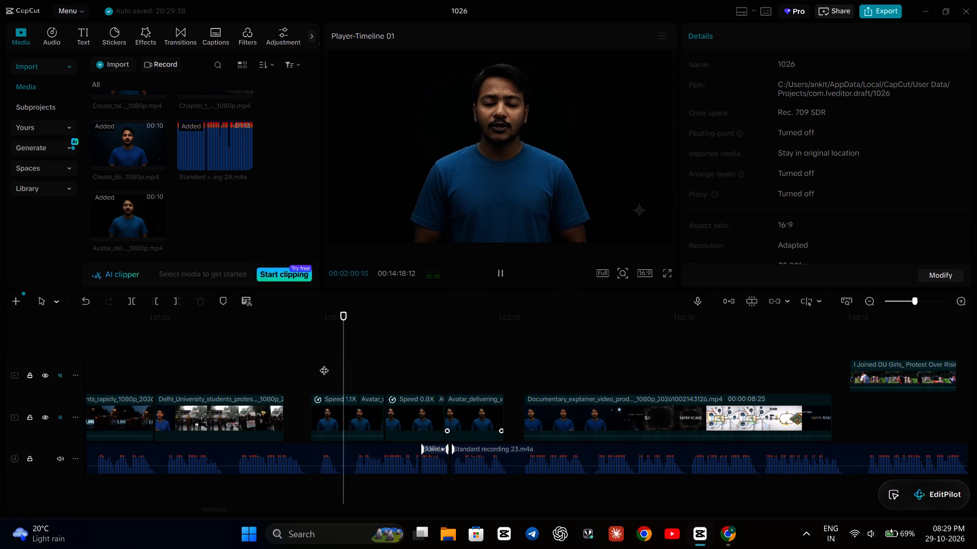
key("space")
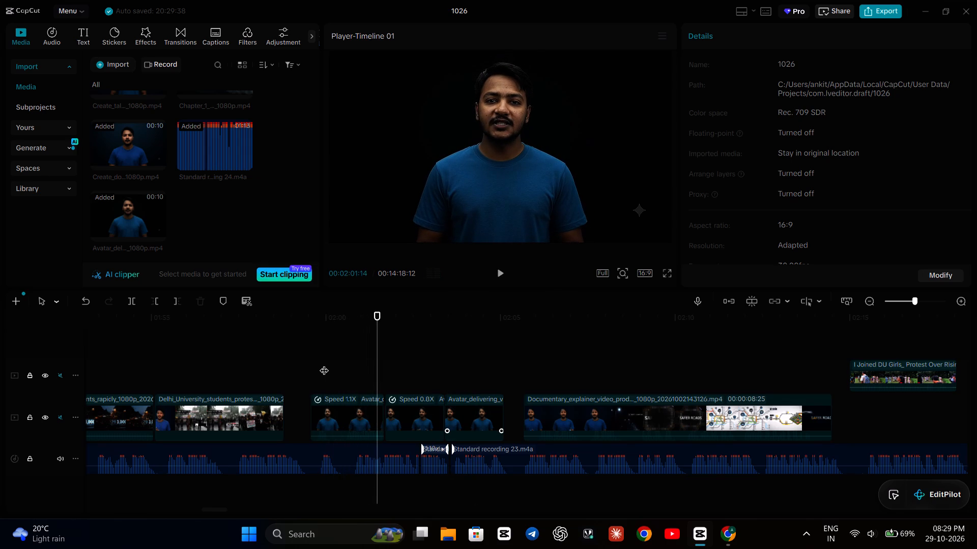
left_click(324, 364)
key("space")
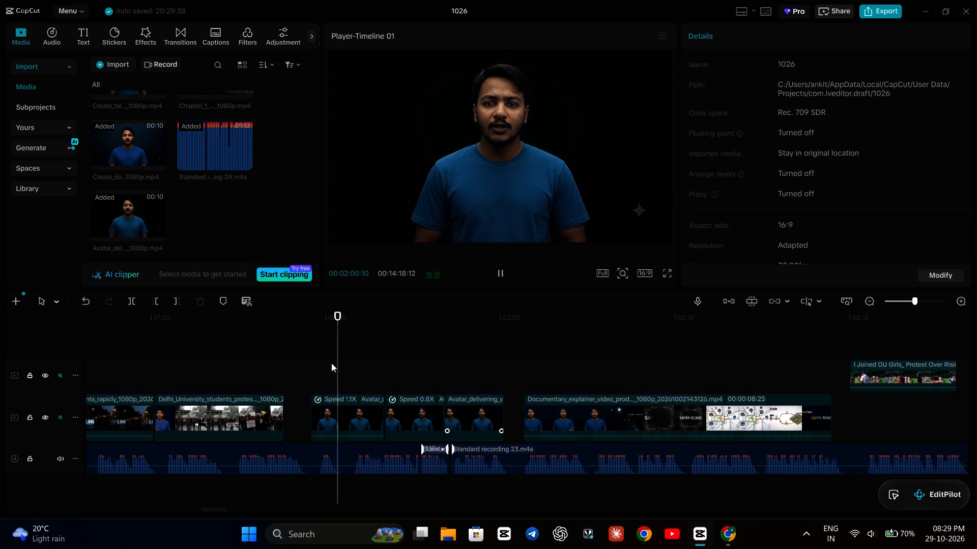
key("space")
key("space")
key("space")
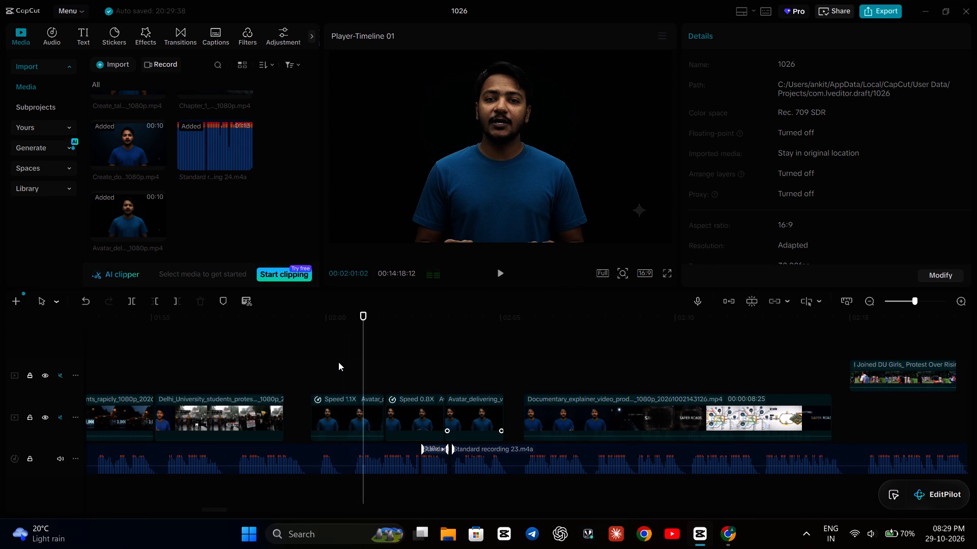
key("space")
key("space")
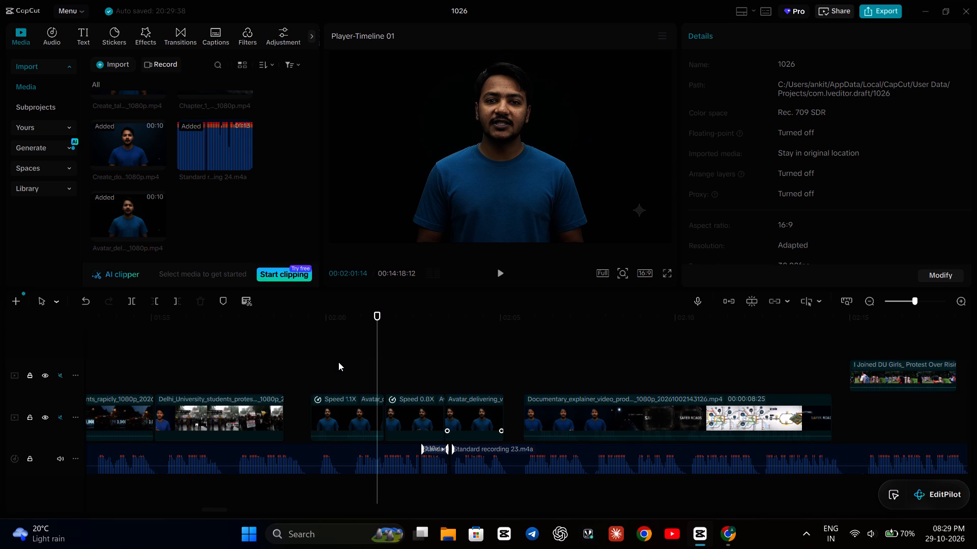
key("space")
key("space")
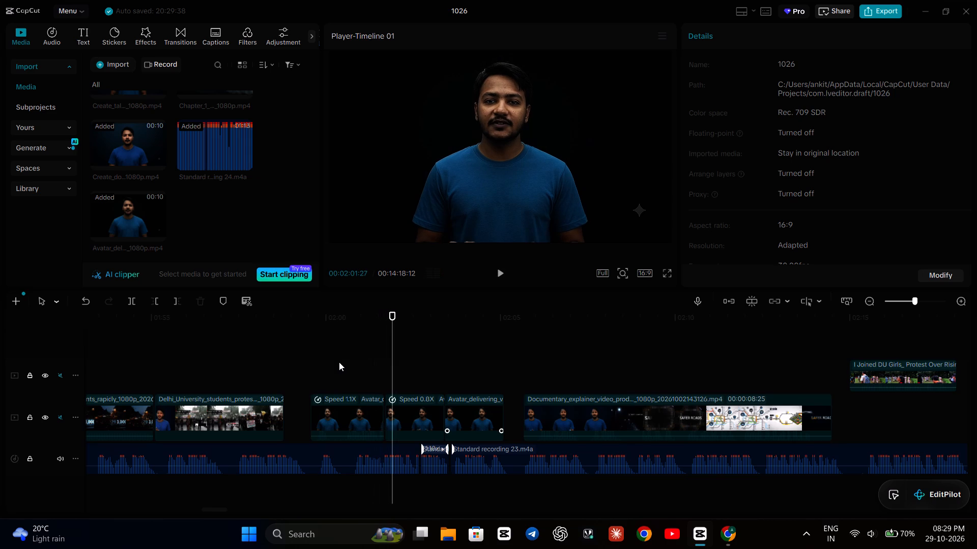
key("space")
key("space")
key("space")
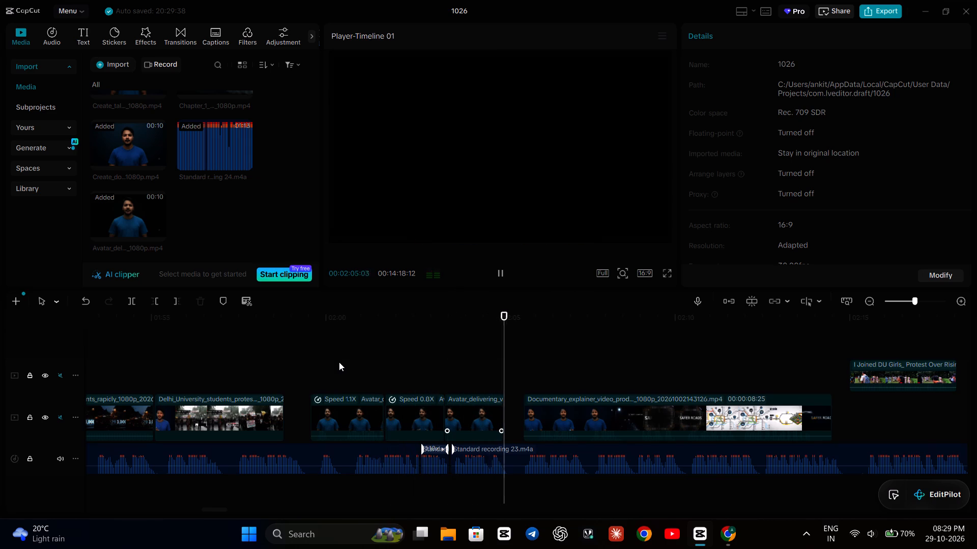
key("space")
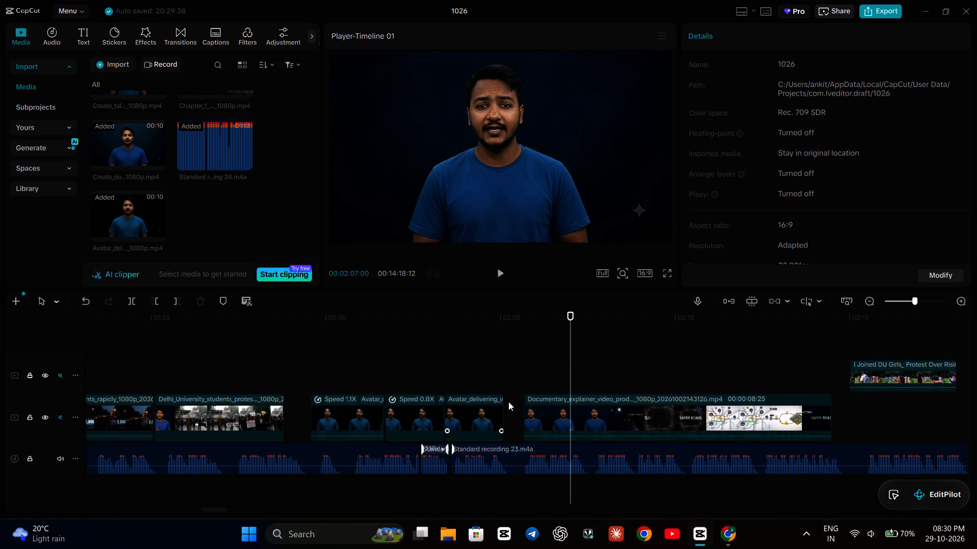
Split the narration at 00:02:05:05, cut the following audio's start up to 00:02:05:17, and shift it earlier to close the pause.
left_click(506, 373)
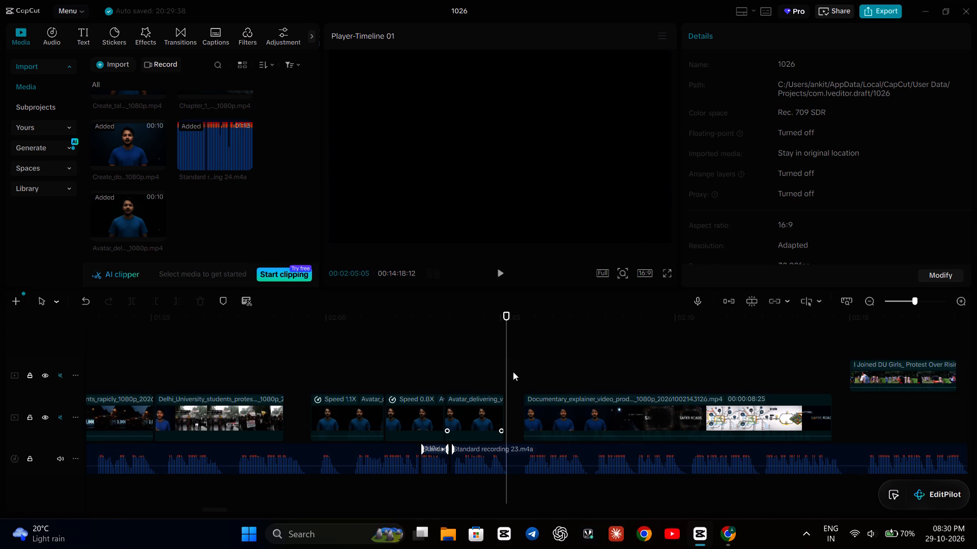
left_click(469, 465)
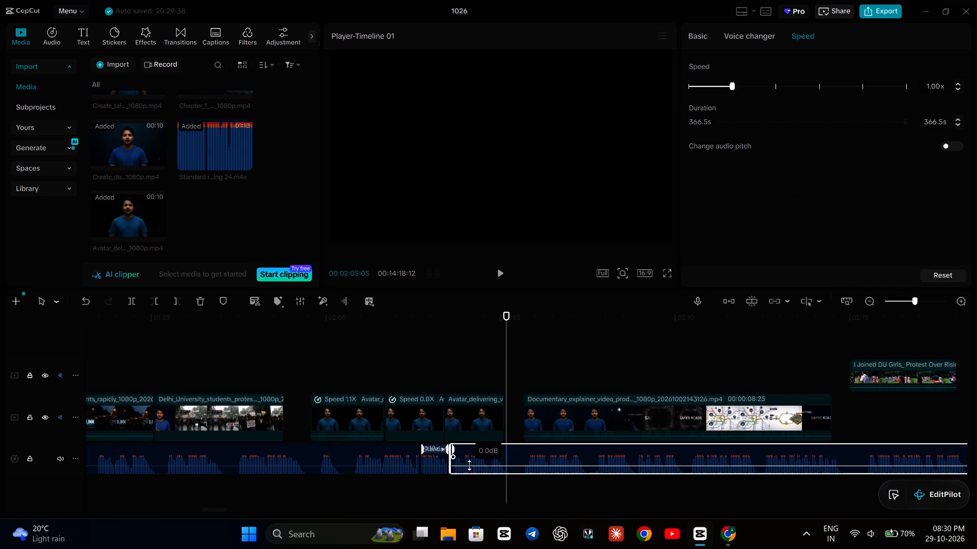
left_click(133, 301)
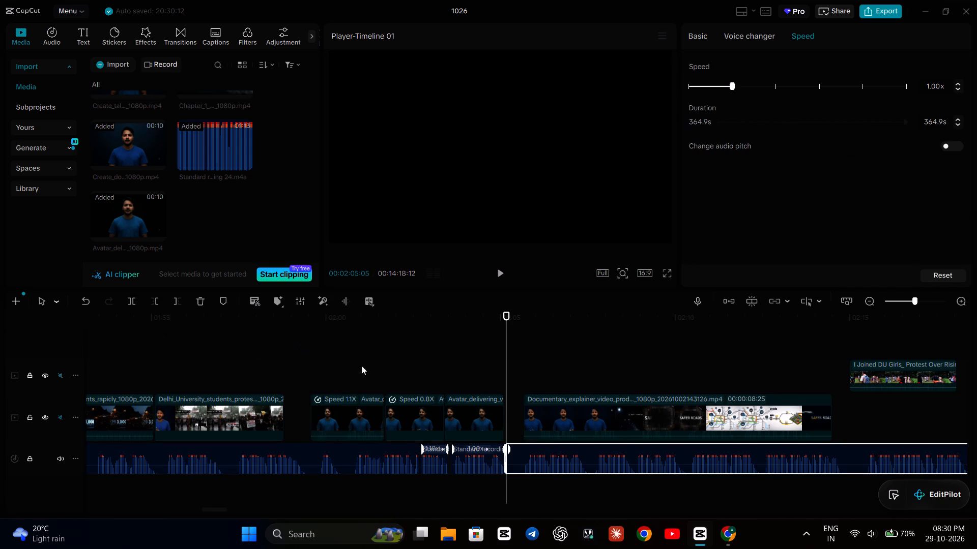
left_click(514, 384)
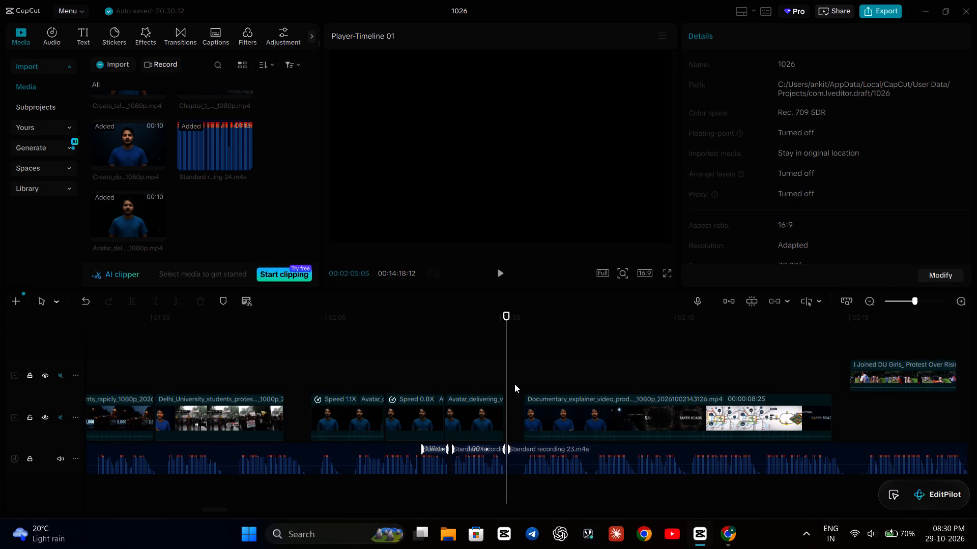
left_click(520, 381)
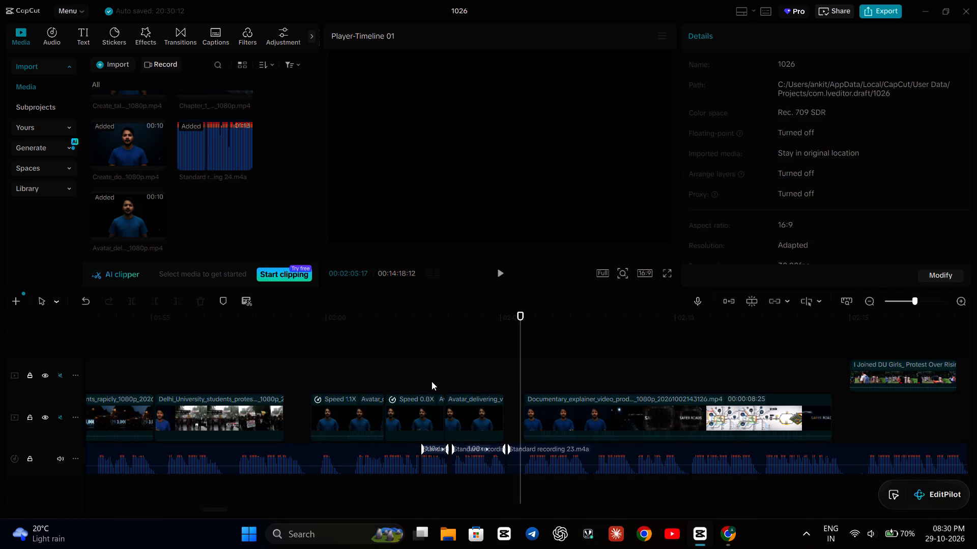
left_click(509, 463)
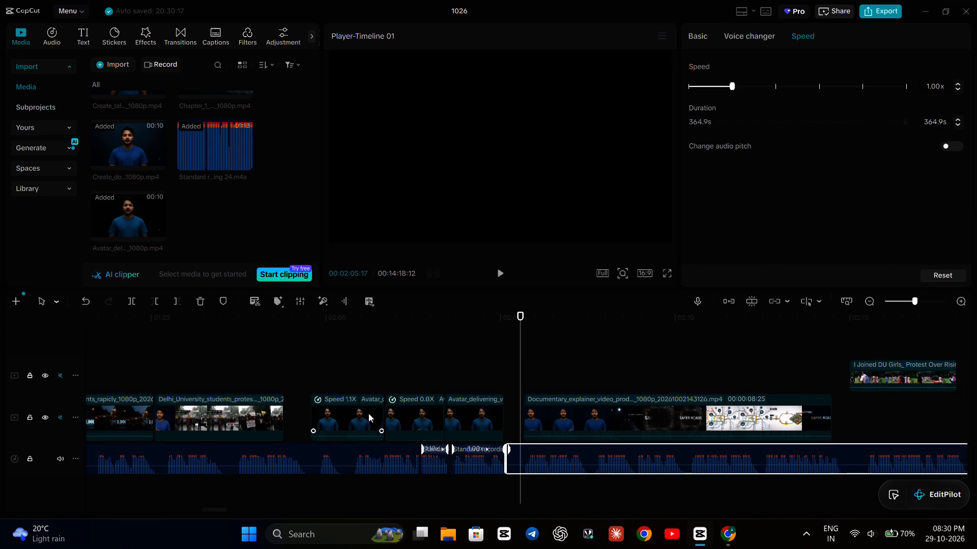
left_click(155, 303)
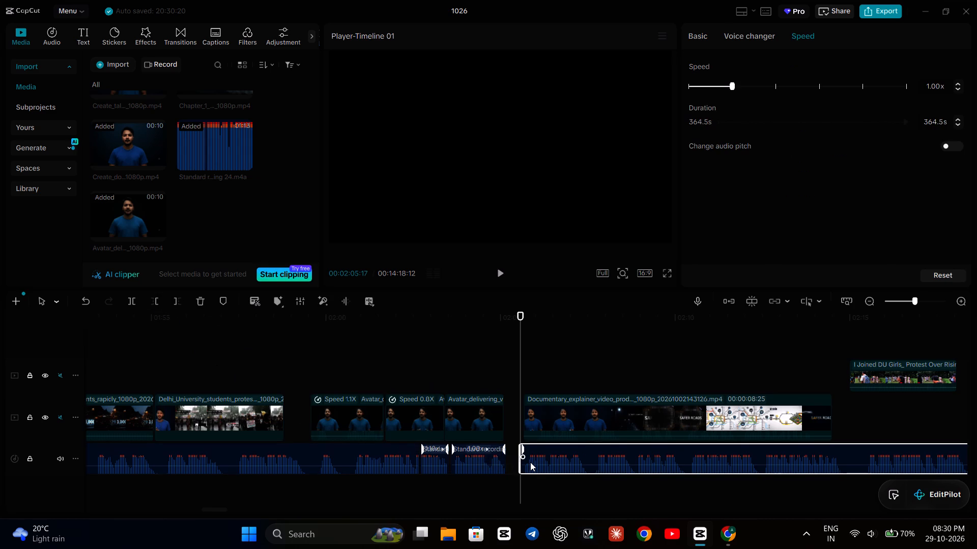
left_click_drag(530, 462, 519, 466)
Shift the documentary explainer clip earlier on the main track so it starts right at the end of the 1.00x avatar piece.
left_click_drag(568, 424, 556, 422)
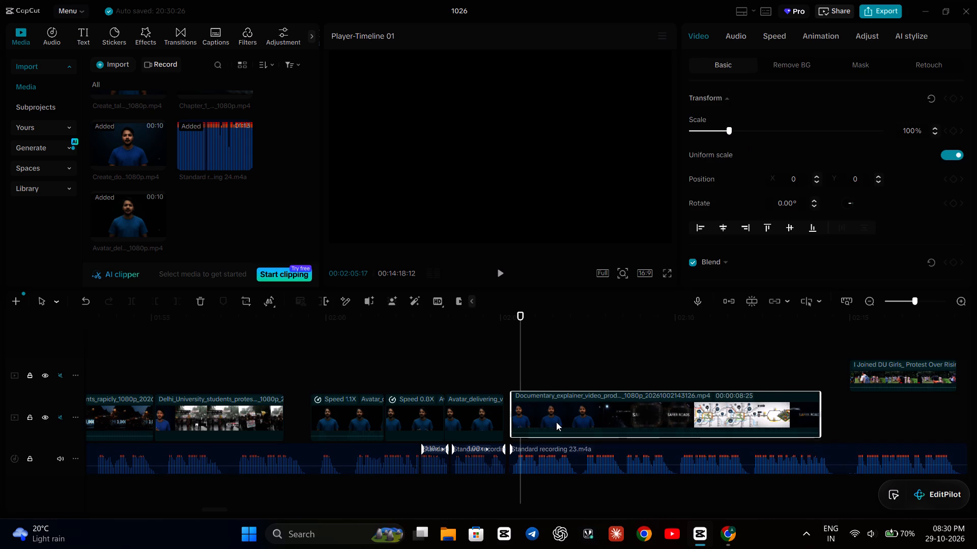
left_click_drag(556, 422, 554, 428)
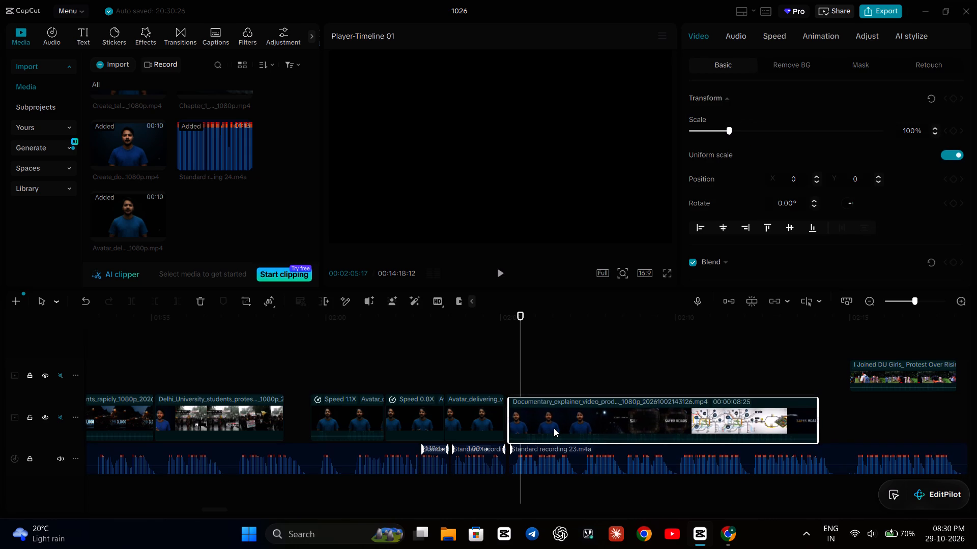
left_click_drag(554, 428, 551, 428)
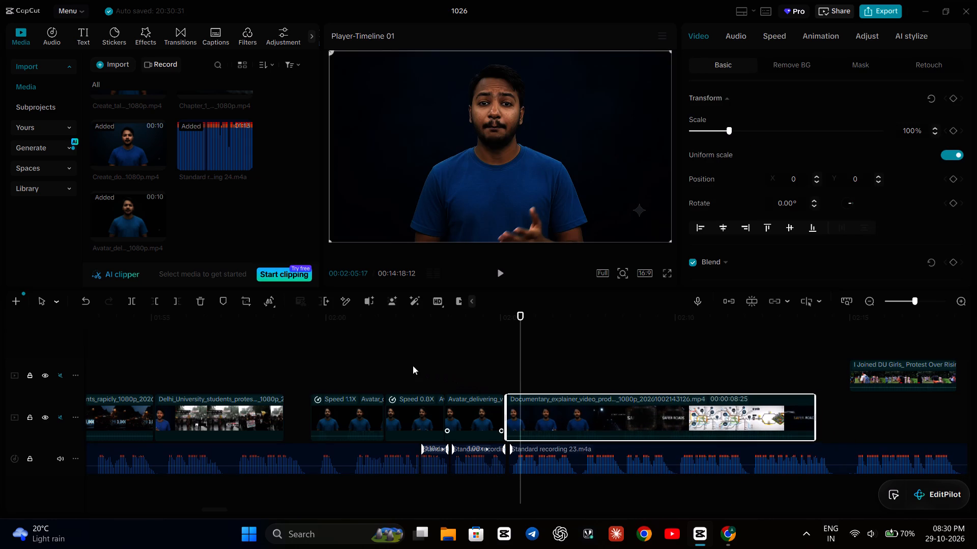
Play the start of the documentary explainer clip against the narration, and shift the clip a few frames later on the main track.
left_click(413, 365)
key("space")
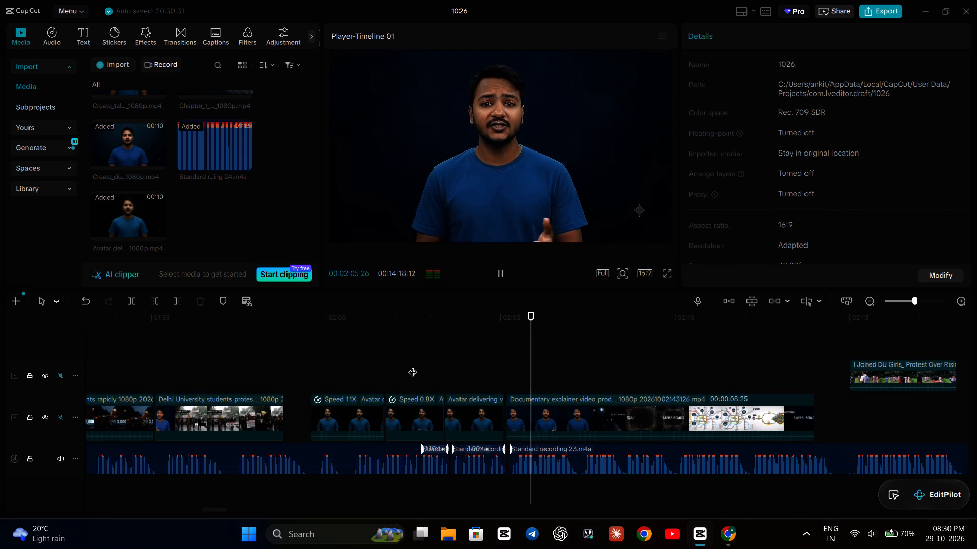
key("space")
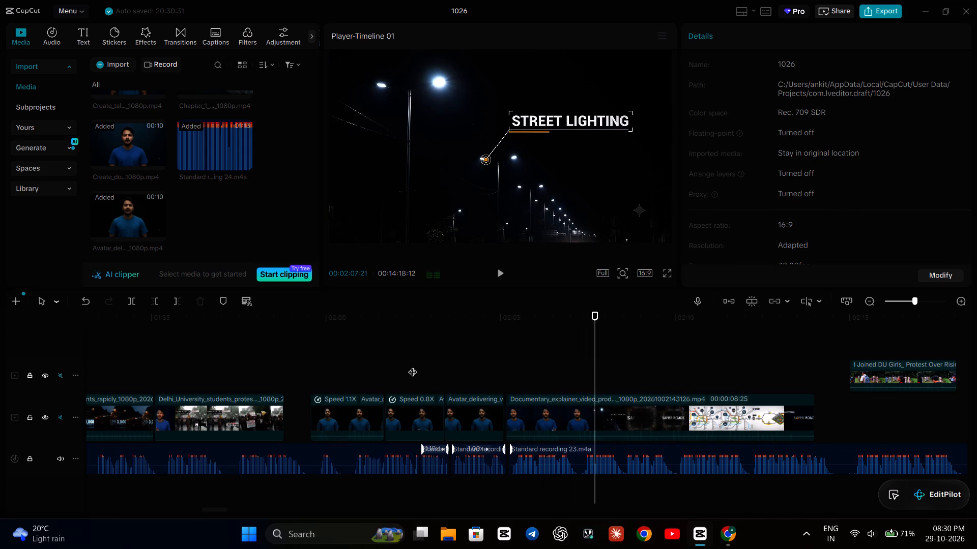
left_click(552, 420)
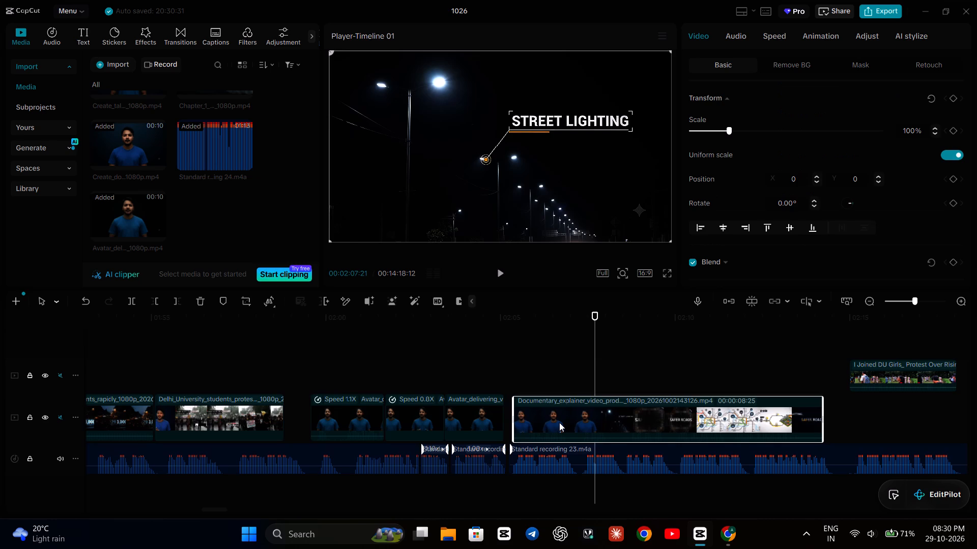
Play from the avatar pieces into the documentary explainer clip in repeated short bursts, checking its lip sync against the narration.
left_click(446, 373)
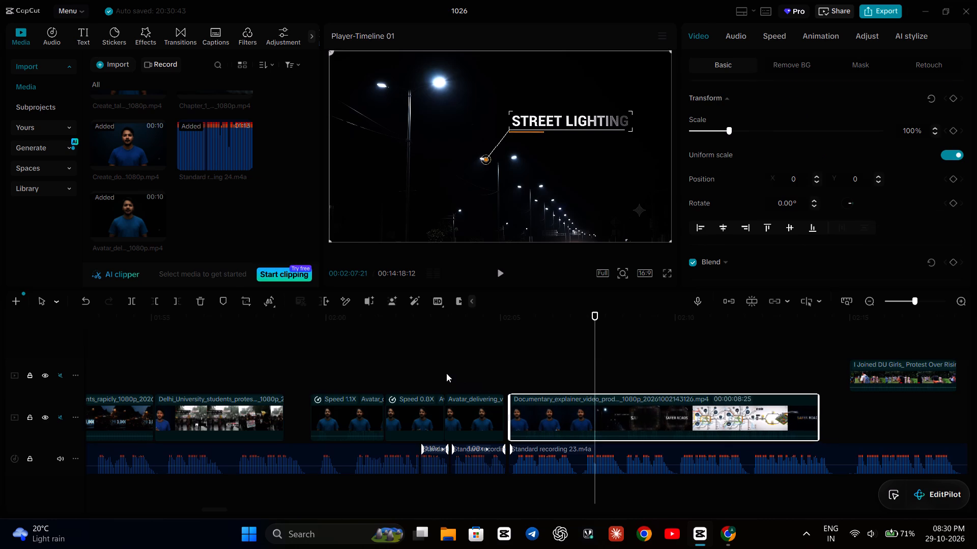
key("space")
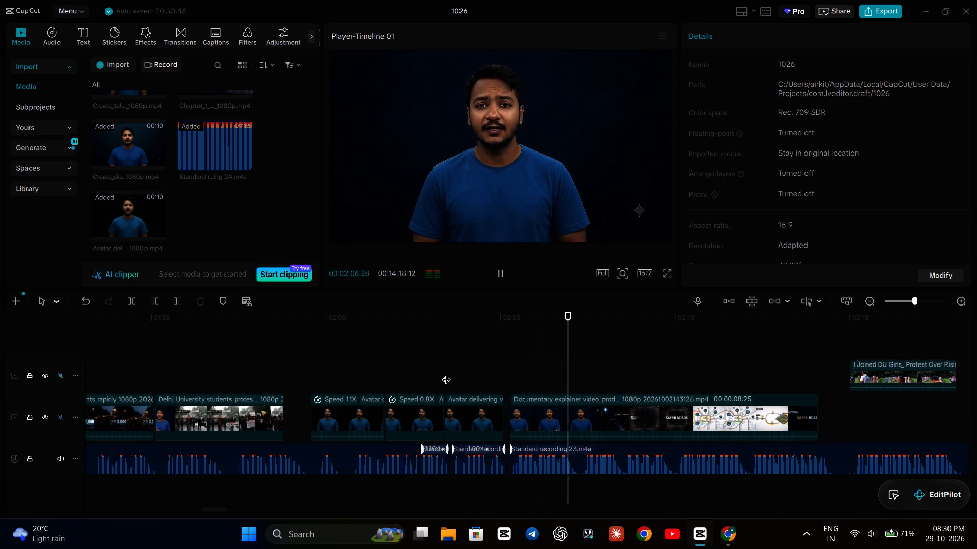
left_click(400, 362)
key("space")
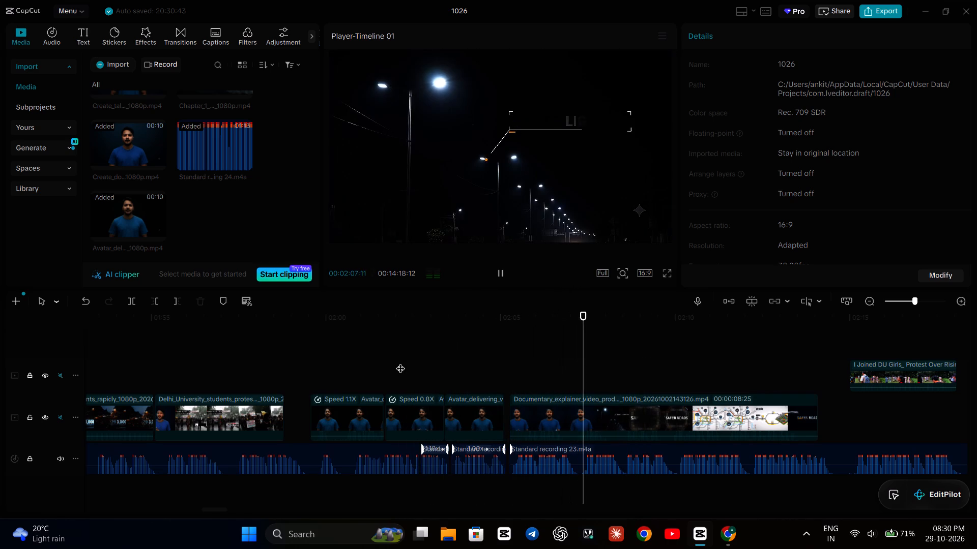
left_click(454, 372)
key("space")
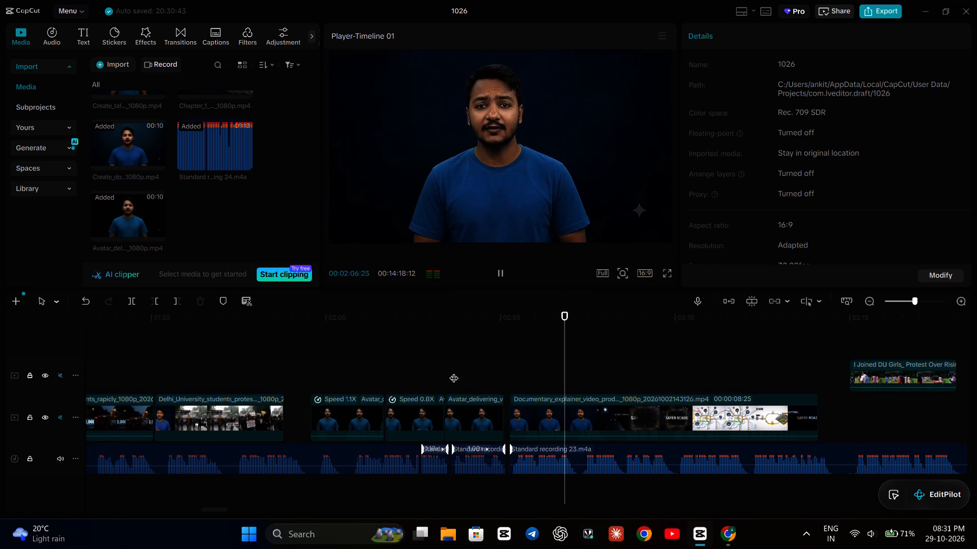
key("space")
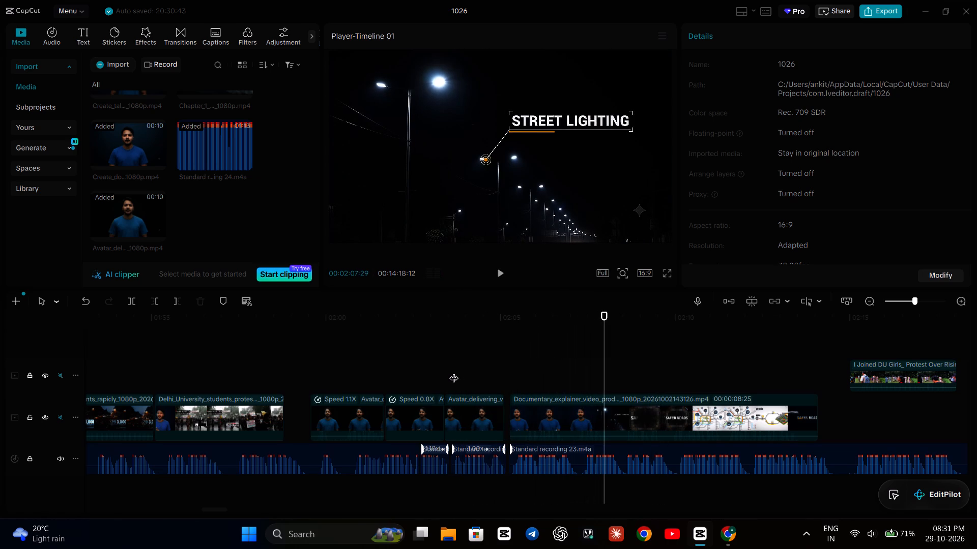
left_click(314, 362)
key("space")
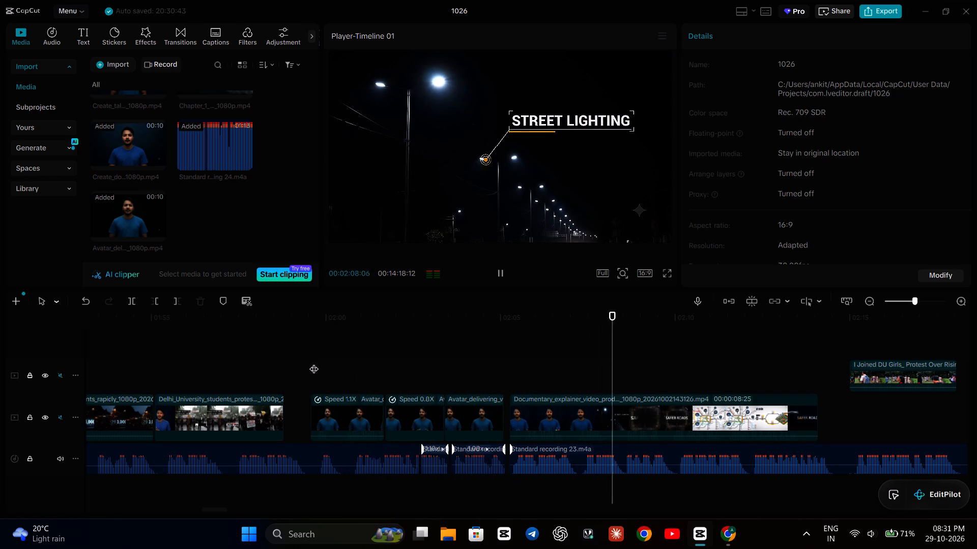
left_click(395, 382)
key("space")
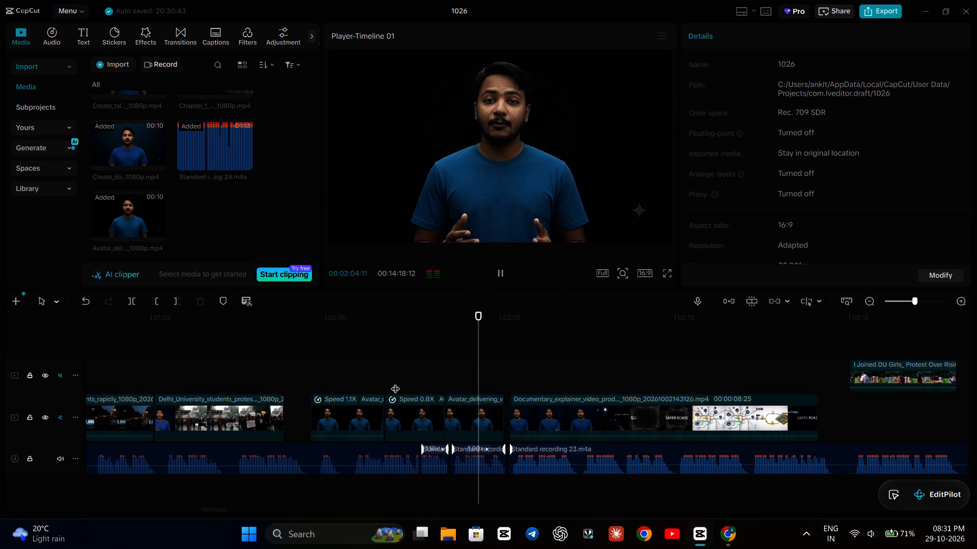
key("space")
key("space")
key("space")
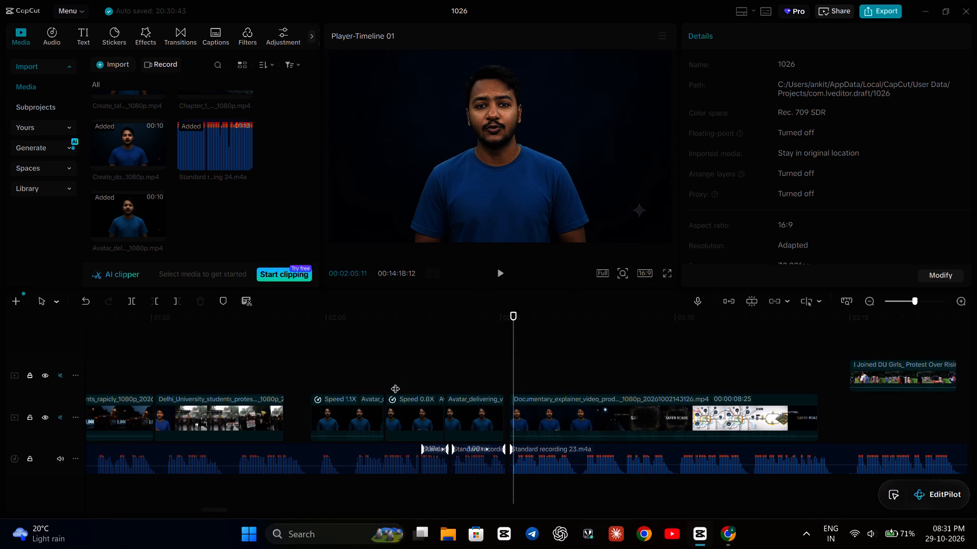
key("space")
key("space")
key("space")
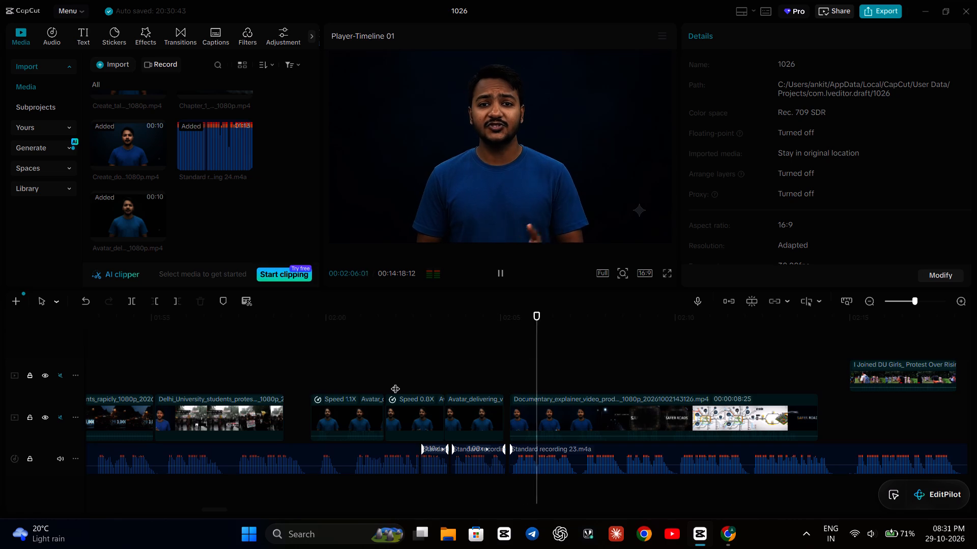
key("space")
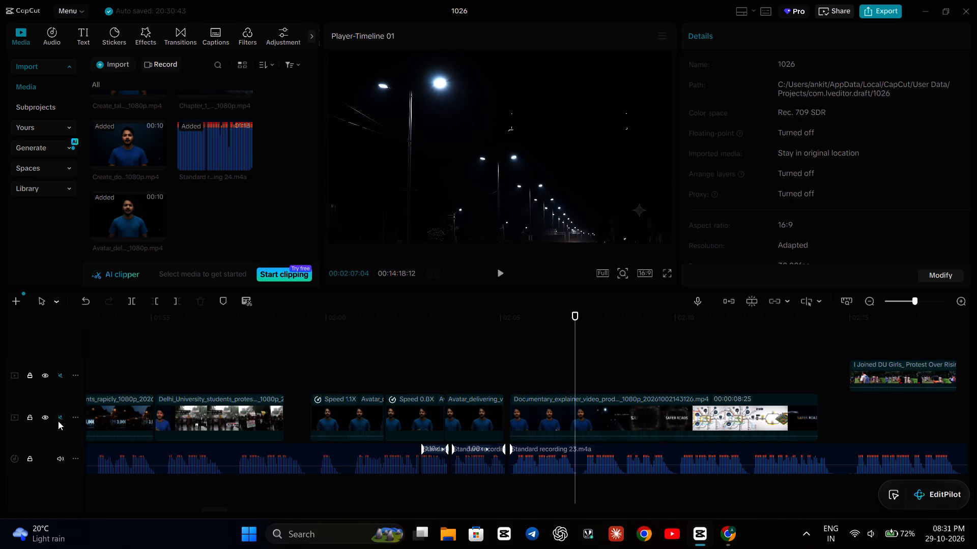
Unmute the main video track and play from the 0.8x avatar piece into the explainer clip, comparing the clips' sound with the narration.
left_click(58, 421)
left_click(418, 384)
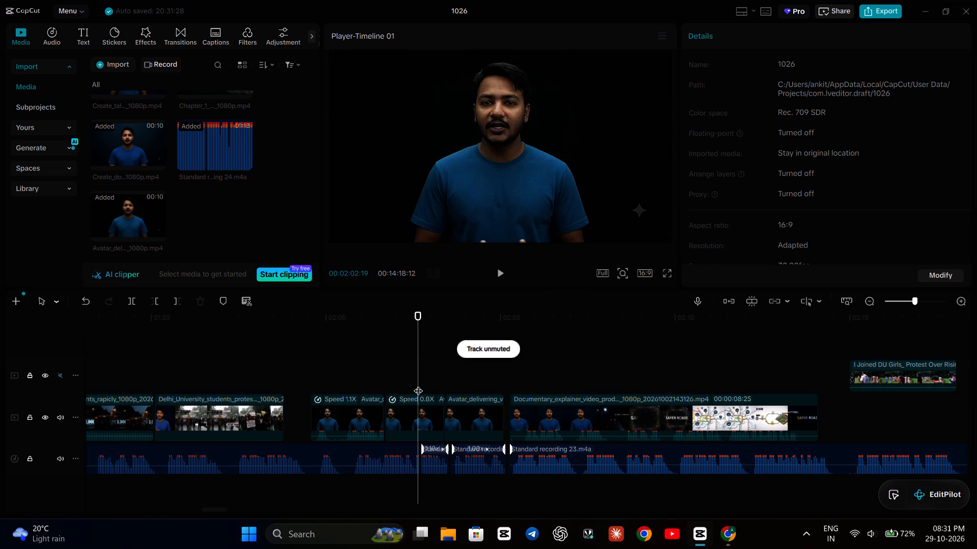
key("space")
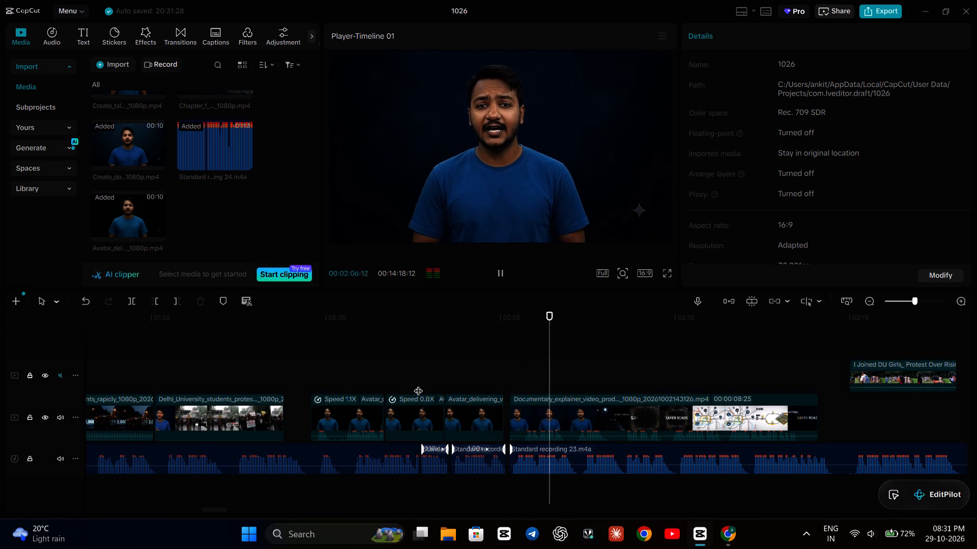
key("space")
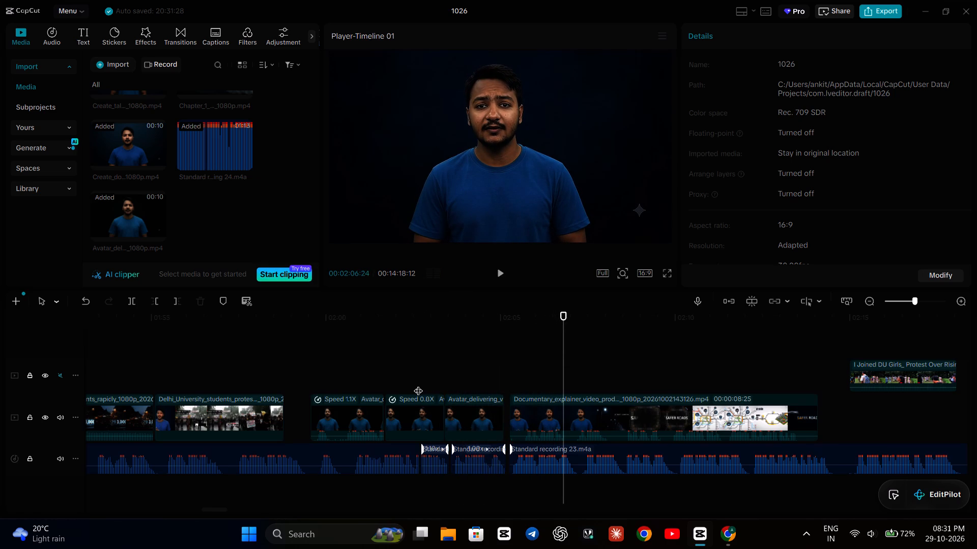
Shift the documentary explainer clip later in two small moves, replaying between them, to line up its speech with the narration.
left_click(534, 414)
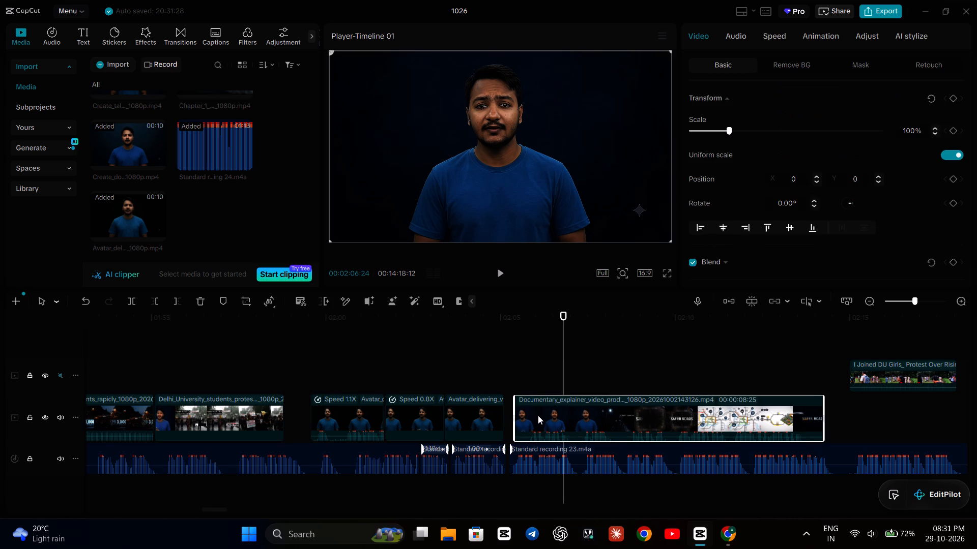
left_click(479, 377)
key("space")
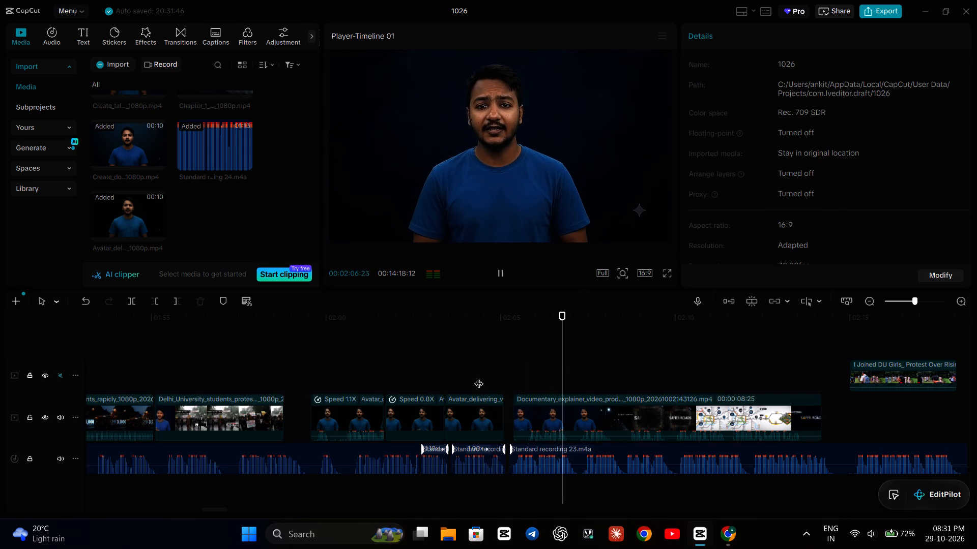
key("space")
left_click(526, 405)
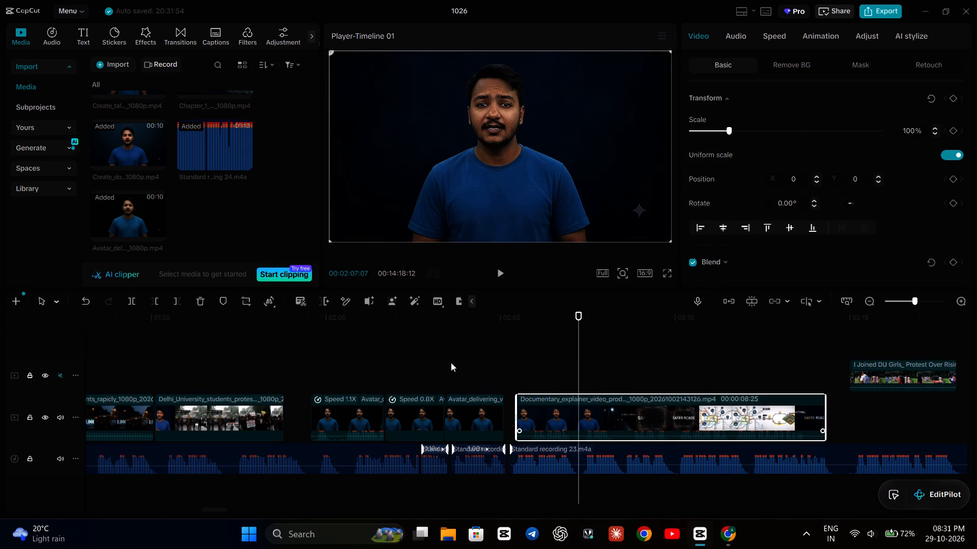
Replay the repositioned explainer clip with its own sound over the narration, and mute the main video track again.
left_click(398, 352)
key("space")
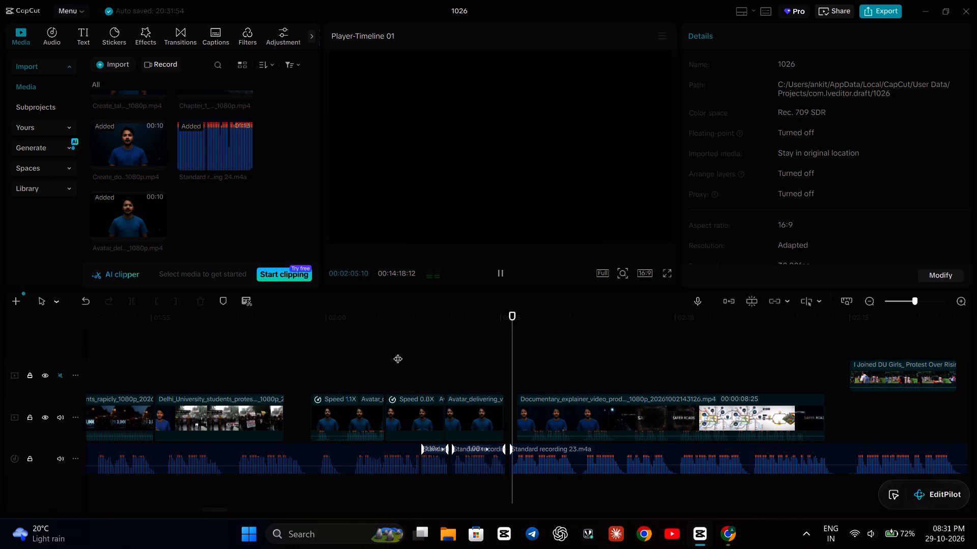
key("space")
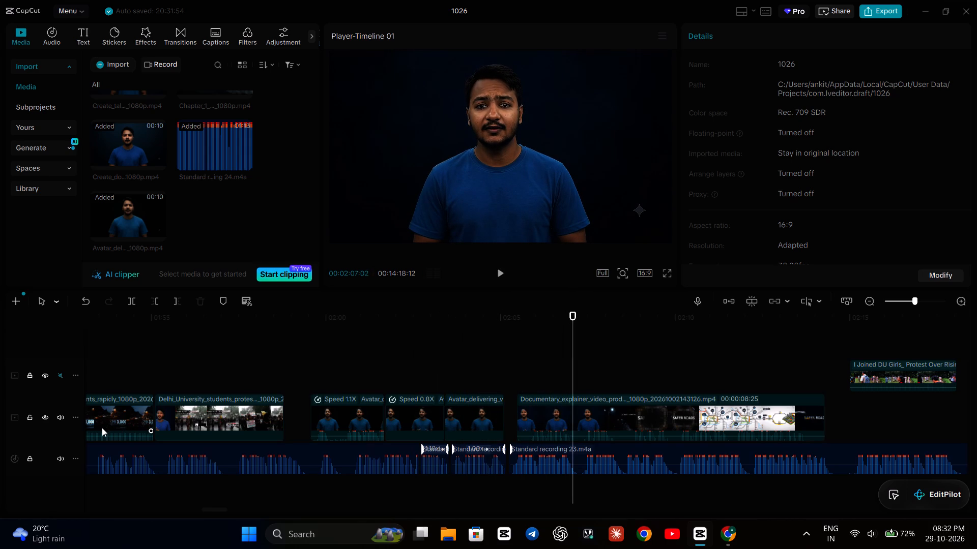
left_click(59, 417)
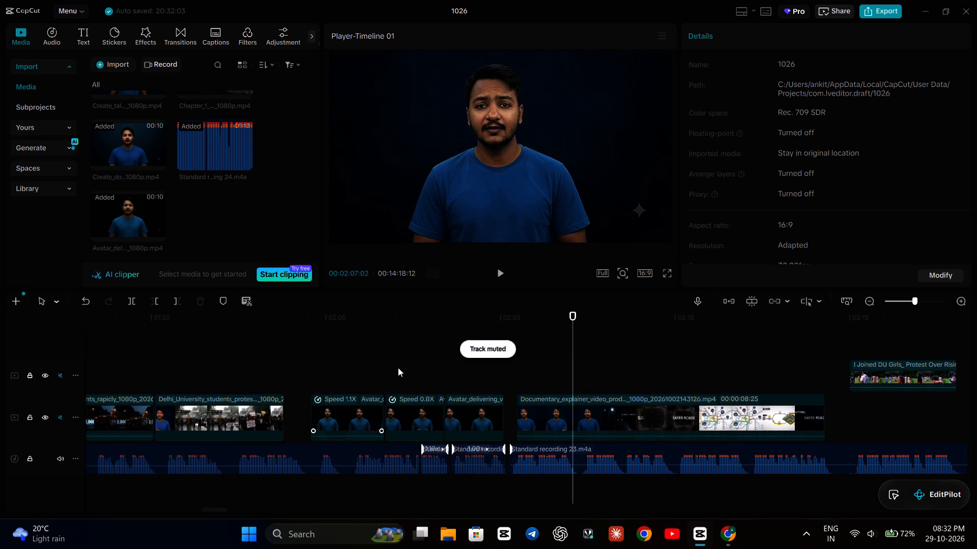
Play from the 0.8x avatar piece into the explainer clip with the main track muted, checking the lip sync against the narration.
left_click(398, 368)
key("space")
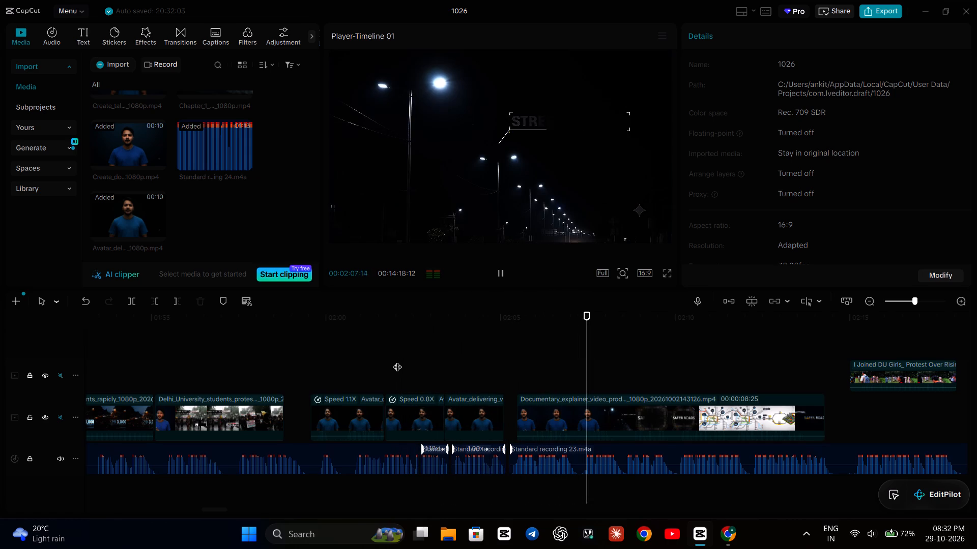
left_click(397, 360)
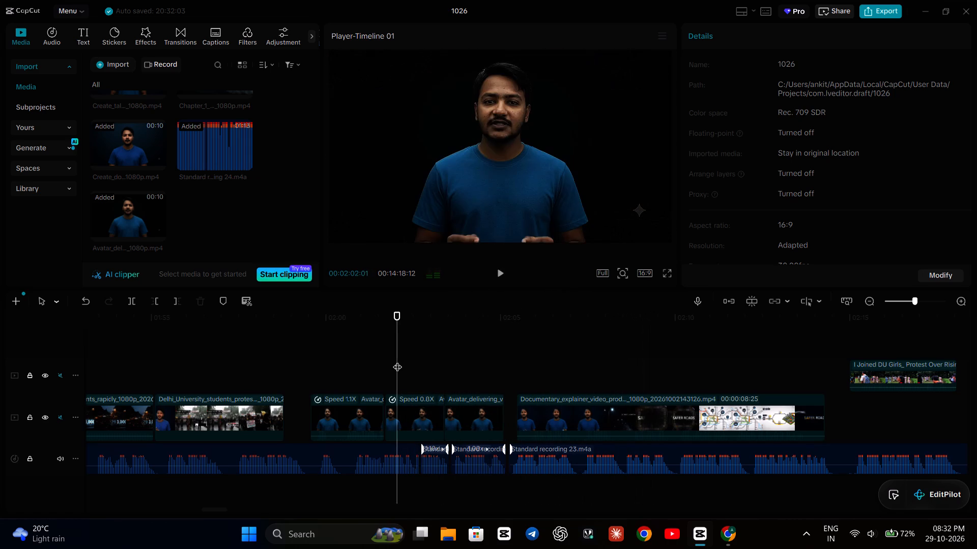
key("space")
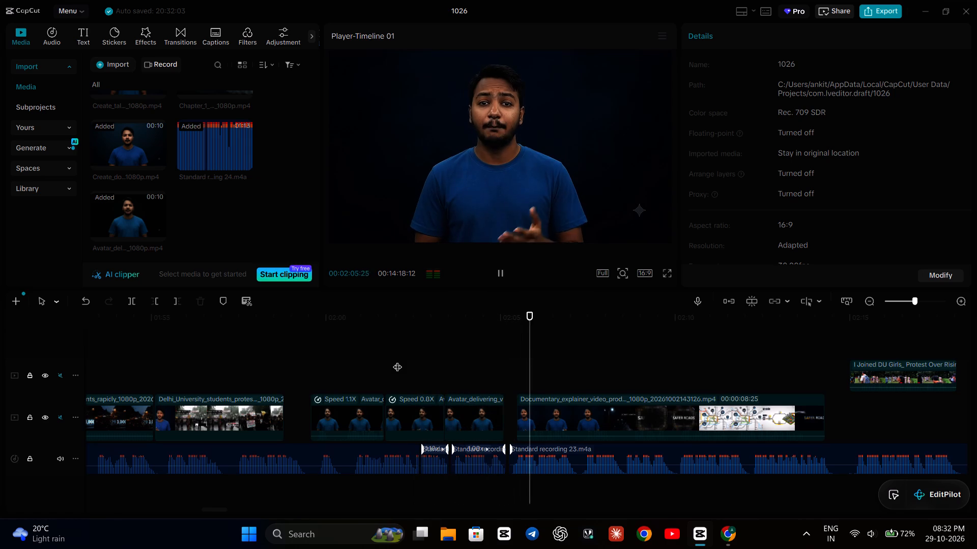
key("space")
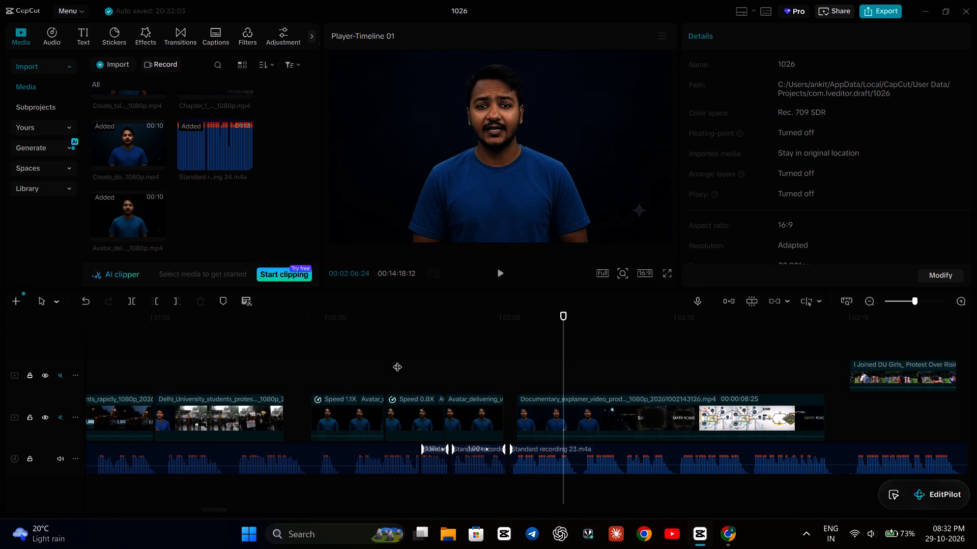
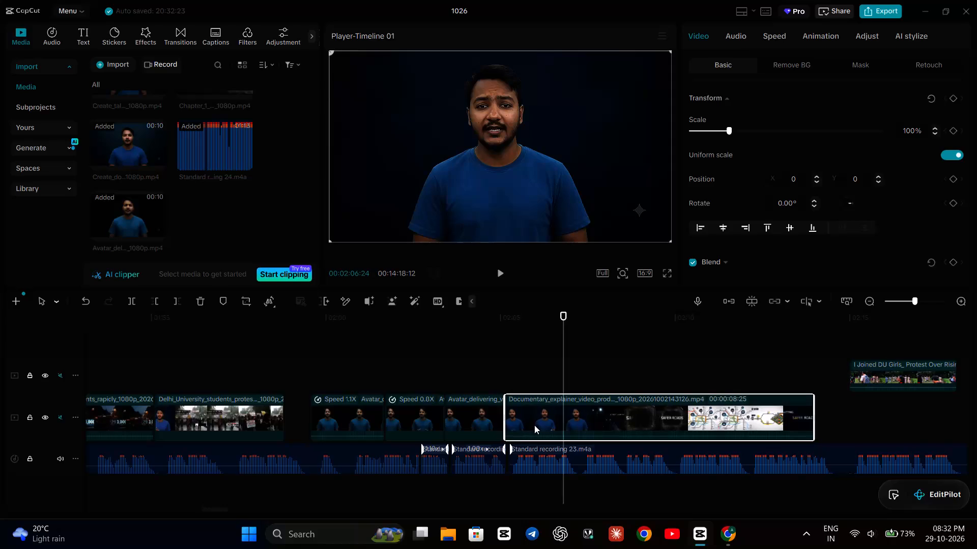
Replay from the 0.8x avatar piece through the end of the documentary explainer clip, checking its visuals against the narration.
left_click(407, 373)
key("space")
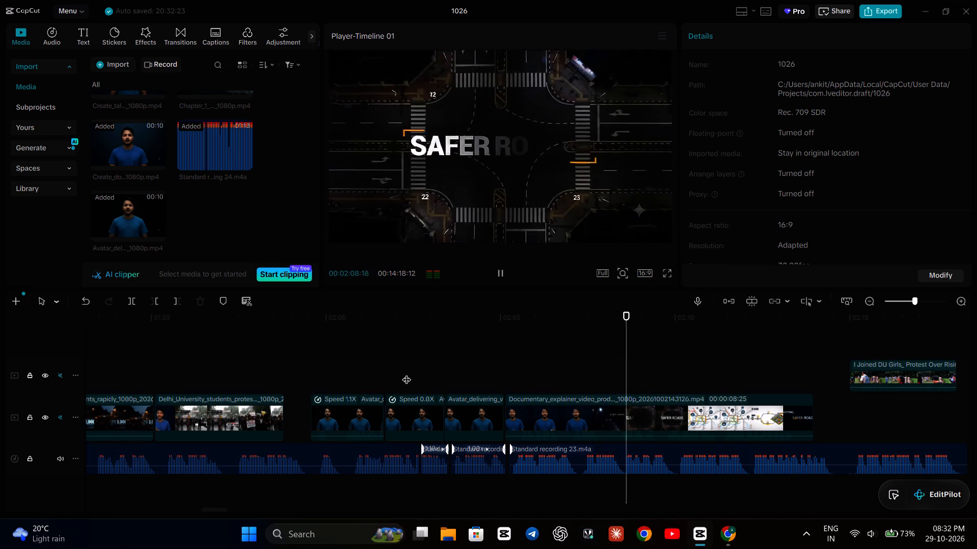
left_click(407, 373)
key("space")
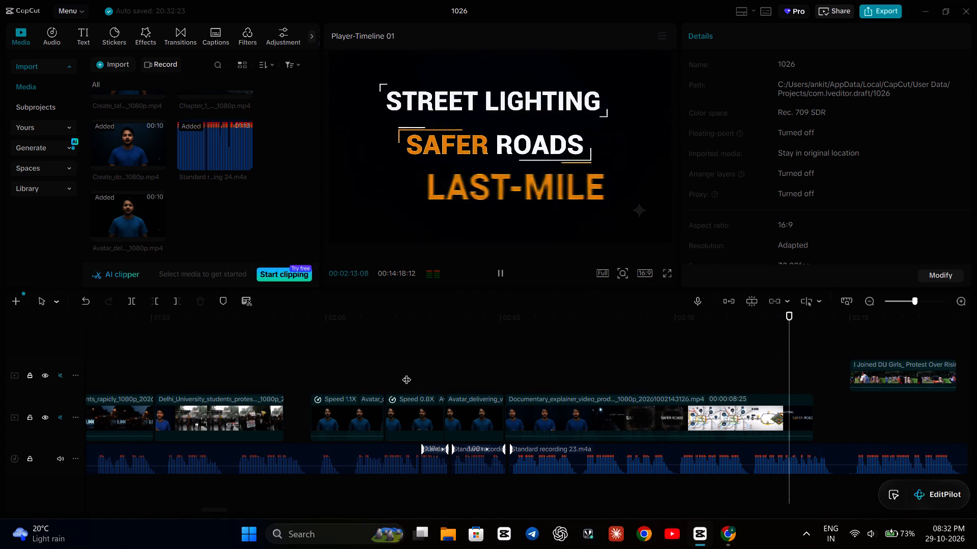
key("space")
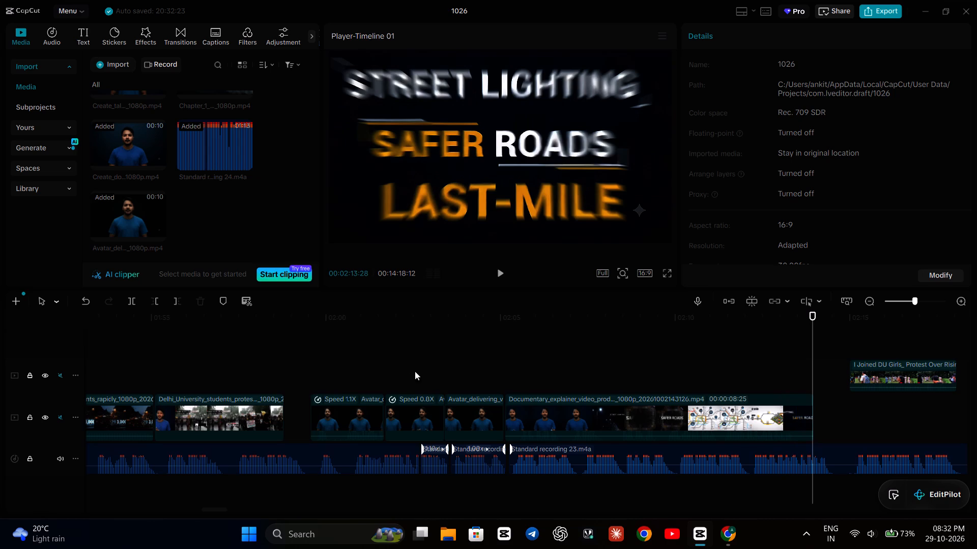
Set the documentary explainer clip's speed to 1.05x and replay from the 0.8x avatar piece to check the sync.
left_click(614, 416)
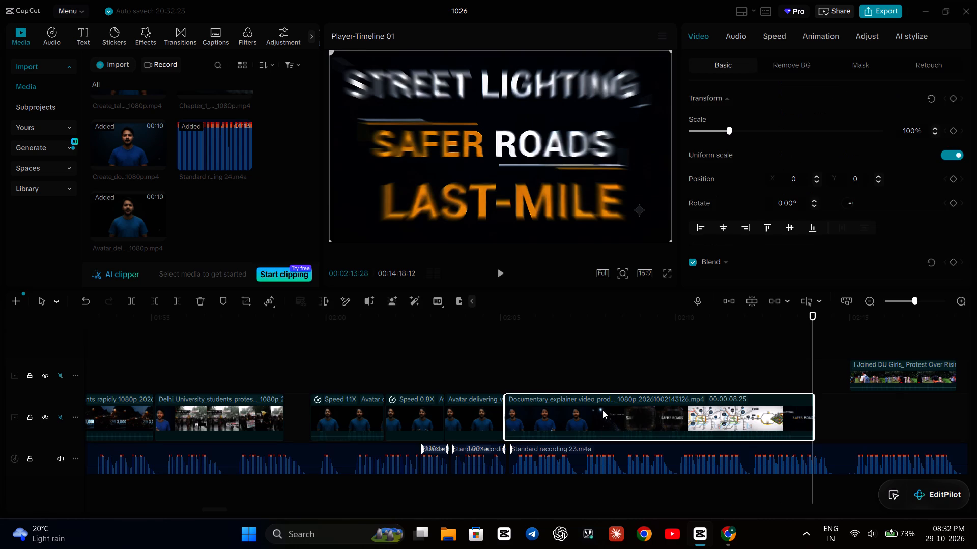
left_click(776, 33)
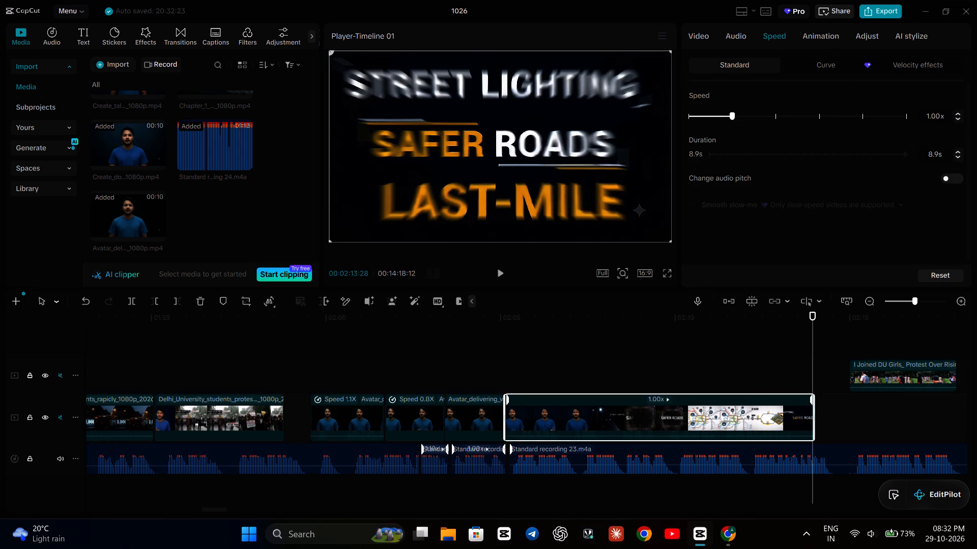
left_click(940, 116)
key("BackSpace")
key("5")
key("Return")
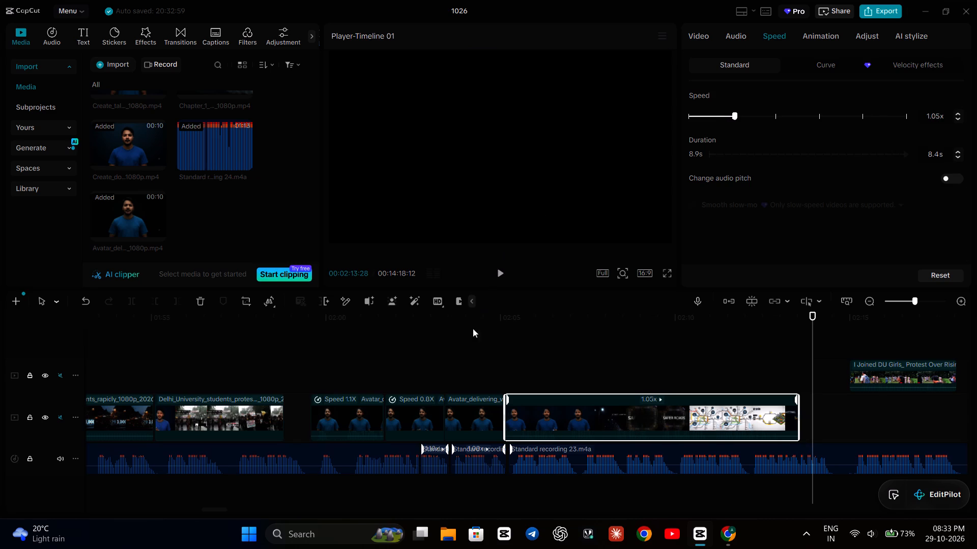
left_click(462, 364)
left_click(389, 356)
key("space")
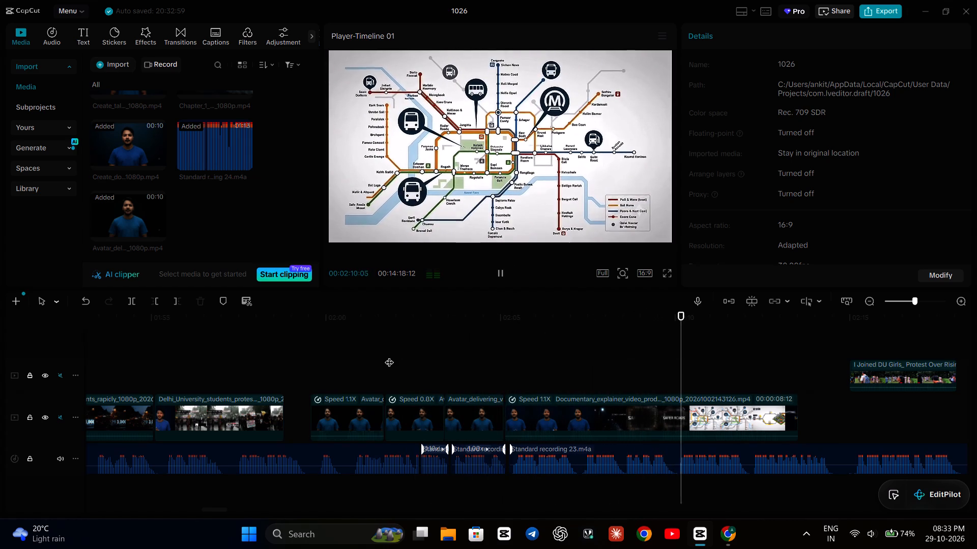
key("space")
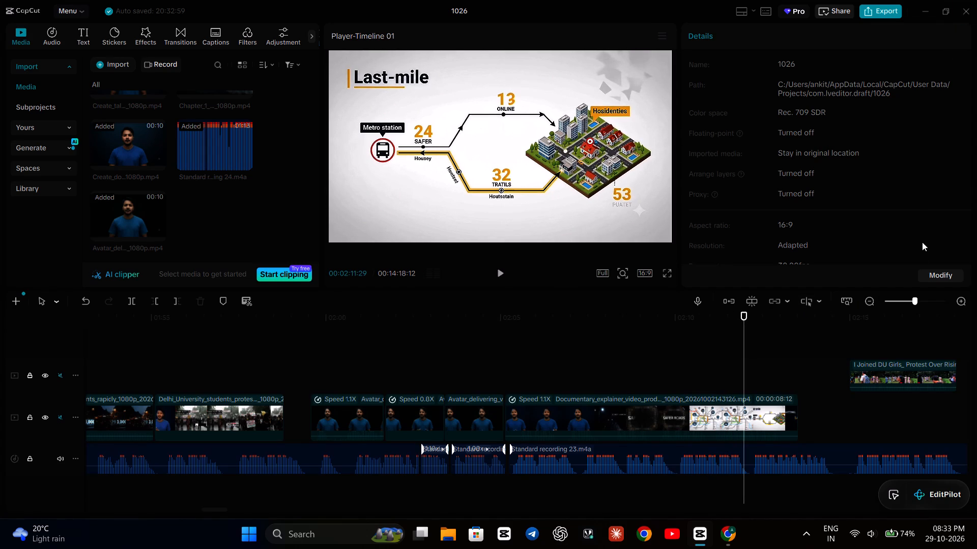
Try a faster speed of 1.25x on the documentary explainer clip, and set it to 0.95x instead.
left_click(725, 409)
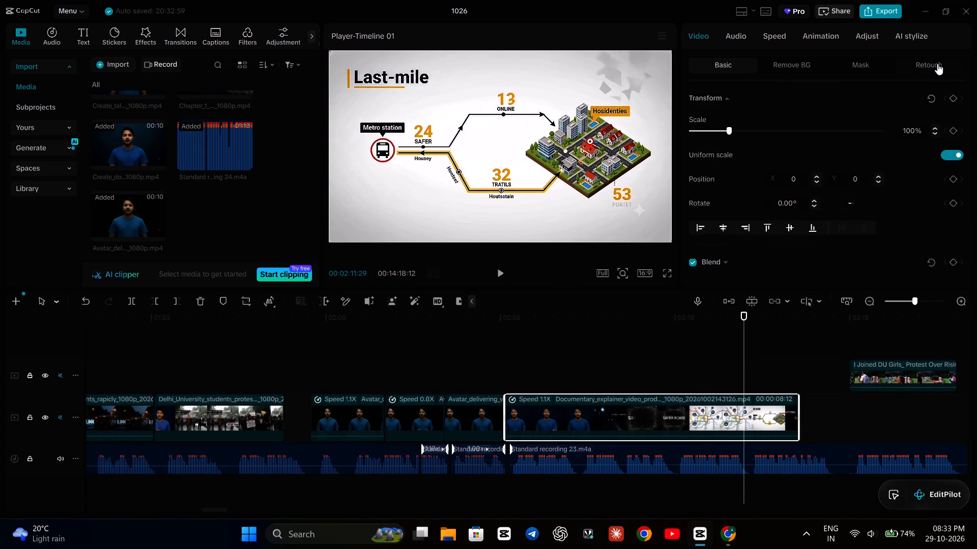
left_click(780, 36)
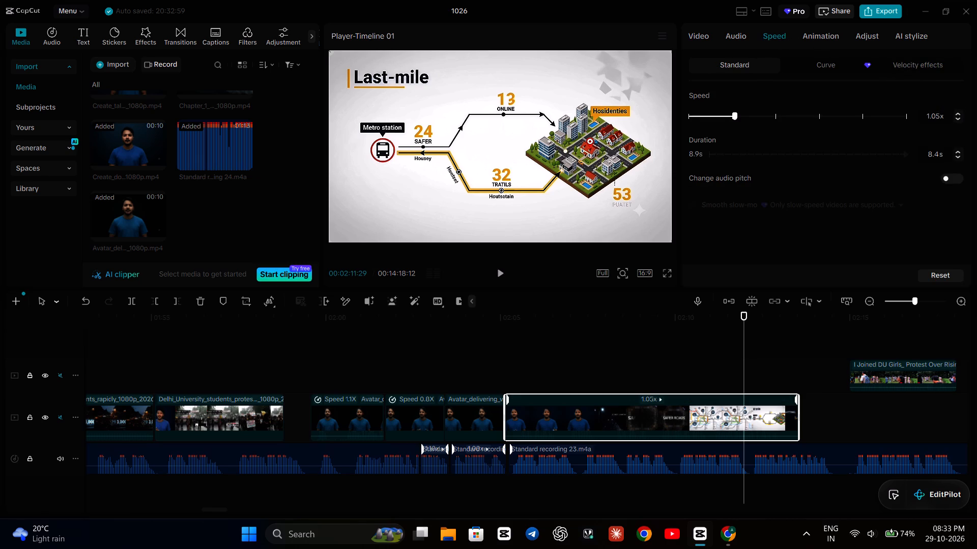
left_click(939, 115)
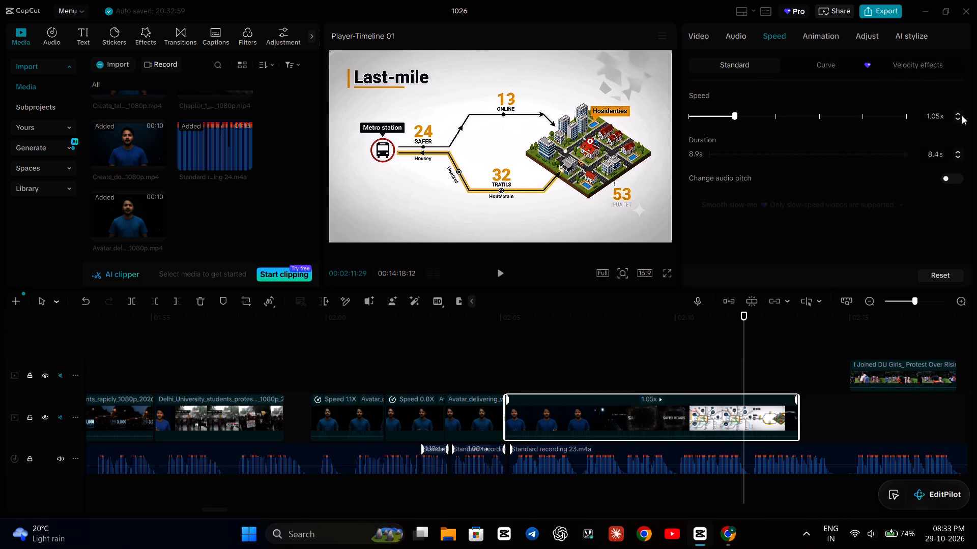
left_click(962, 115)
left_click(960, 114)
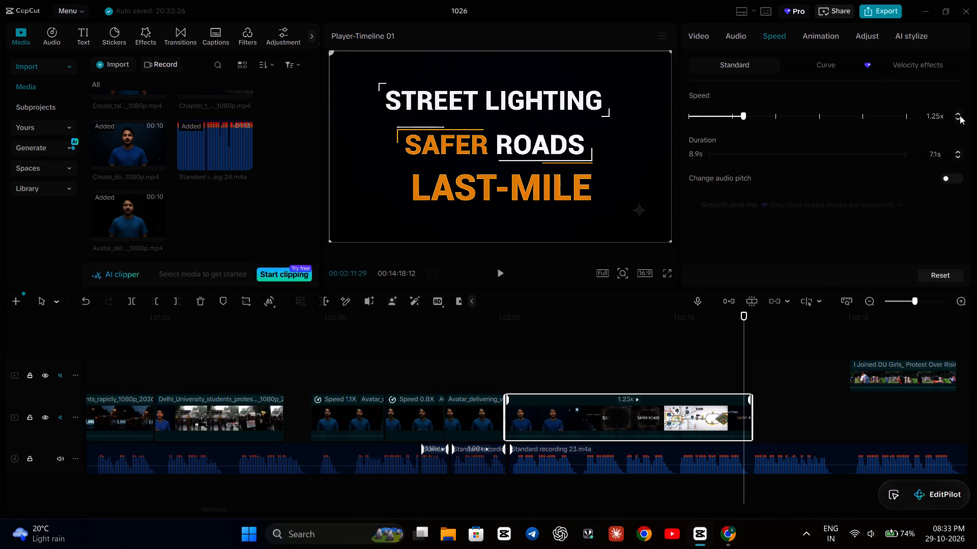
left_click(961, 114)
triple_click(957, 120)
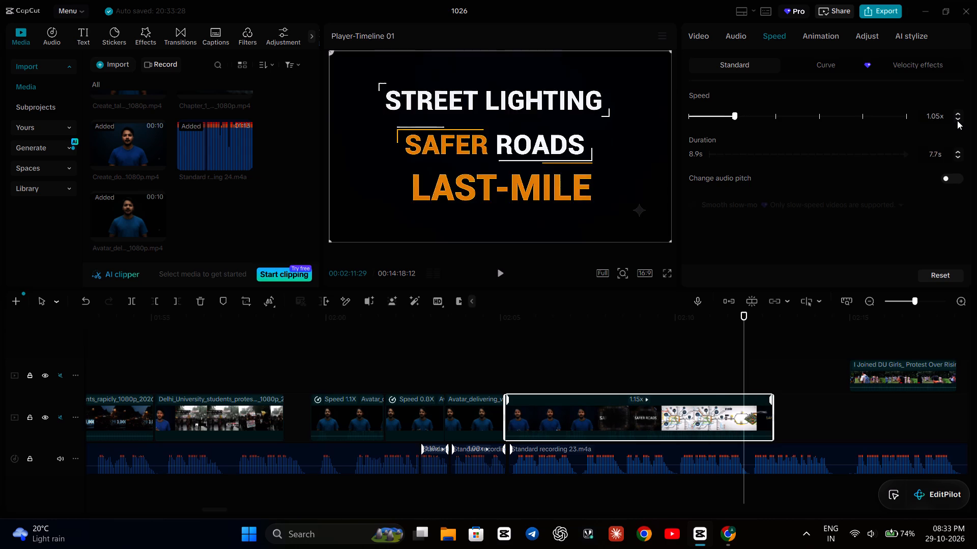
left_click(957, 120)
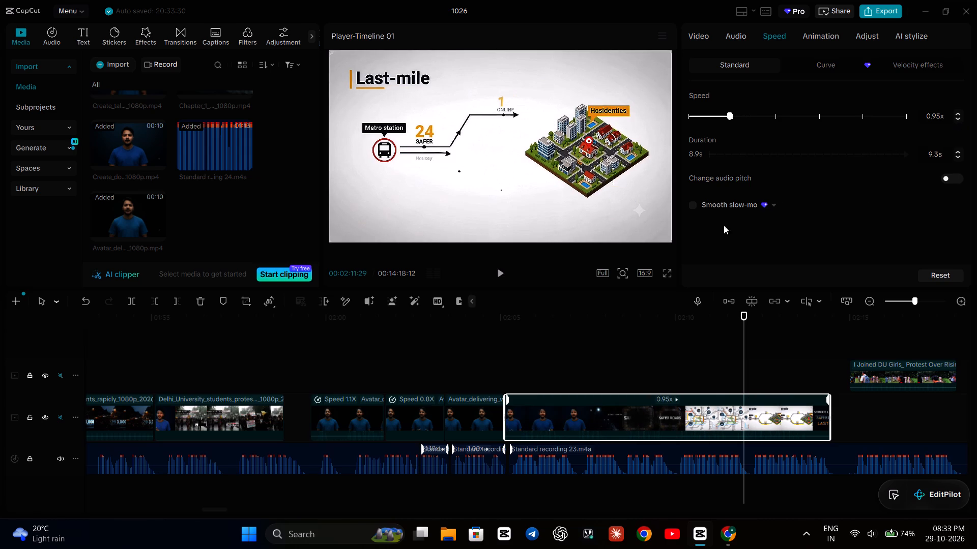
Play the slowed explainer clip, replaying its talking-head opening and the street lighting and safer roads sections to compare their timing with the narration.
left_click(438, 344)
key("space")
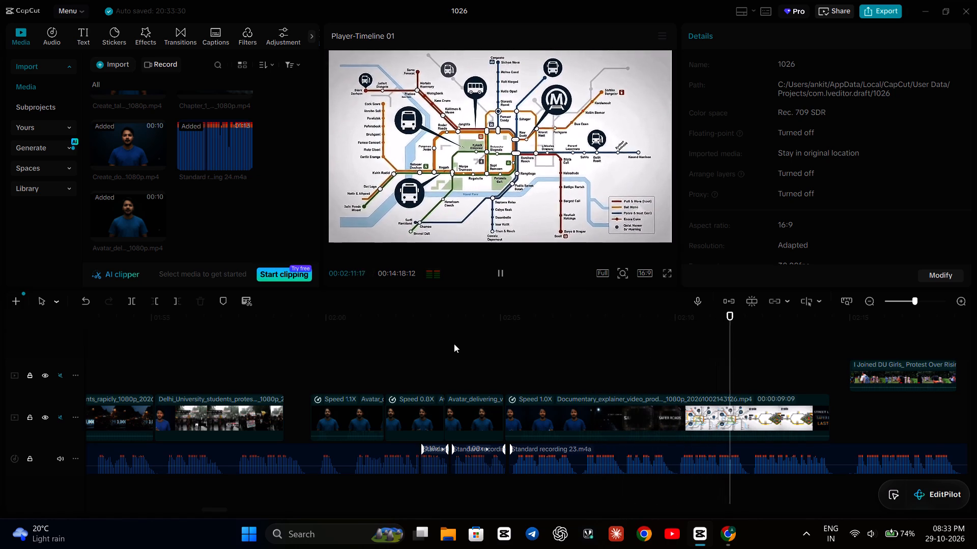
key("space")
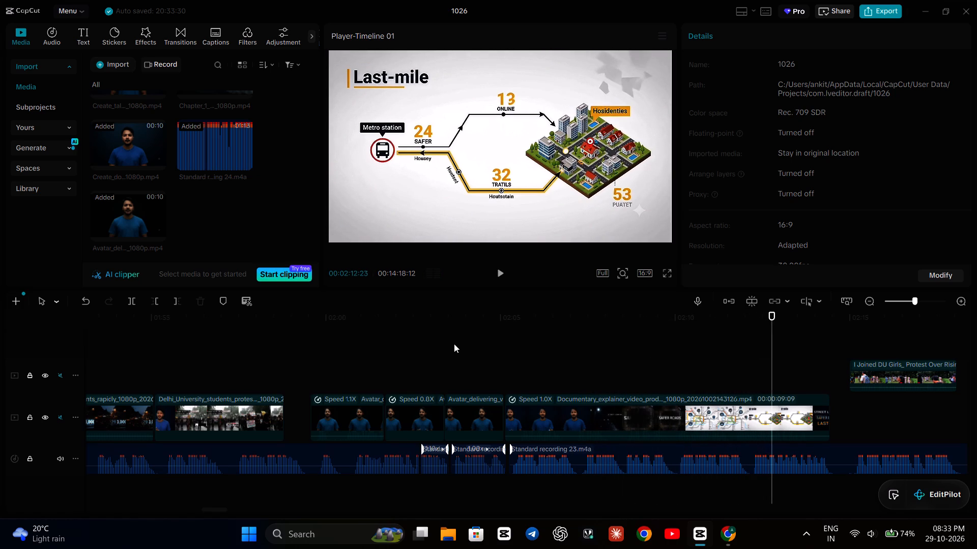
left_click(535, 376)
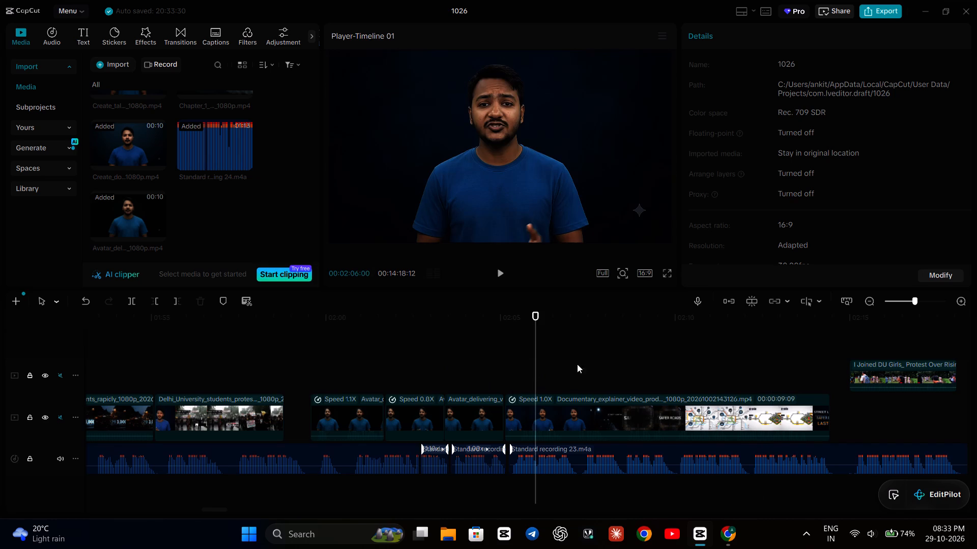
key("space")
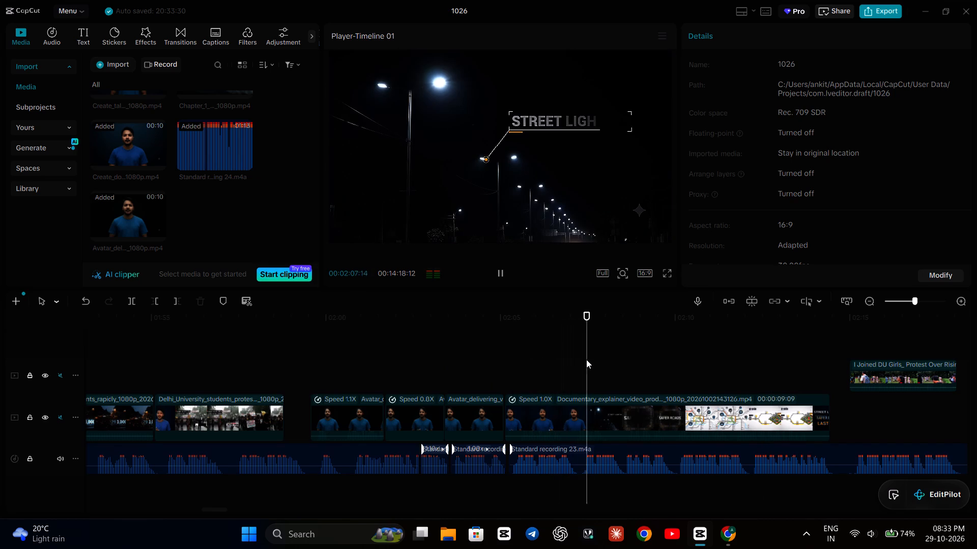
key("space")
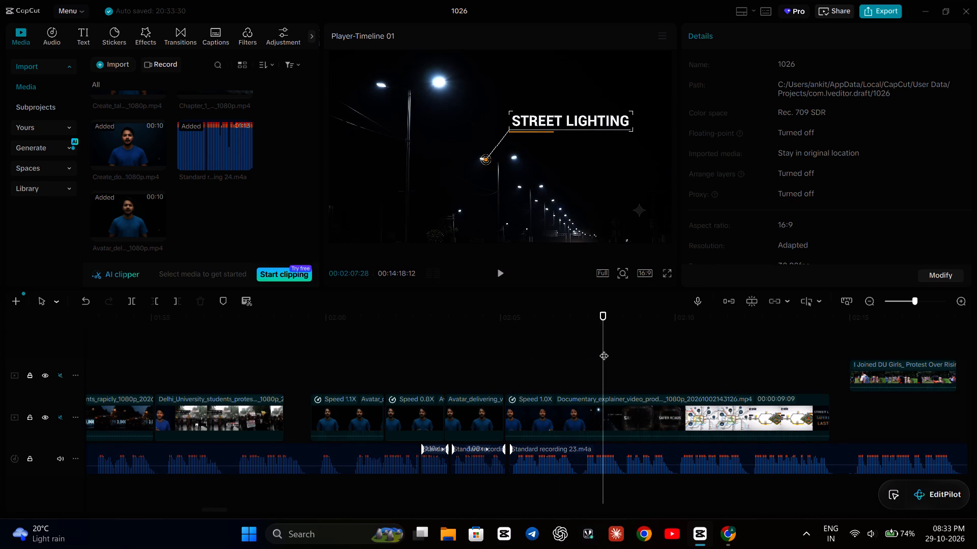
key("space")
key("space")
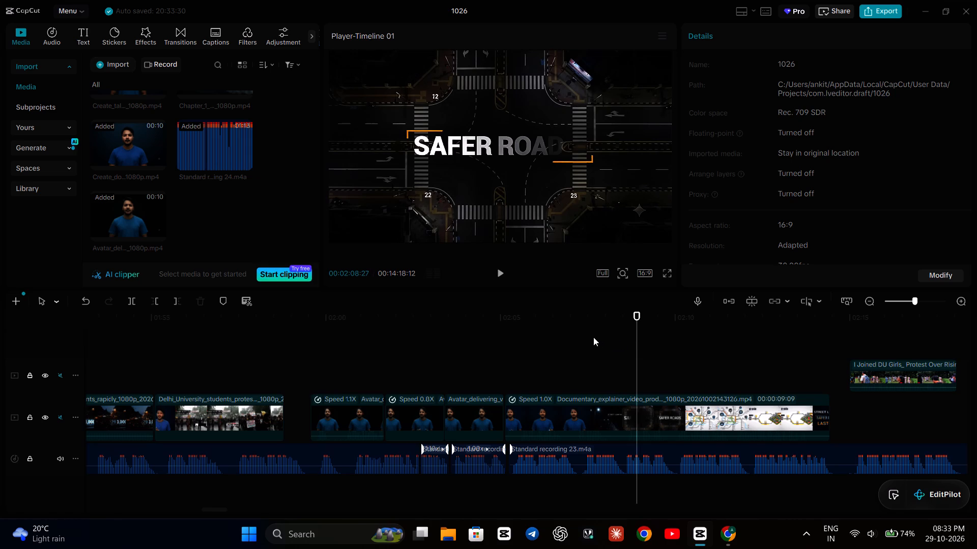
left_click(577, 337)
key("space")
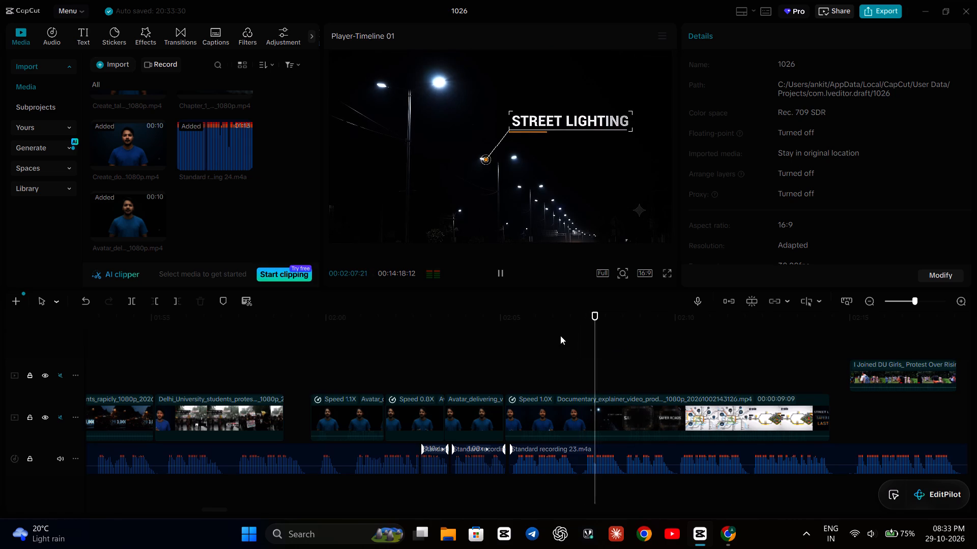
key("space")
left_click(531, 338)
key("space")
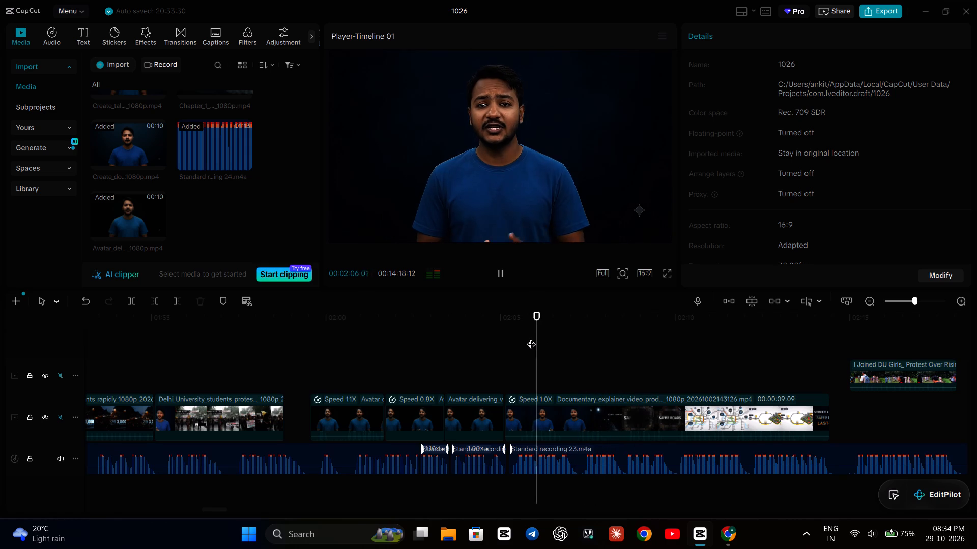
key("space")
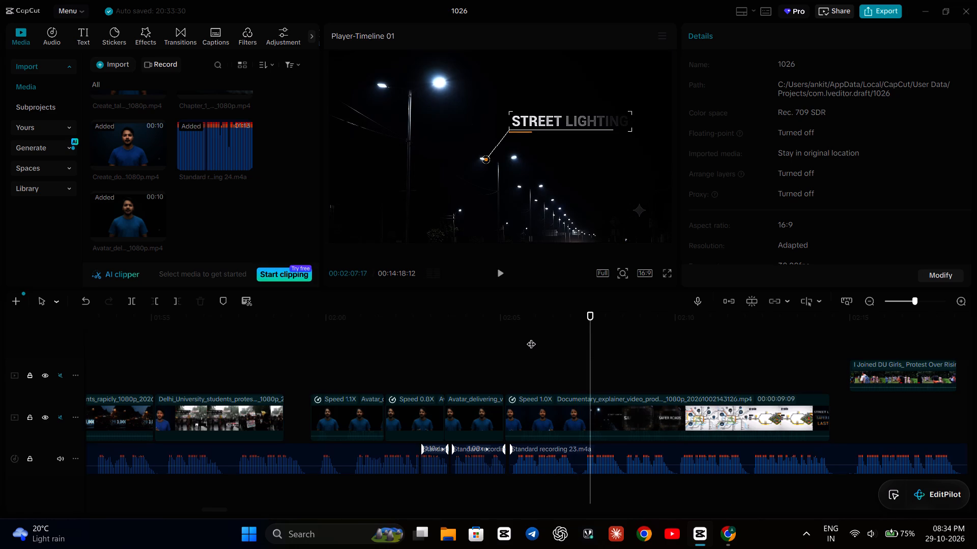
Set the documentary explainer clip's speed to 1.10x.
left_click(580, 421)
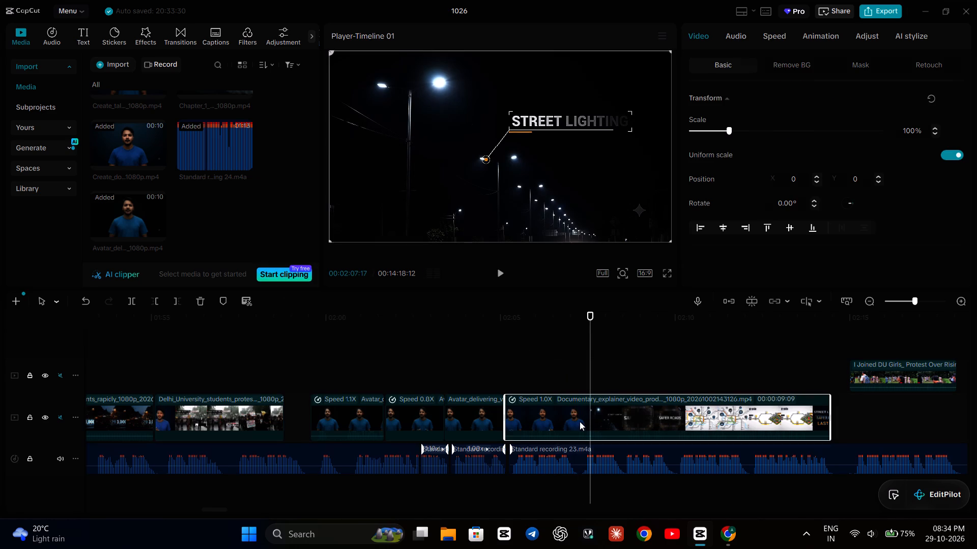
left_click(780, 35)
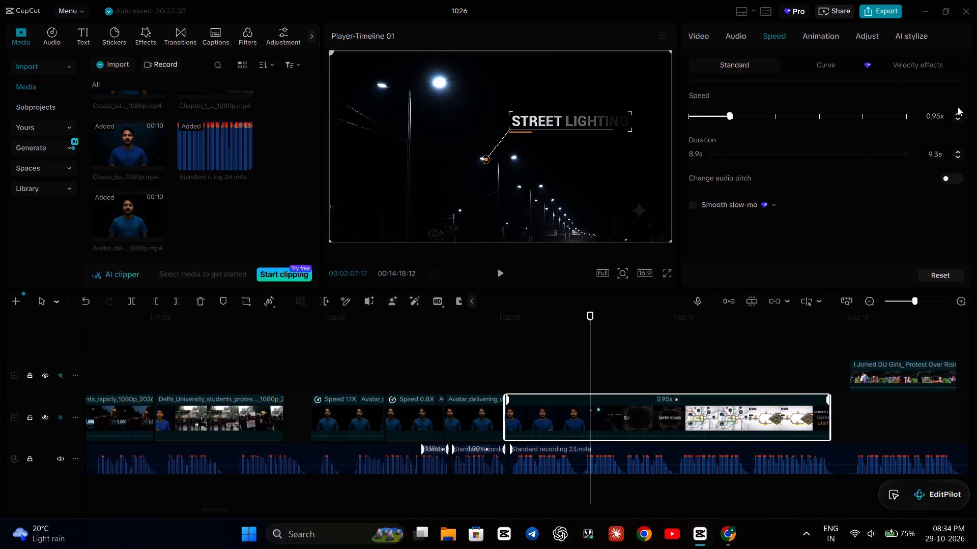
left_click(957, 112)
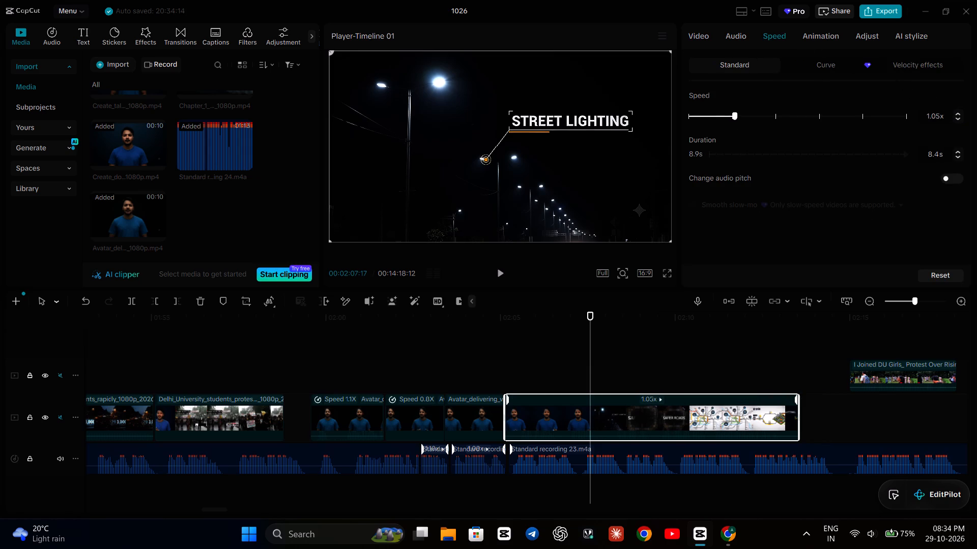
left_click(939, 112)
key("BackSpace")
key("BackSpace")
type("10")
key("Return")
Replay from the 0.8x avatar piece through the retimed explainer clip into the DU girls protest clip, checking the timing against the narration.
left_click(409, 353)
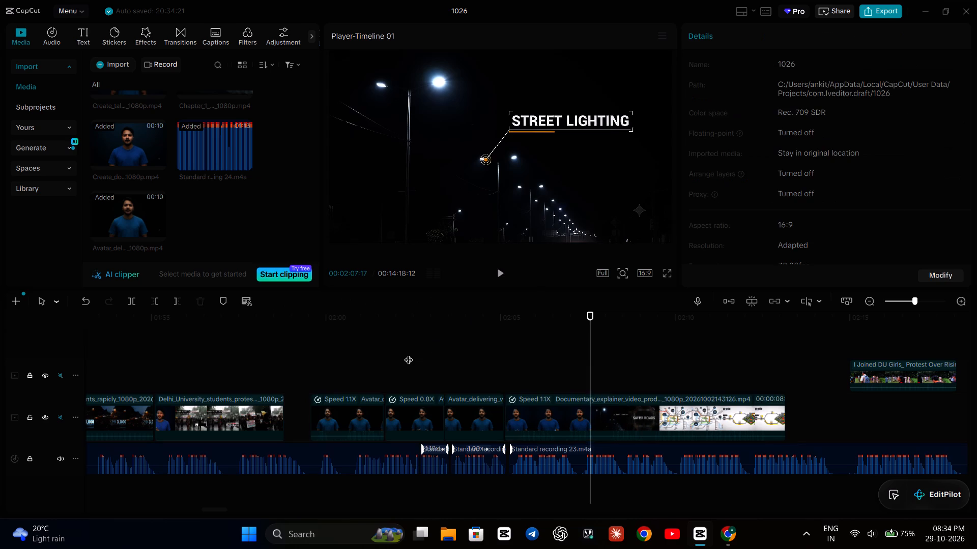
key("space")
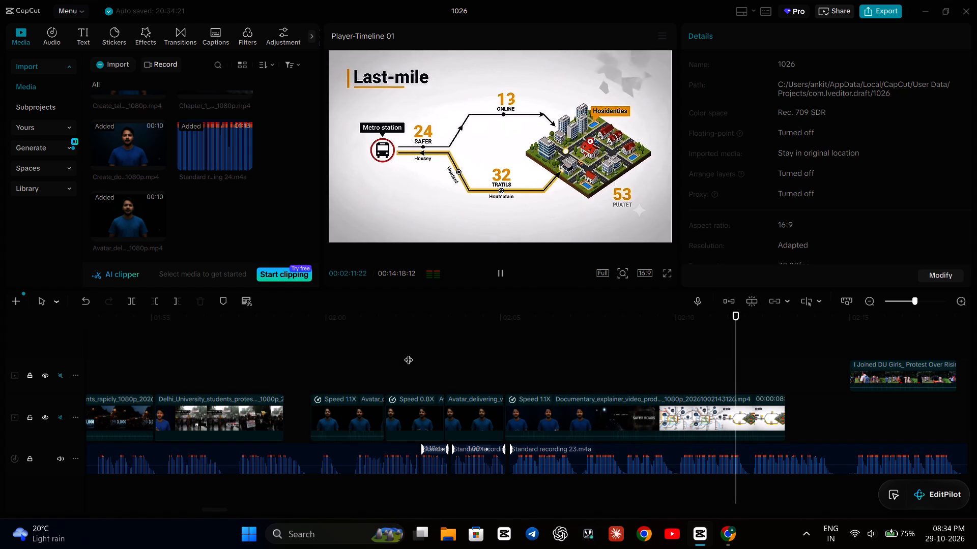
key("space")
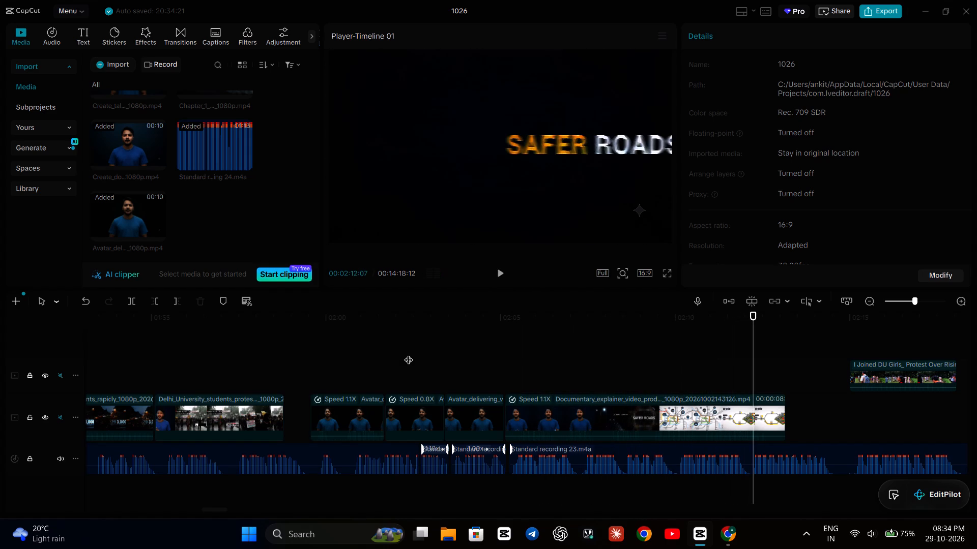
left_click(409, 353)
key("space")
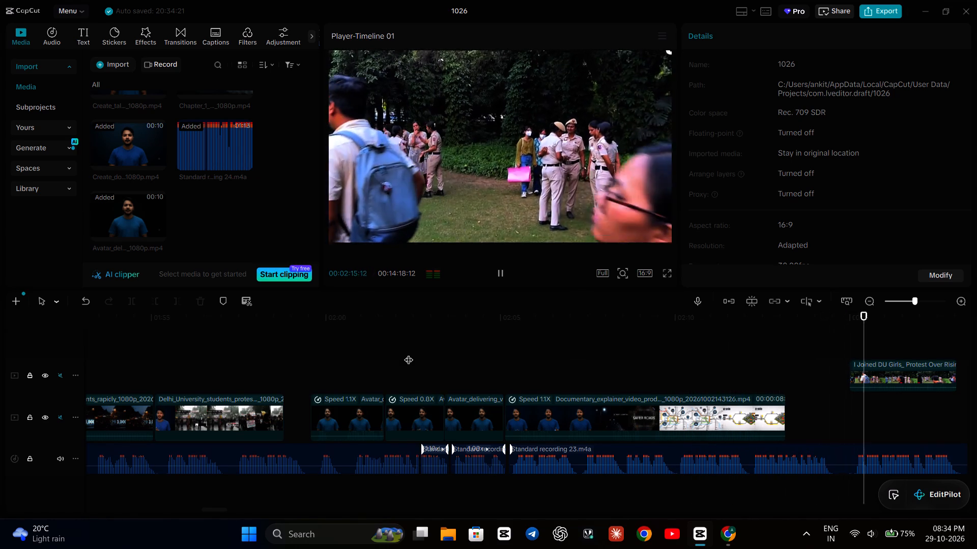
key("space")
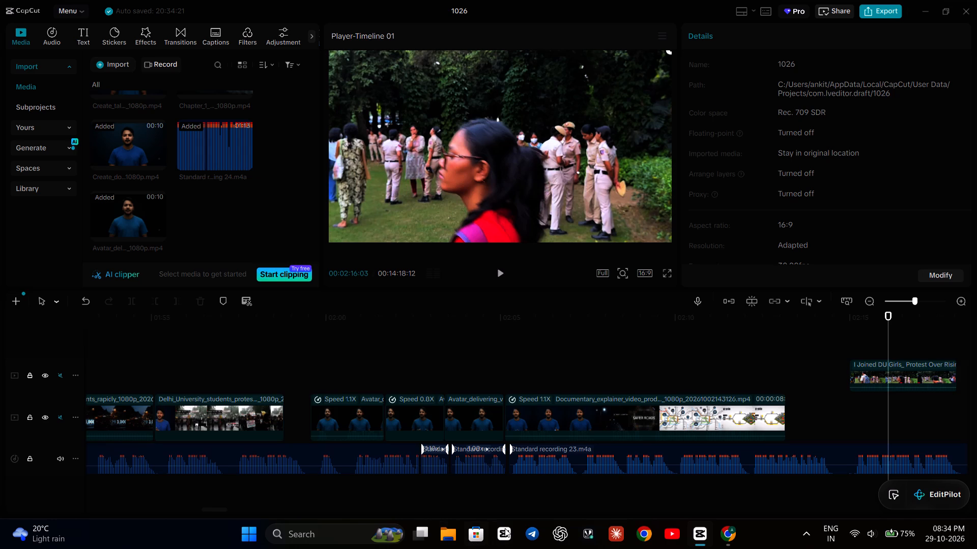
Open the DU Women Safety Protest script in Notepad, read Shots 13 to 17, and return to CapCut.
left_click(364, 528)
key("space")
key("Return")
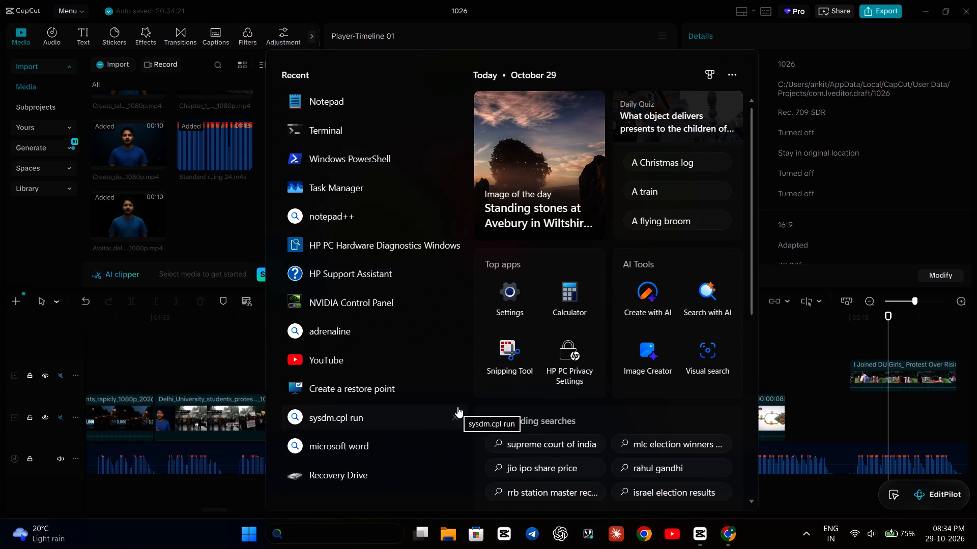
key("n")
key("Return")
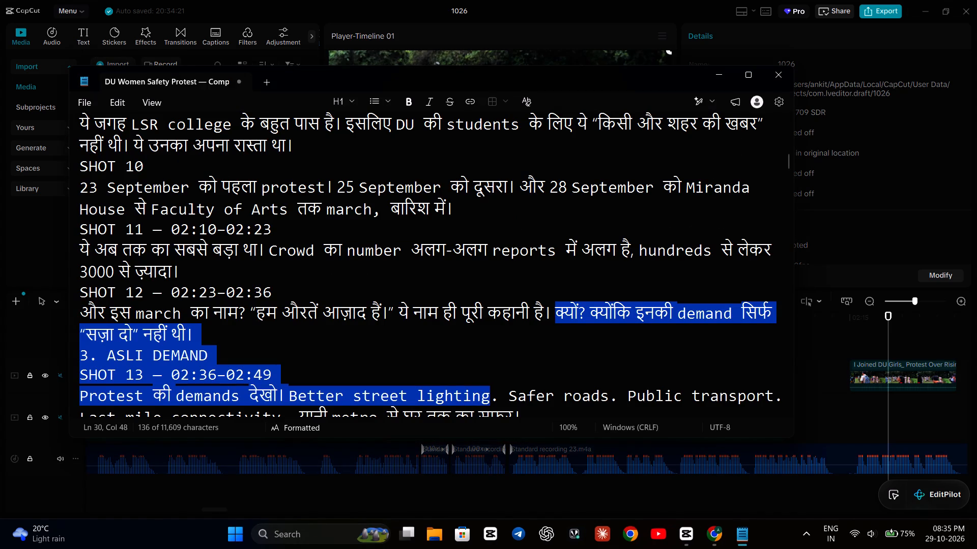
left_click(506, 363)
scroll(506, 363, "down", 2)
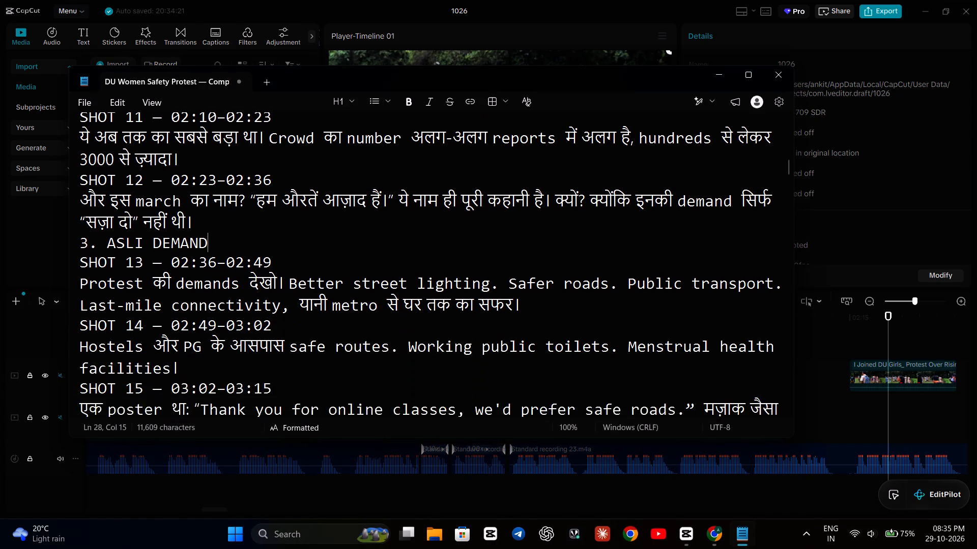
scroll(506, 371, "down", 1)
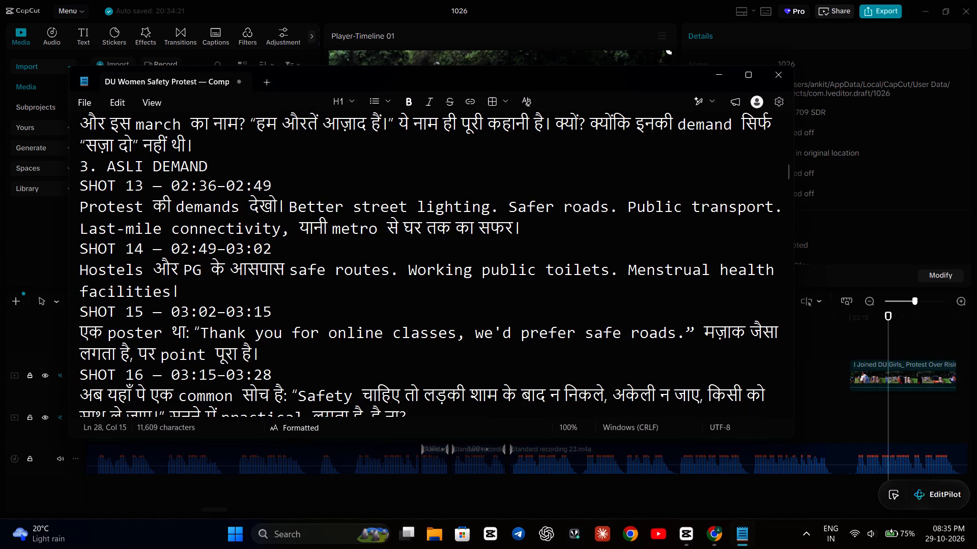
scroll(506, 374, "down", 1)
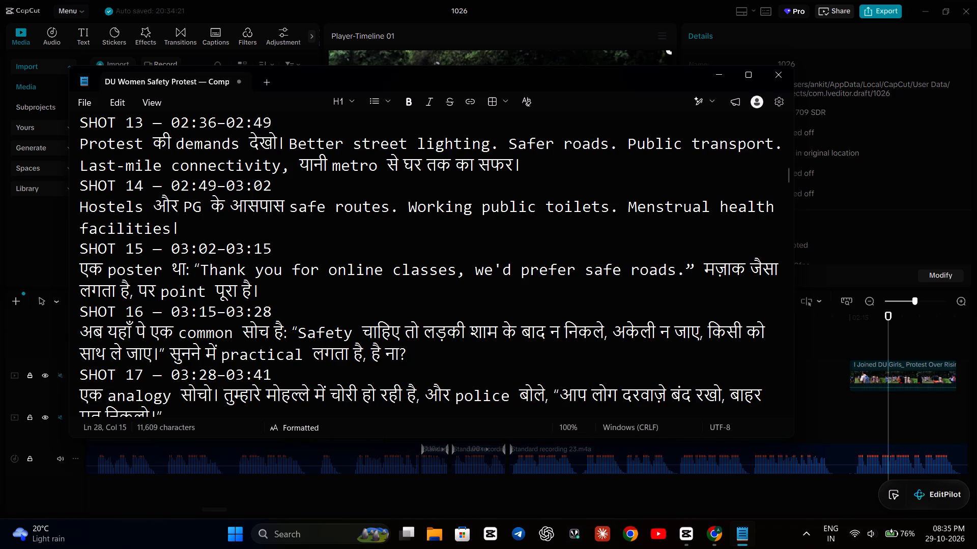
left_click(682, 535)
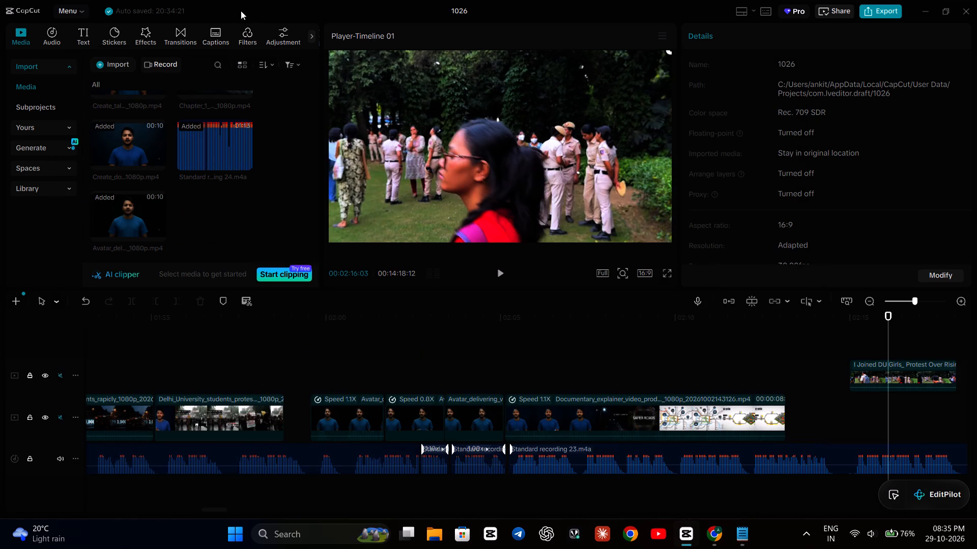
Move the DU girls protest clip later on the upper track, to start at about 02:27.
scroll(224, 157, "up", 5)
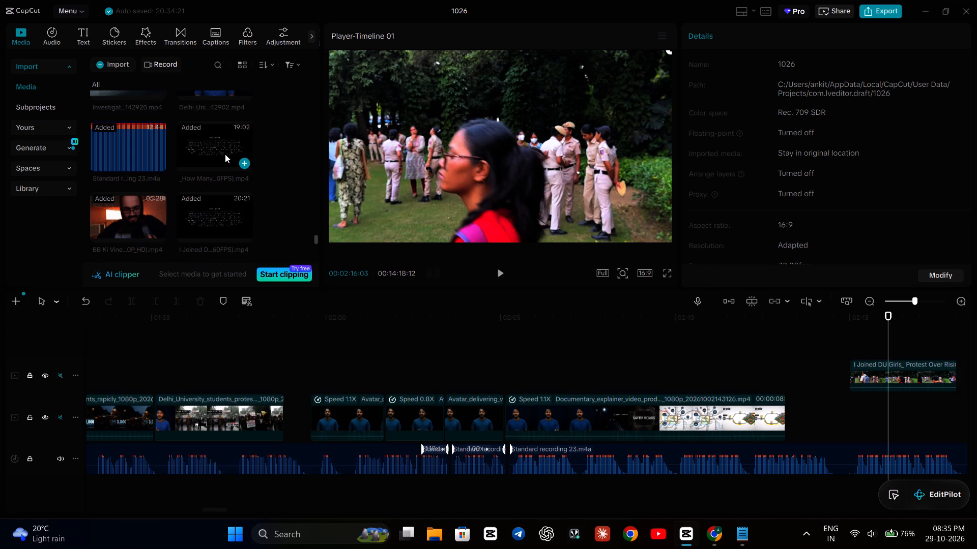
scroll(225, 154, "up", 2)
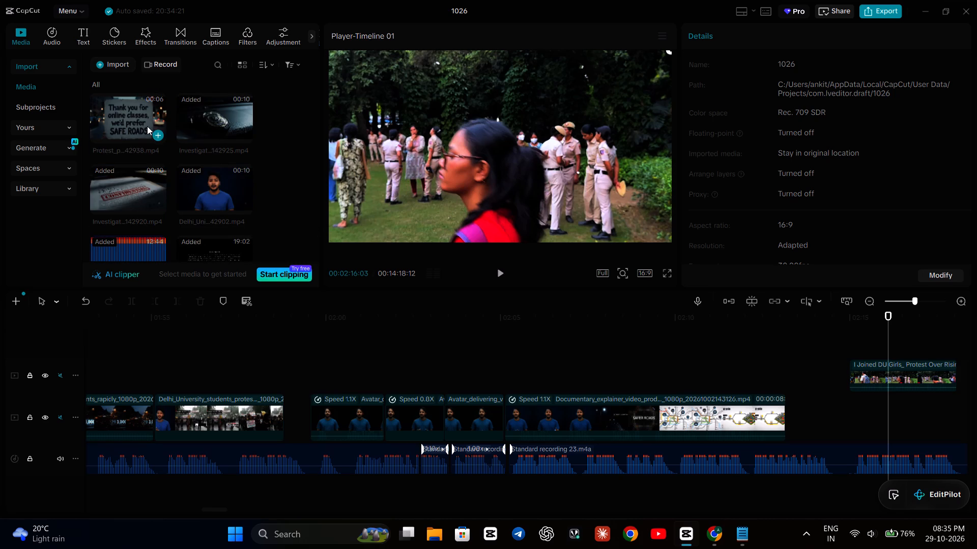
scroll(147, 126, "up", 1)
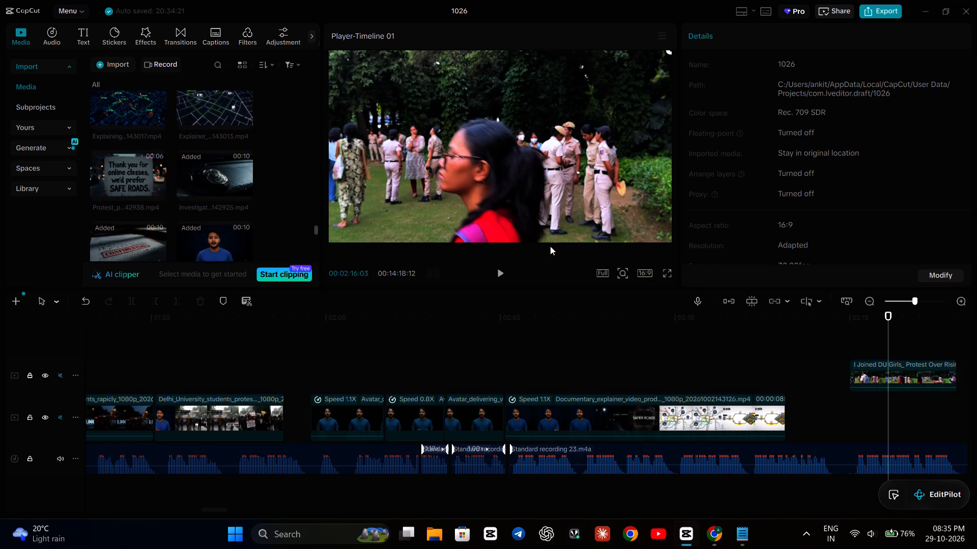
left_click_drag(867, 373, 938, 370)
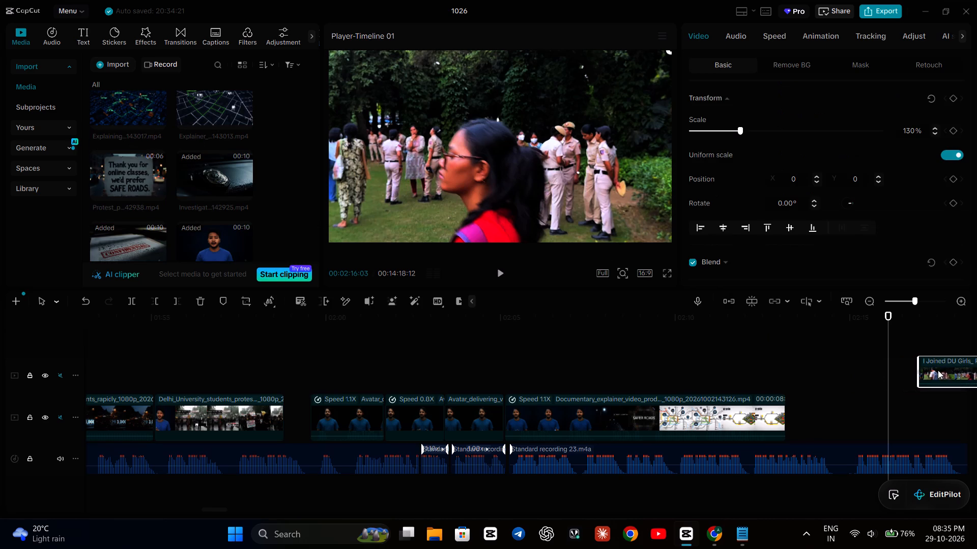
left_click_drag(938, 370, 678, 438)
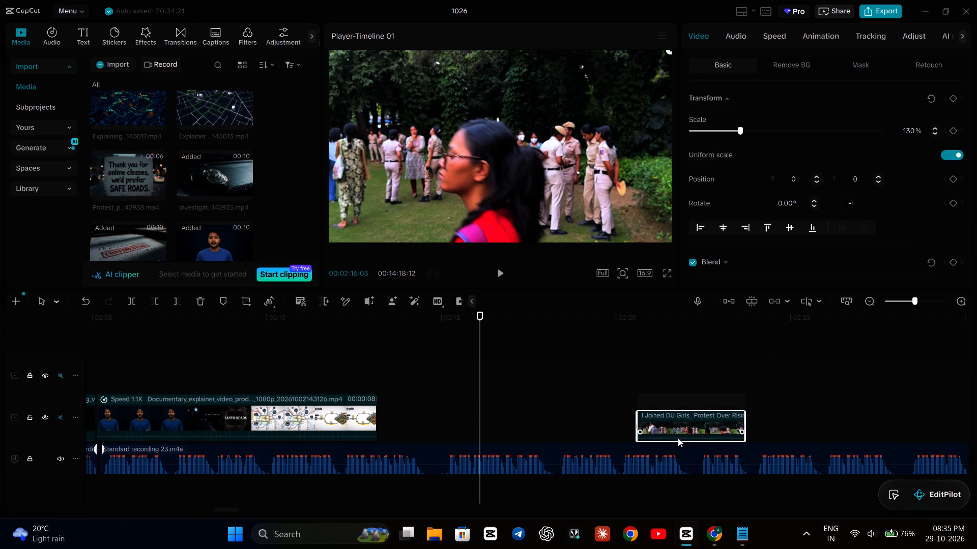
left_click_drag(678, 438, 876, 380)
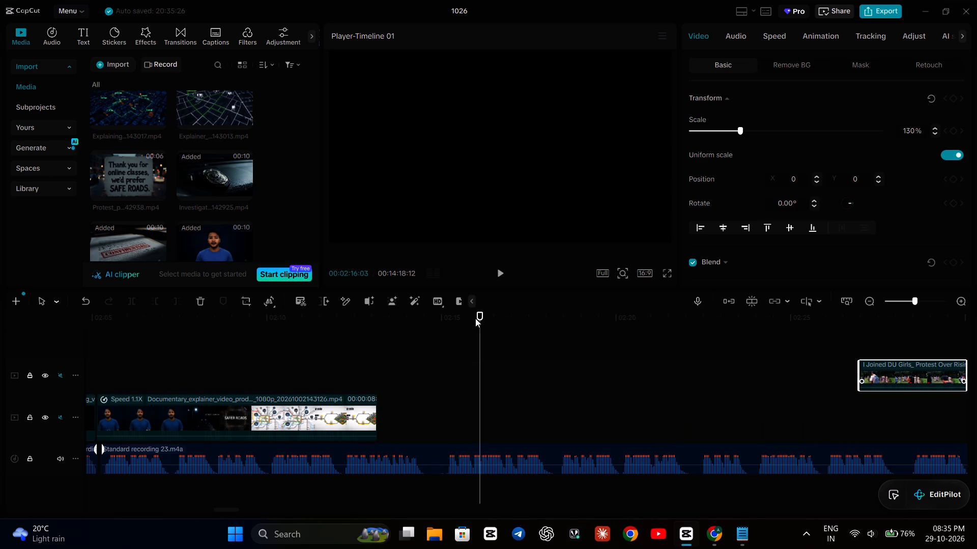
Preview the unused Explainer 143013 and Explaining 143017 map clips, replaying the narration after the documentary explainer to compare which fits.
left_click(308, 355)
scroll(211, 183, "up", 1)
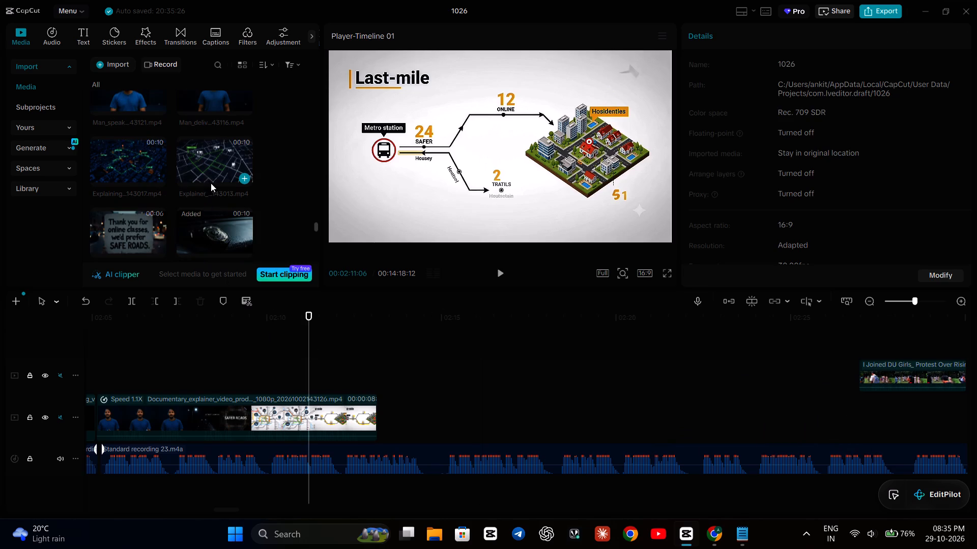
left_click(87, 168)
left_click(215, 175)
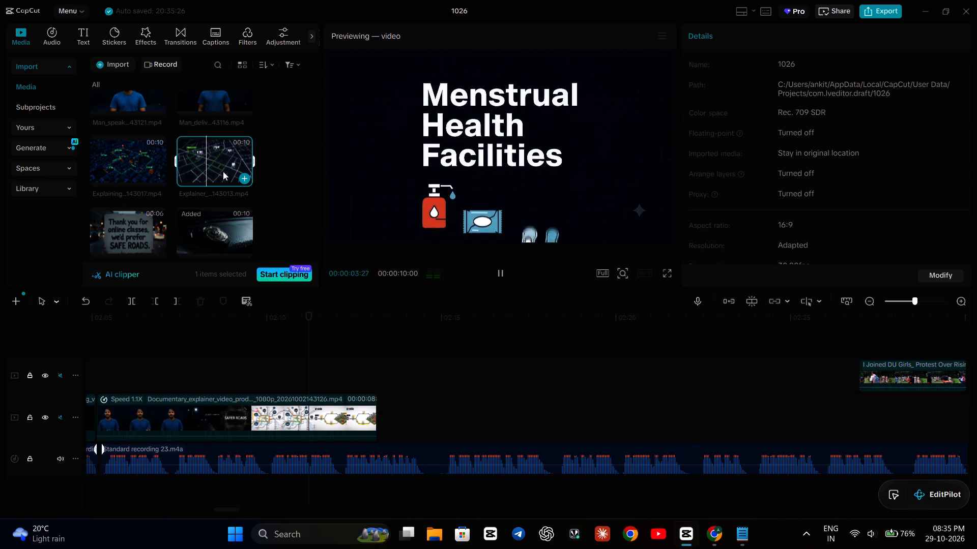
left_click(247, 349)
key("space")
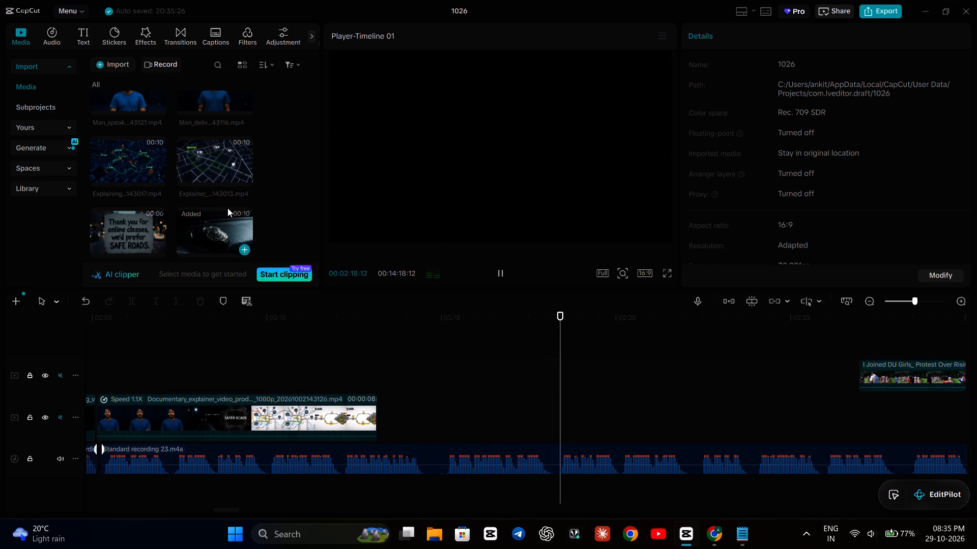
left_click(214, 171)
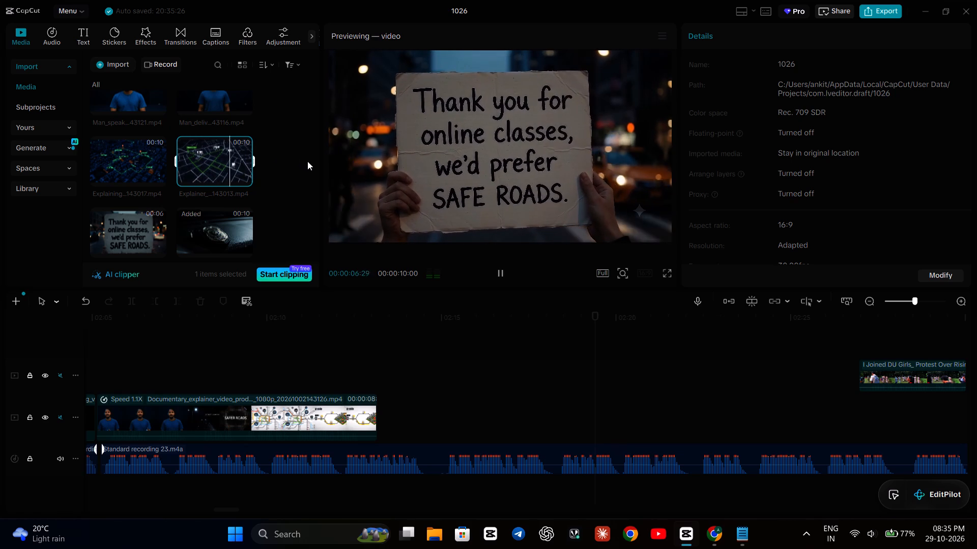
key("space")
left_click(508, 355)
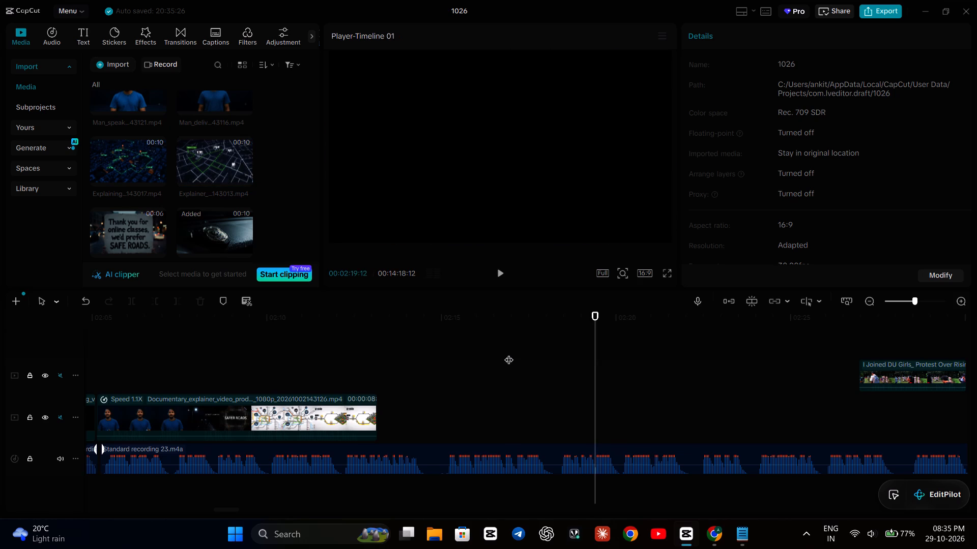
key("space")
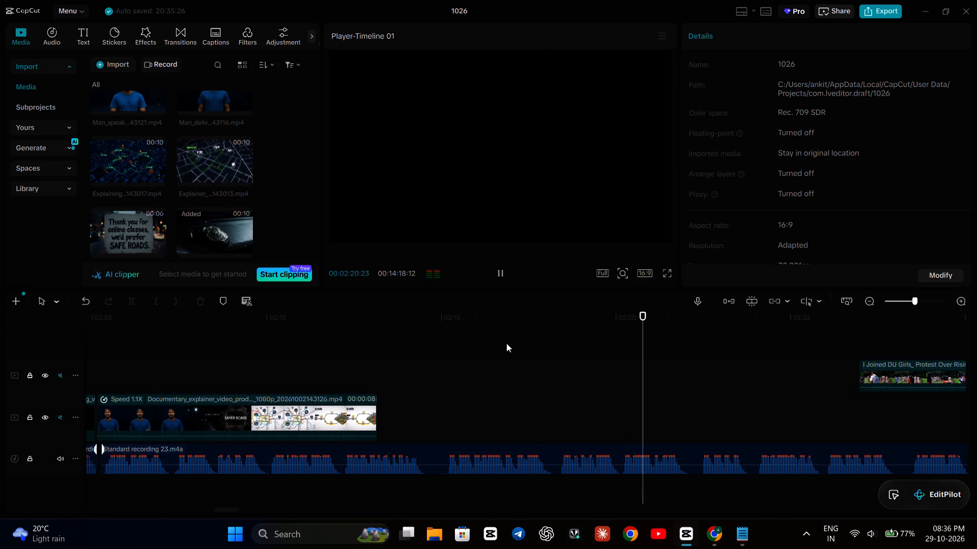
left_click(403, 335)
key("space")
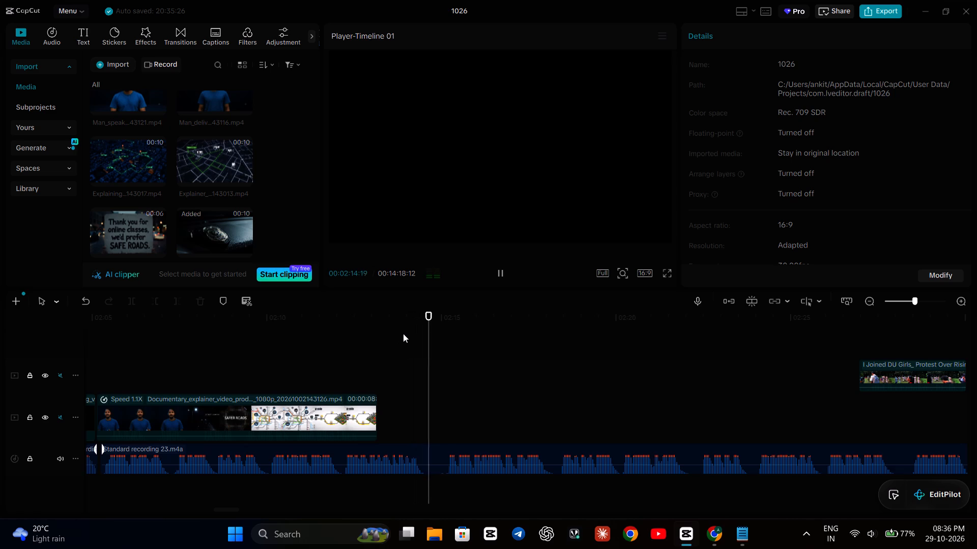
double_click(203, 174)
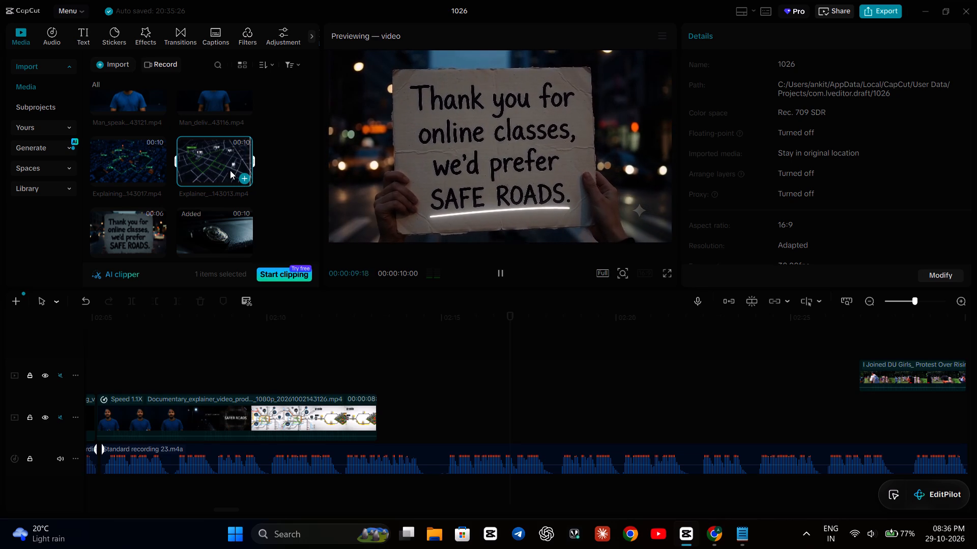
double_click(138, 157)
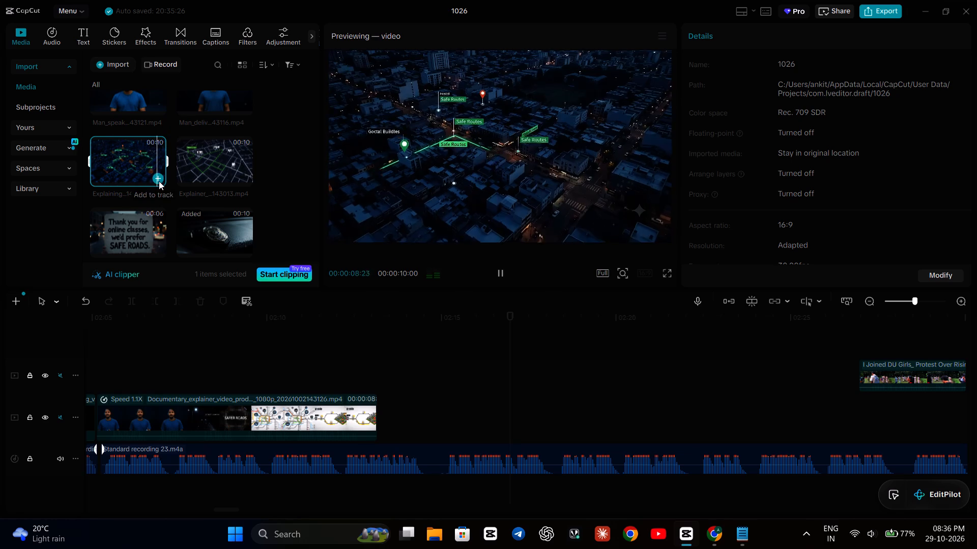
Add the 10-second Explaining_urban_safety_infrastructure clip to the timeline and place it on the main track directly after the documentary explainer clip.
left_click(373, 338)
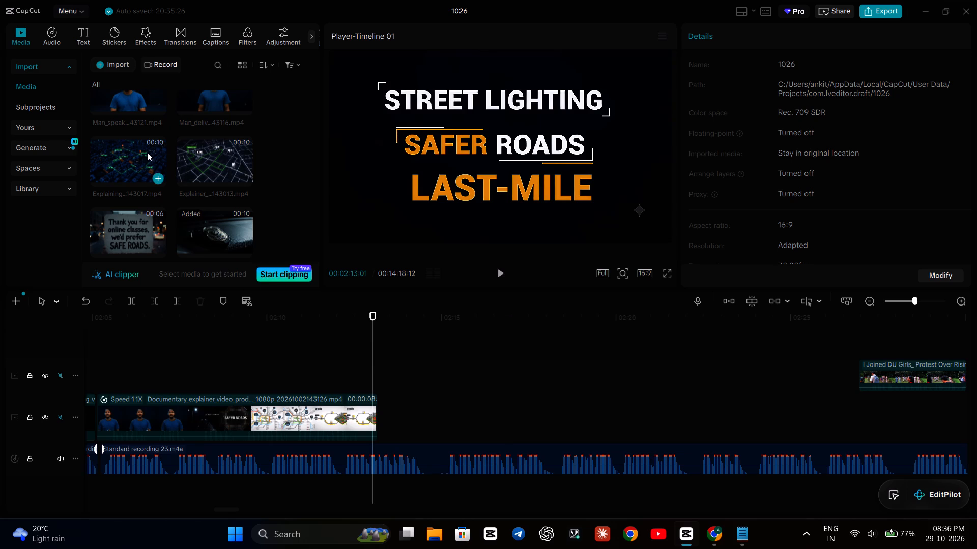
left_click(147, 152)
left_click(157, 181)
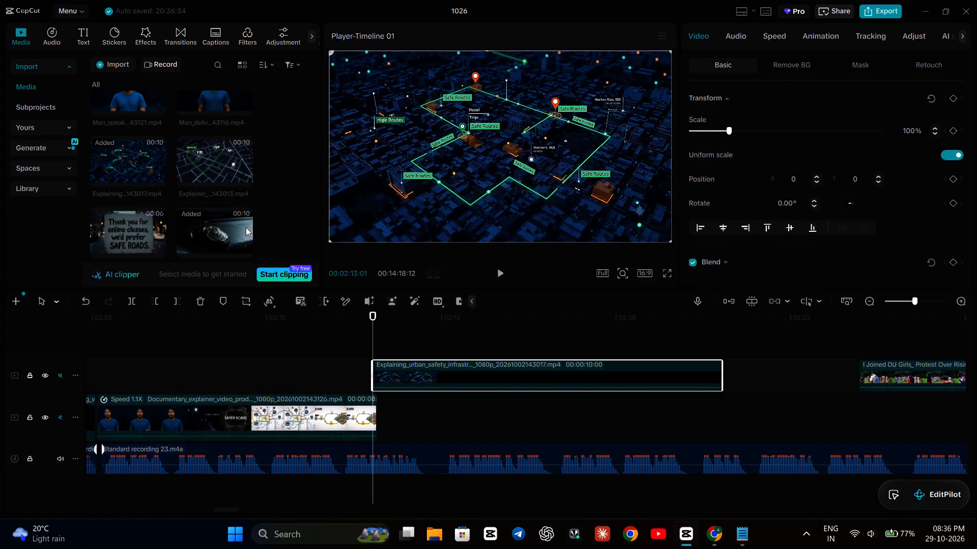
left_click_drag(400, 371, 409, 406)
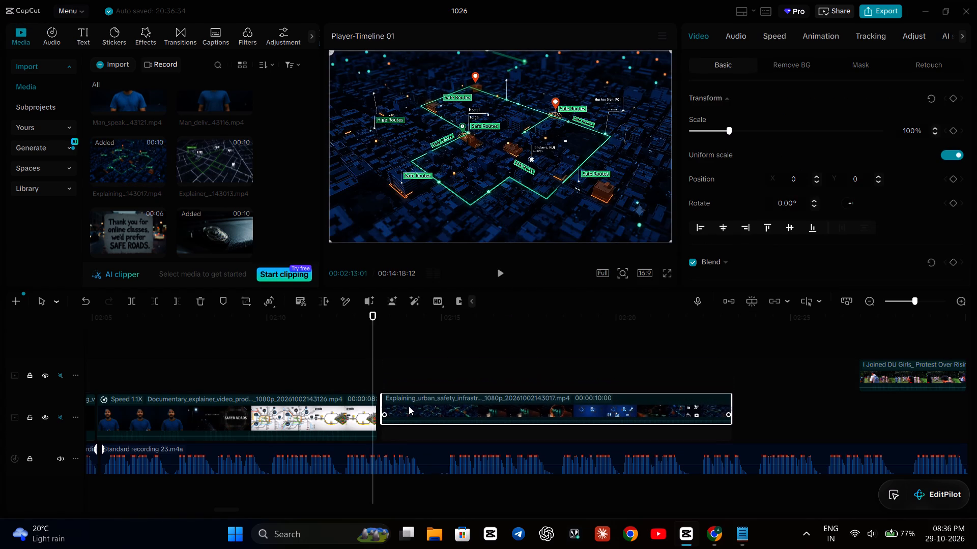
left_click_drag(409, 406, 408, 411)
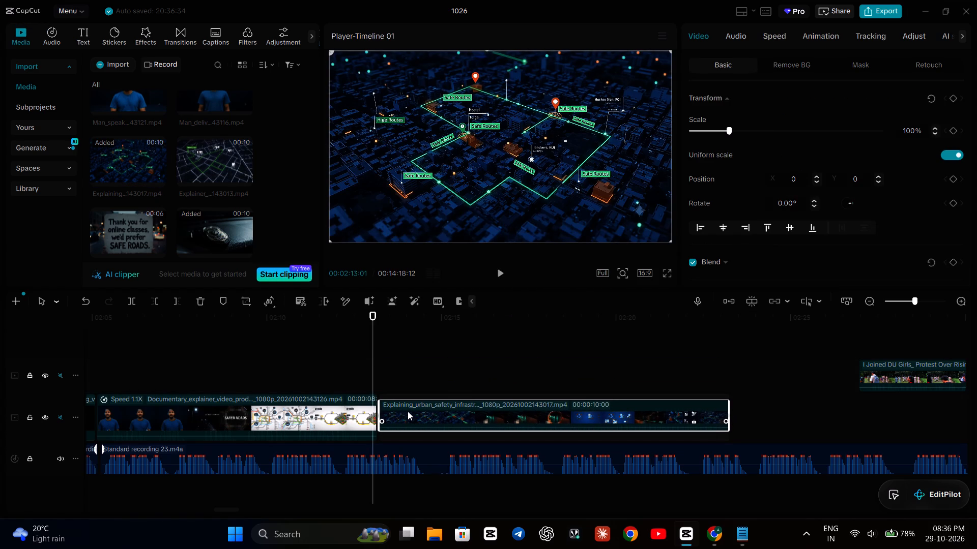
left_click_drag(408, 411, 406, 412)
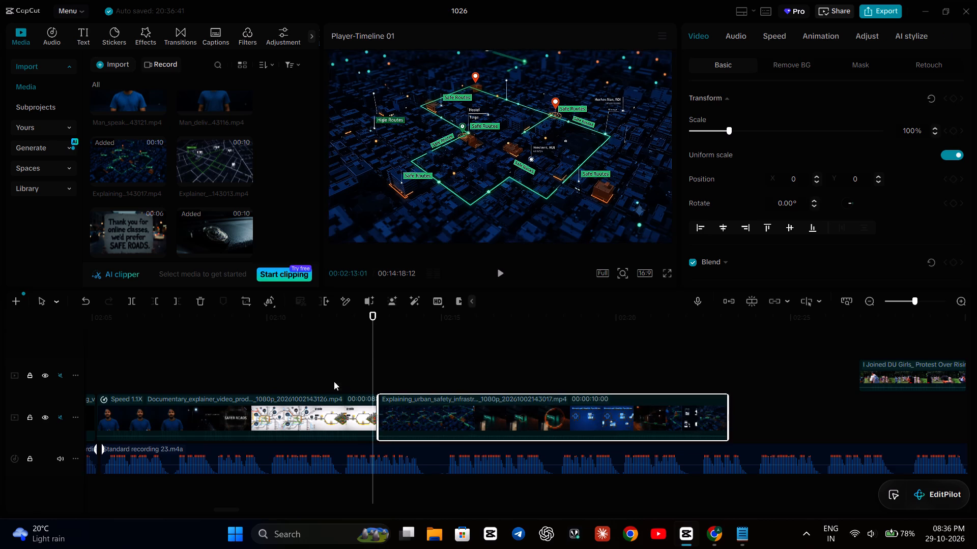
Replay the added urban safety clip against the narration and preview the alternative Explainer 143013 map clip for comparison.
left_click(292, 364)
key("space")
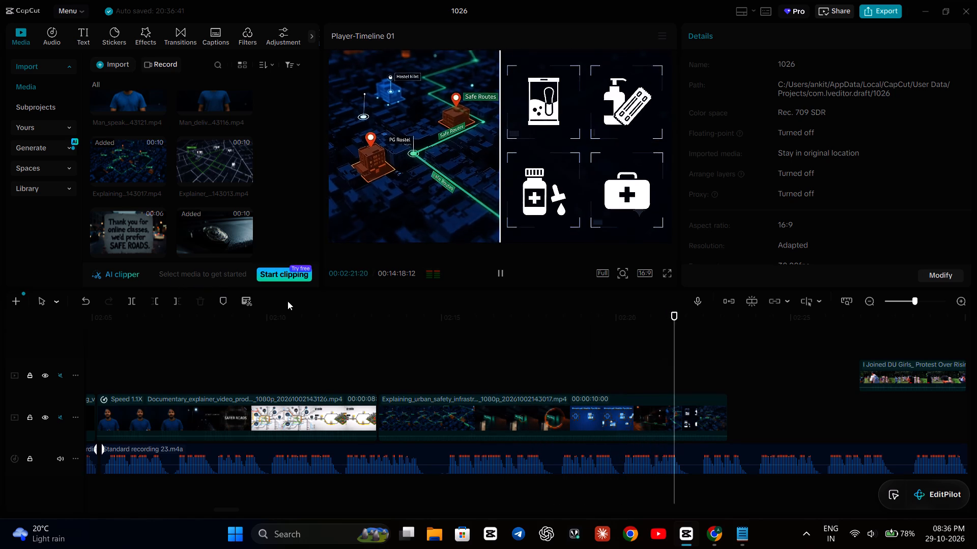
left_click(415, 329)
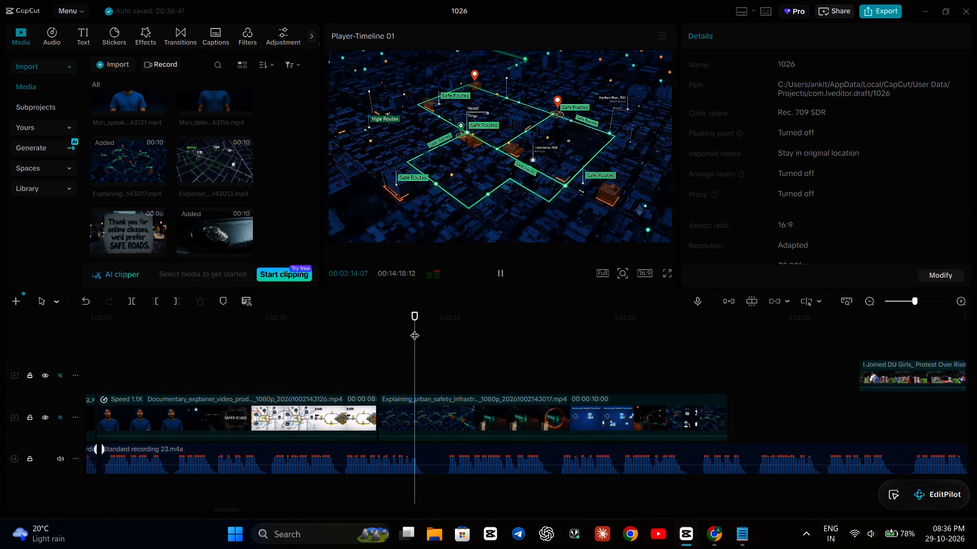
key("space")
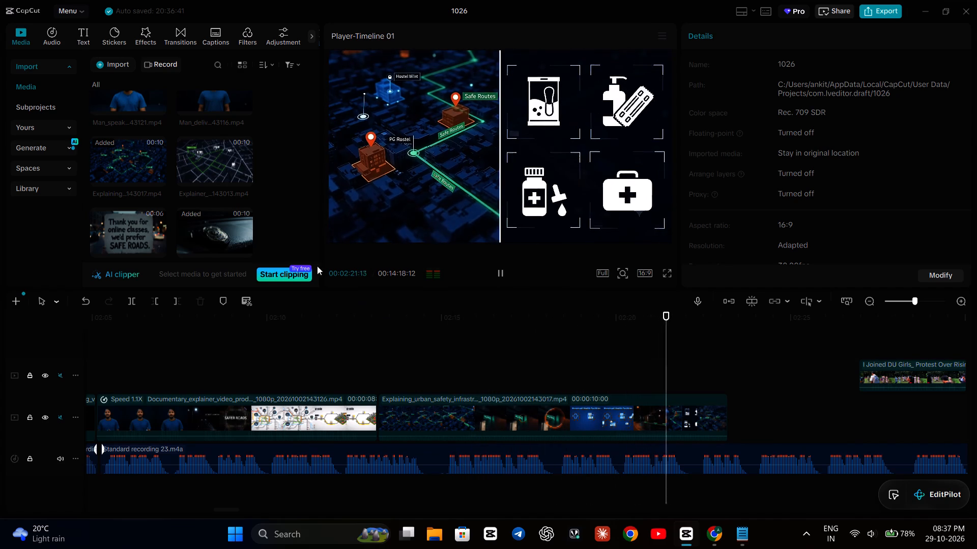
double_click(214, 178)
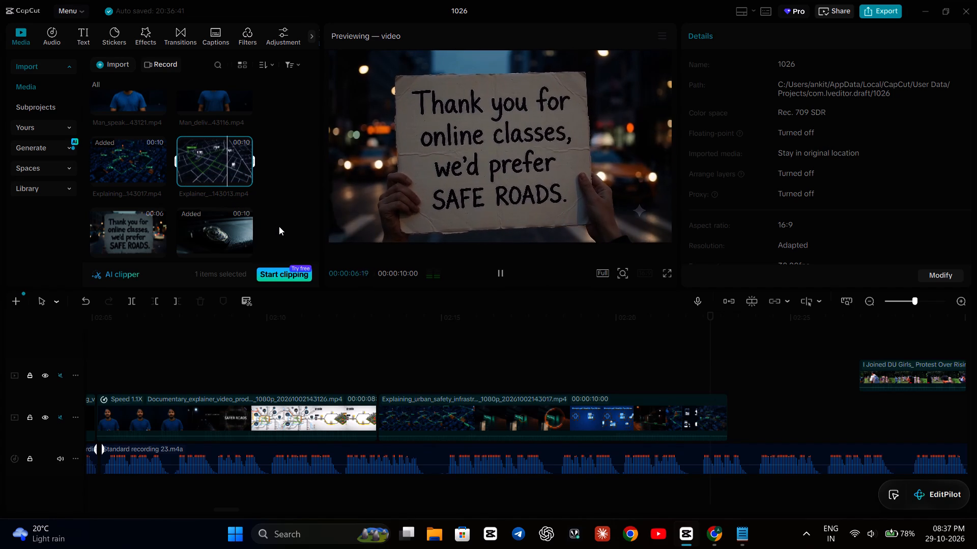
left_click(449, 329)
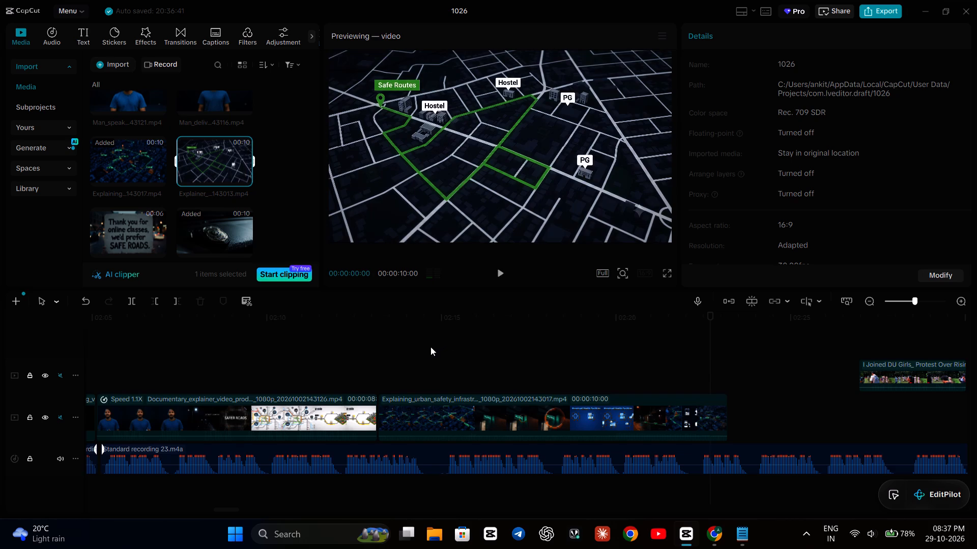
left_click(422, 345)
left_click(381, 347)
key("space")
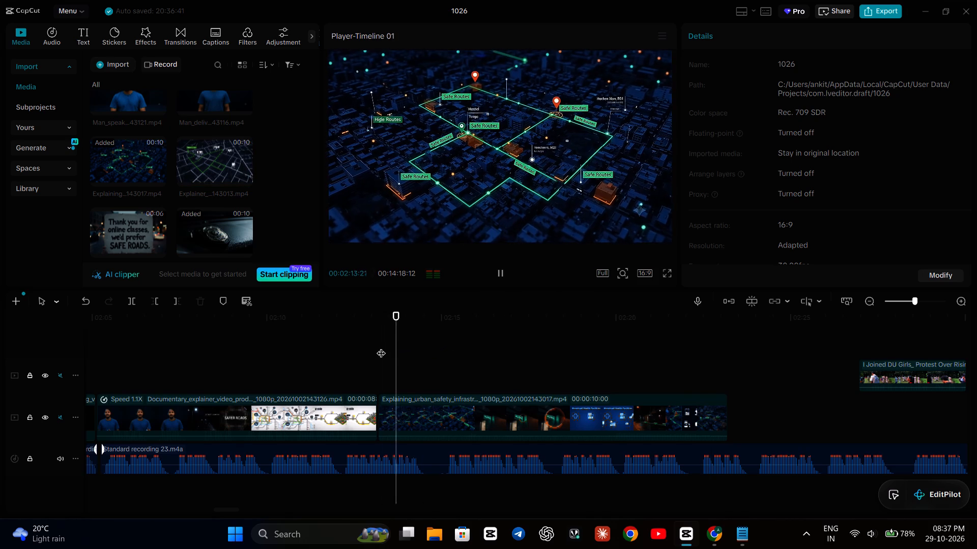
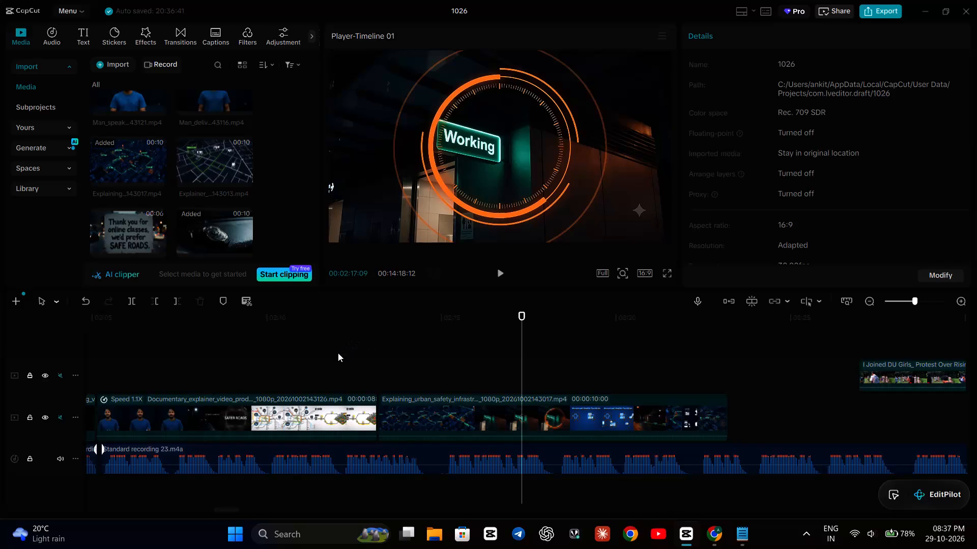
Replay the urban safety clip against the narration from about 02:12 and preview the unused Explainer 143013 clip.
left_click(338, 353)
key("space")
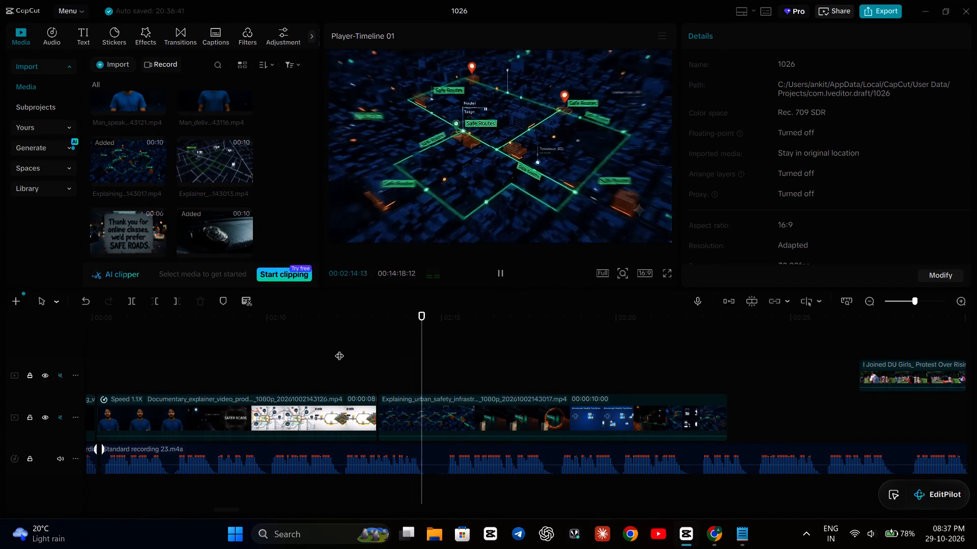
key("space")
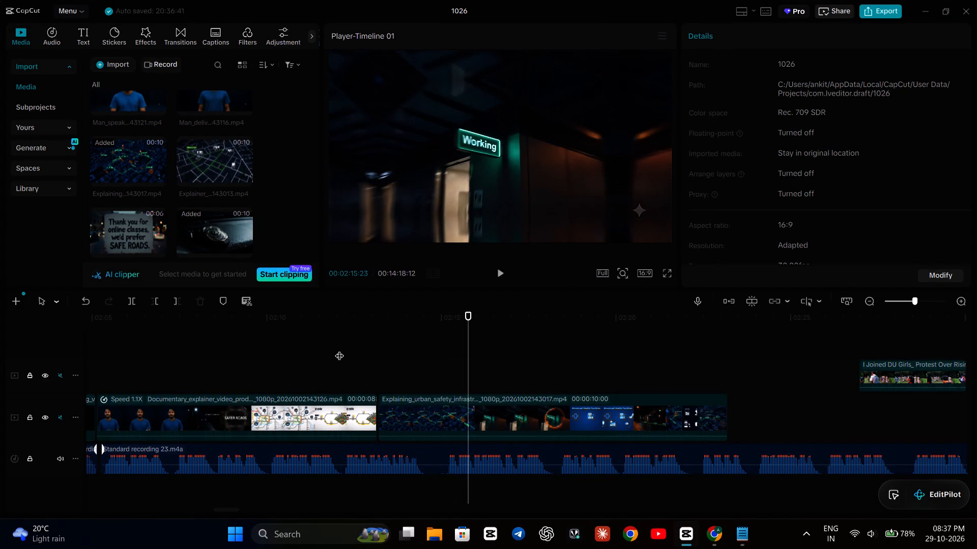
double_click(218, 176)
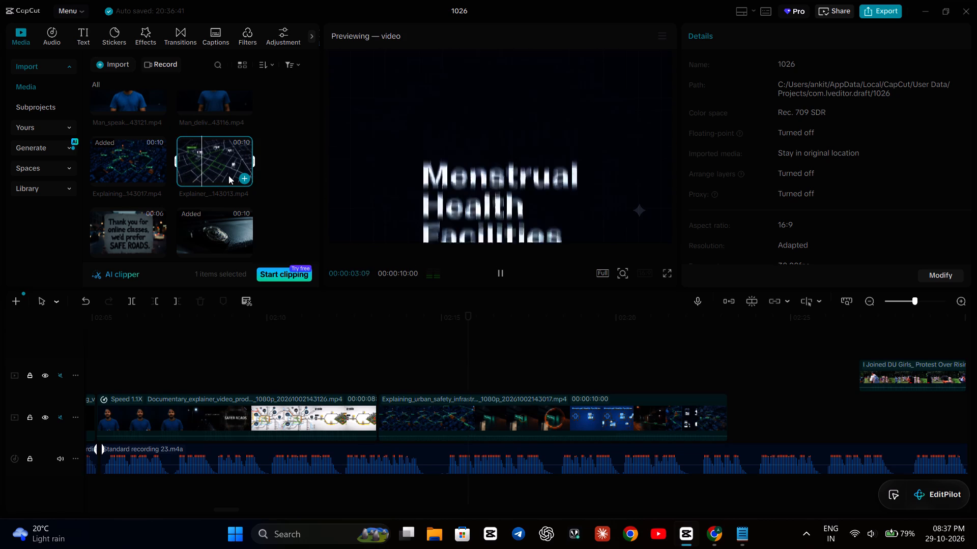
Add the Explainer 143013 clip directly after the documentary explainer on the main track, shifting the urban safety clip earlier onto the upper track.
left_click(246, 177)
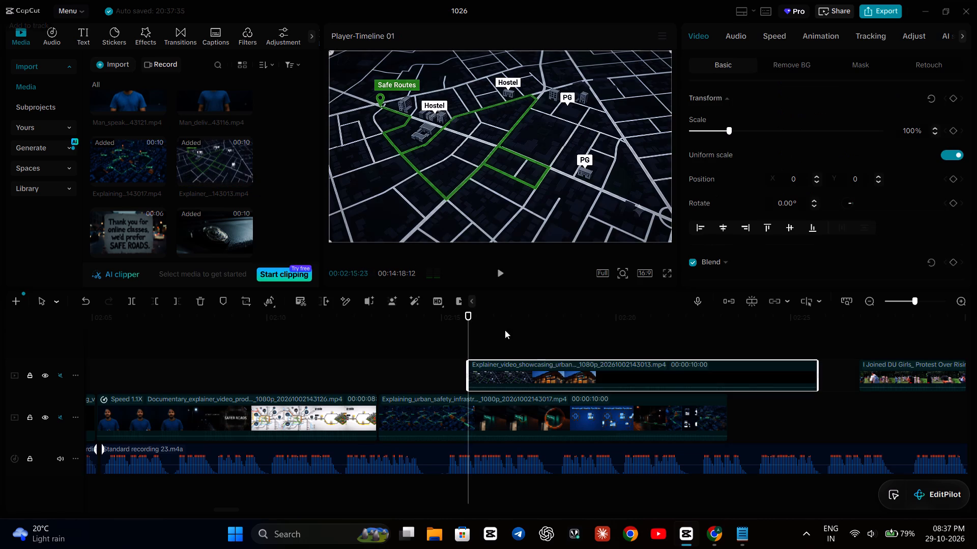
left_click_drag(600, 420, 514, 400)
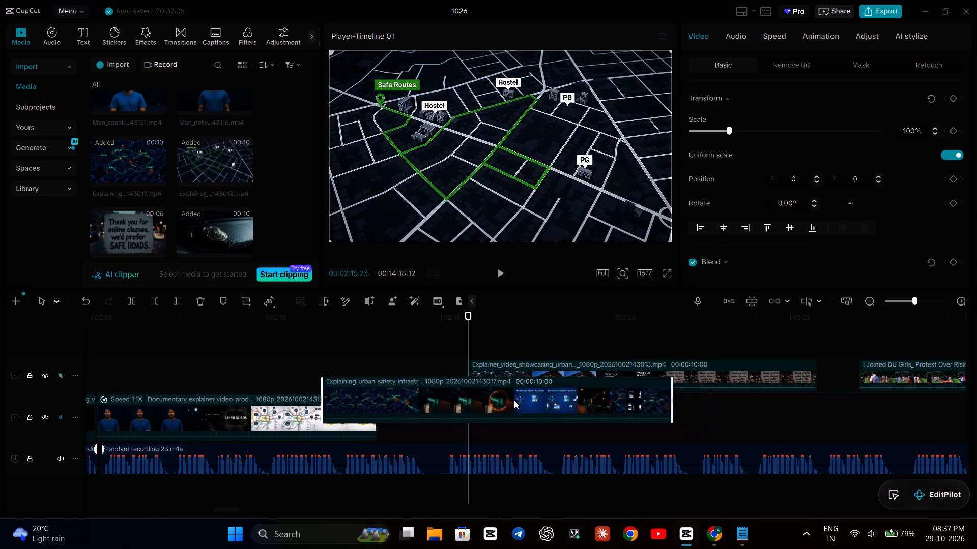
left_click_drag(514, 400, 309, 372)
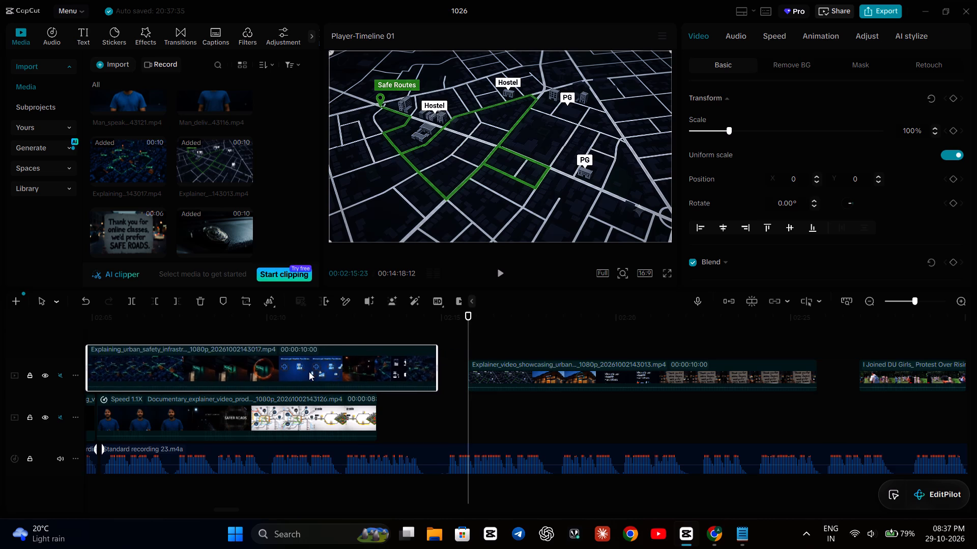
left_click_drag(507, 368, 439, 407)
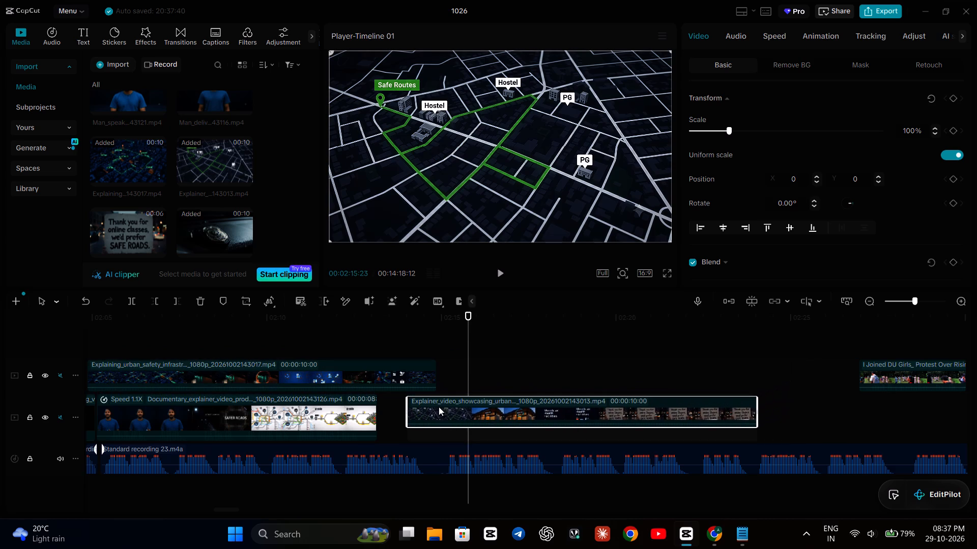
left_click_drag(439, 407, 417, 407)
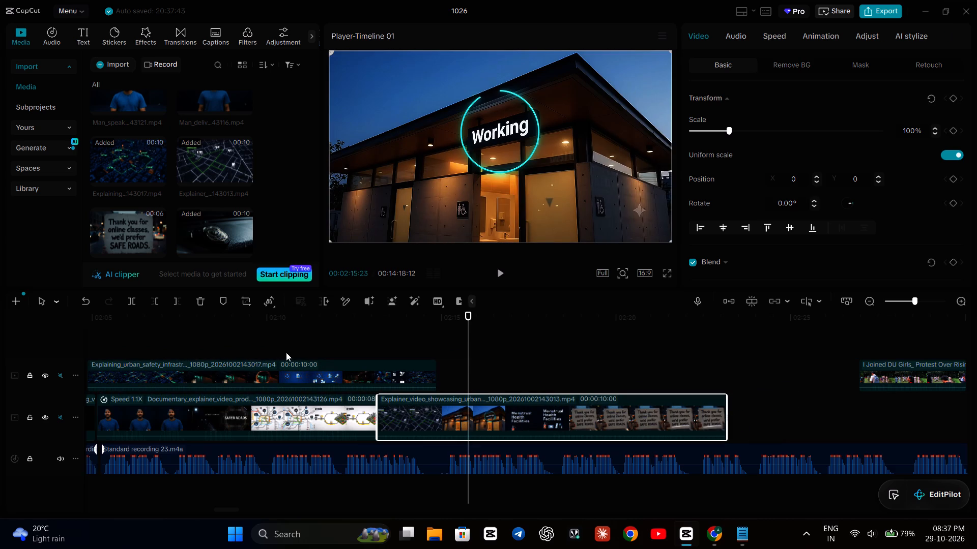
left_click_drag(282, 365, 209, 367)
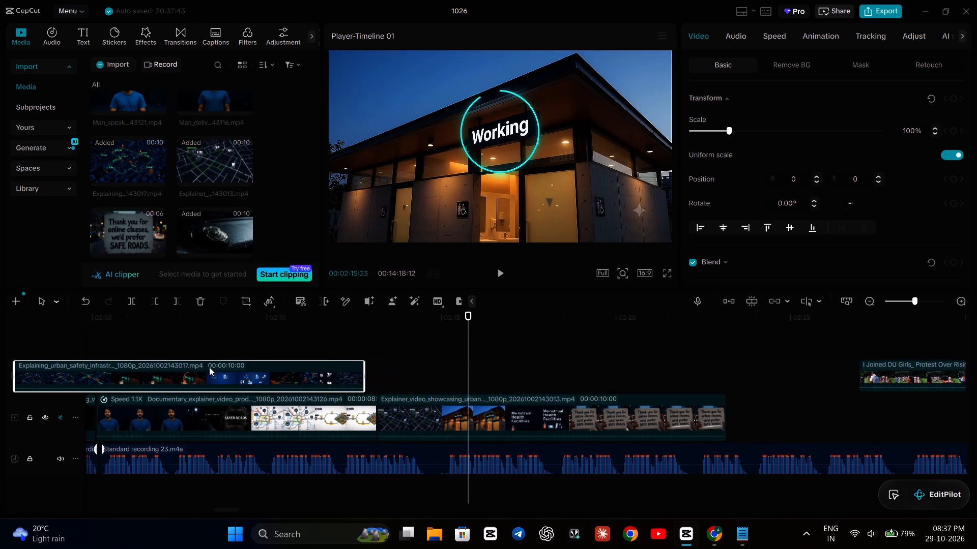
left_click_drag(209, 367, 207, 367)
Replay the narration through the Explainer 143013 clip up to the DU girls protest clip.
left_click(223, 341)
key("space")
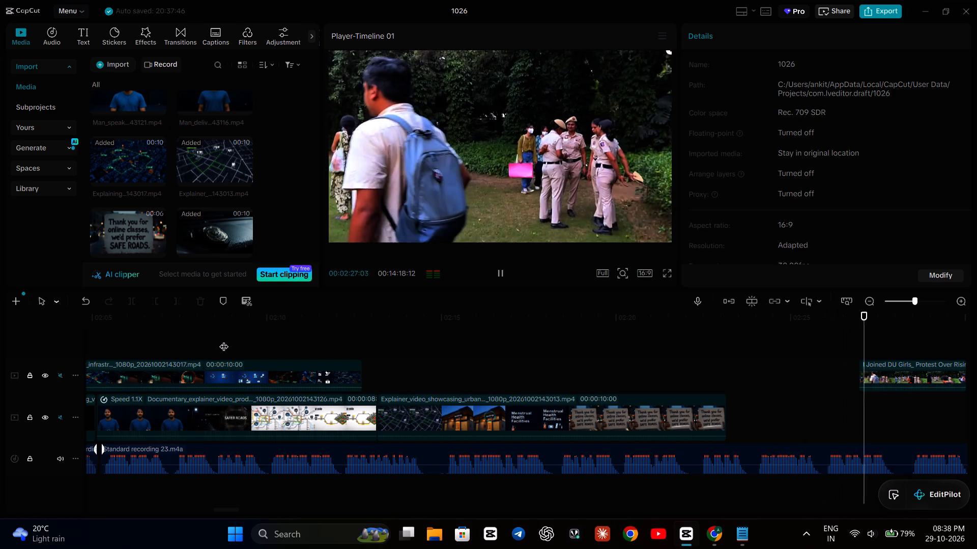
key("space")
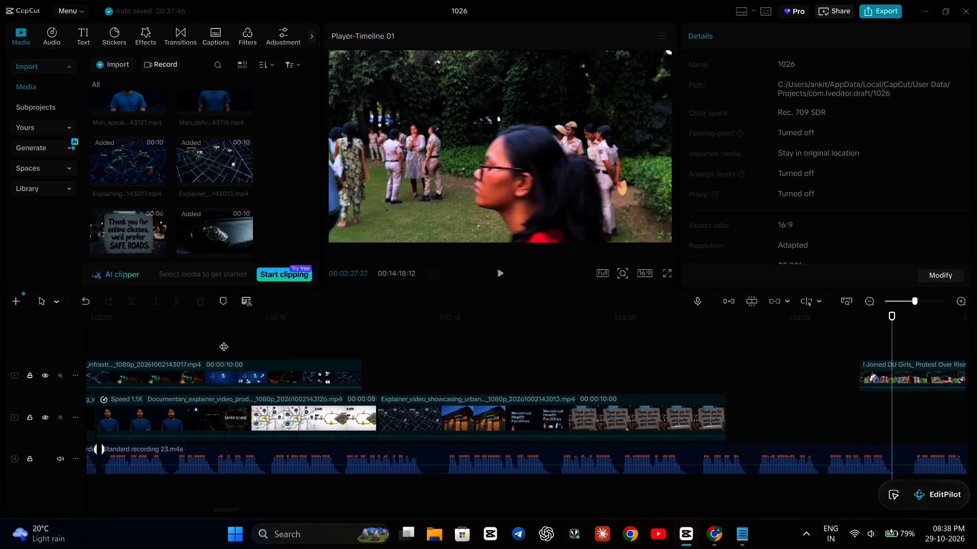
Move the Explainer 143013 clip later to about 02:20 and the urban safety clip to about 02:13 on the upper track.
left_click_drag(570, 417, 570, 417)
left_click_drag(570, 417, 825, 420)
left_click_drag(247, 368, 639, 377)
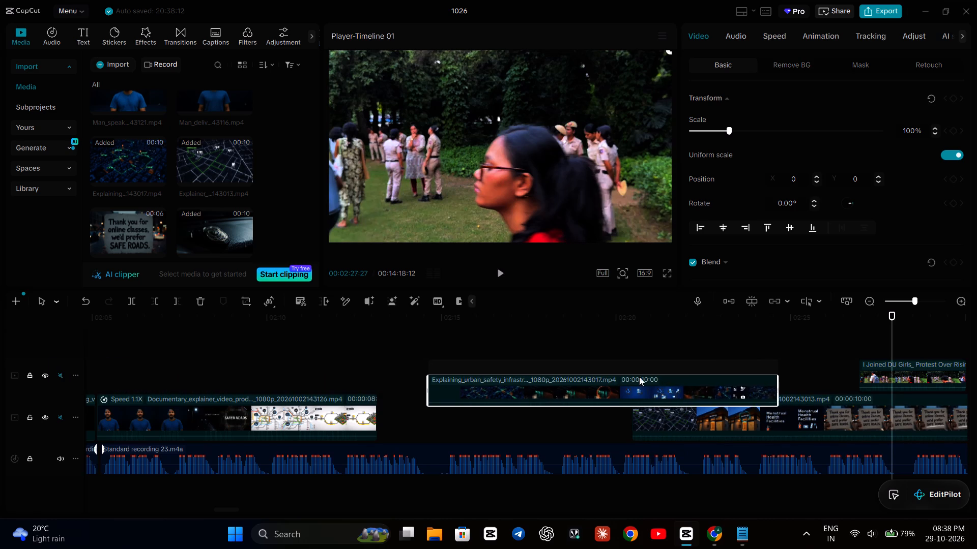
left_click_drag(639, 377, 621, 373)
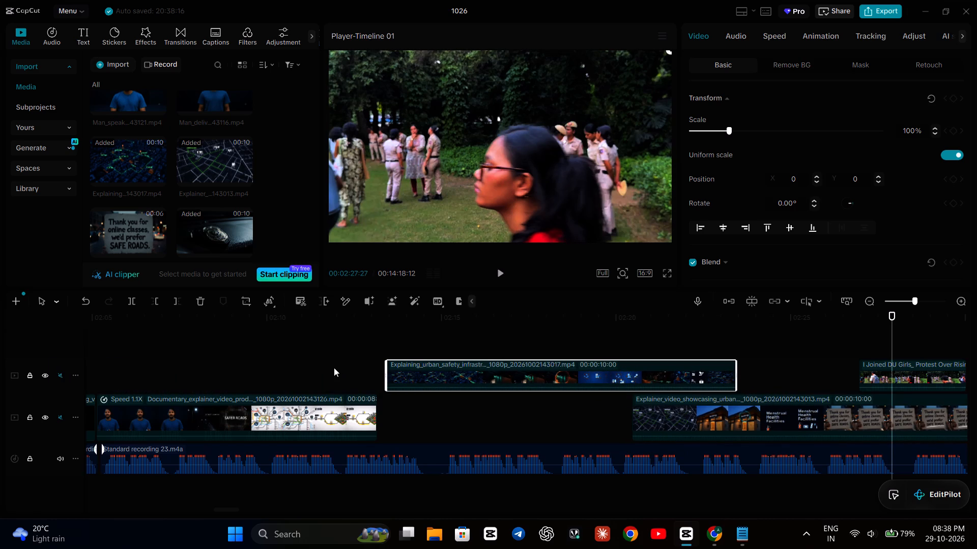
Split the urban safety clip at 02:15:27, on the last map frame before the Working sign shot.
left_click(334, 368)
key("space")
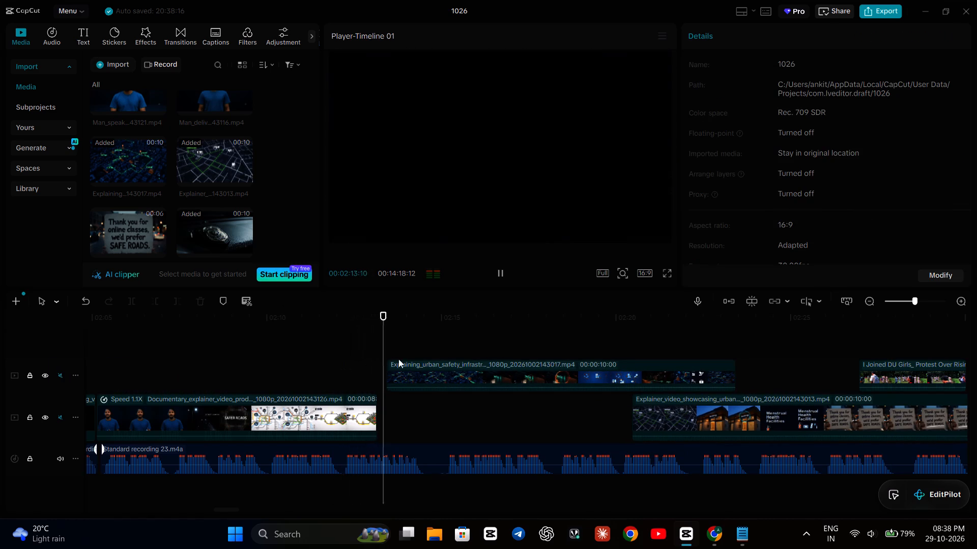
left_click(505, 369)
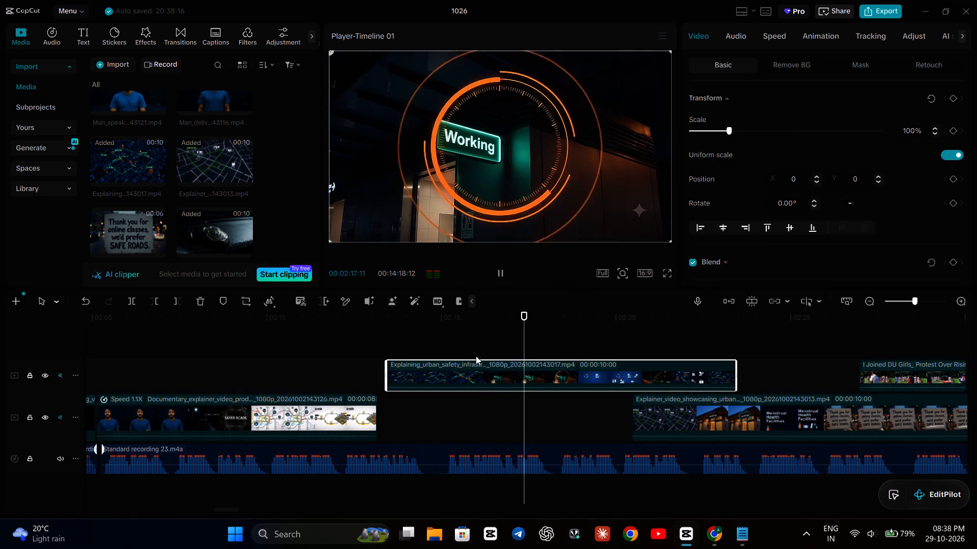
left_click_drag(476, 355, 477, 350)
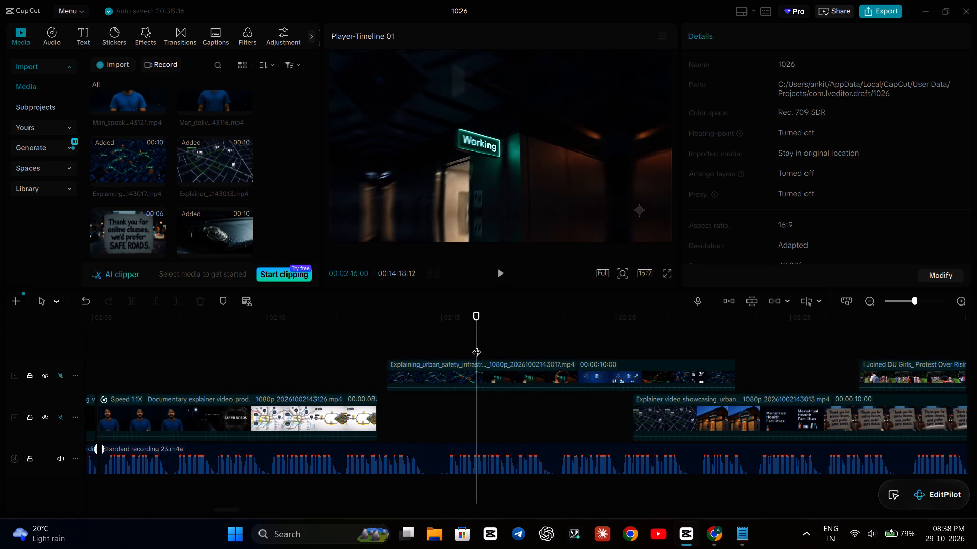
key("Left")
key("Left")
key("Left")
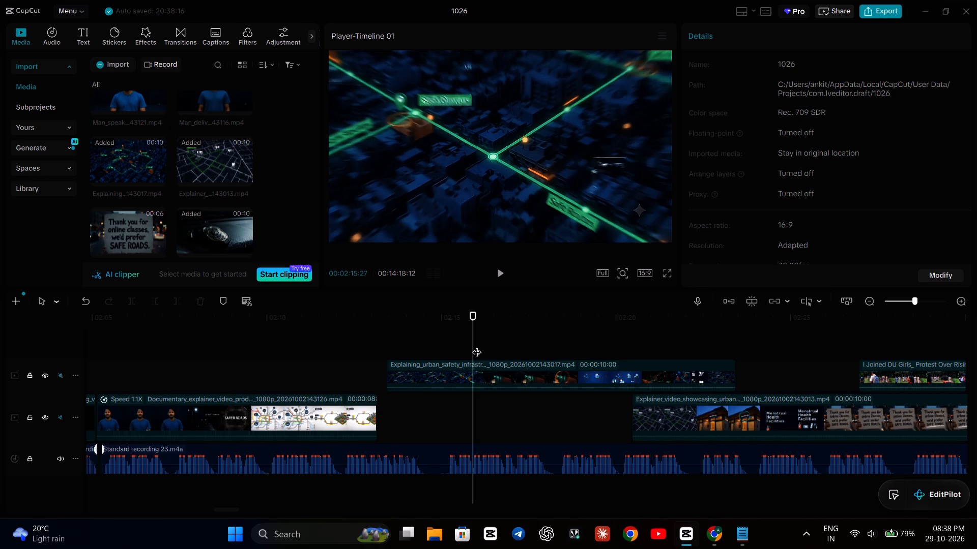
key("Right")
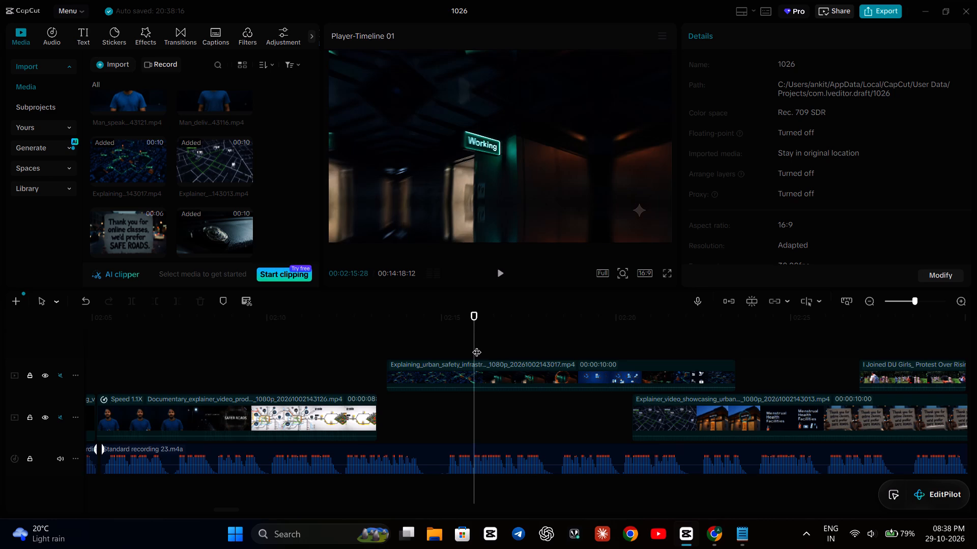
key("Left")
key("Left")
key("Left")
key("space")
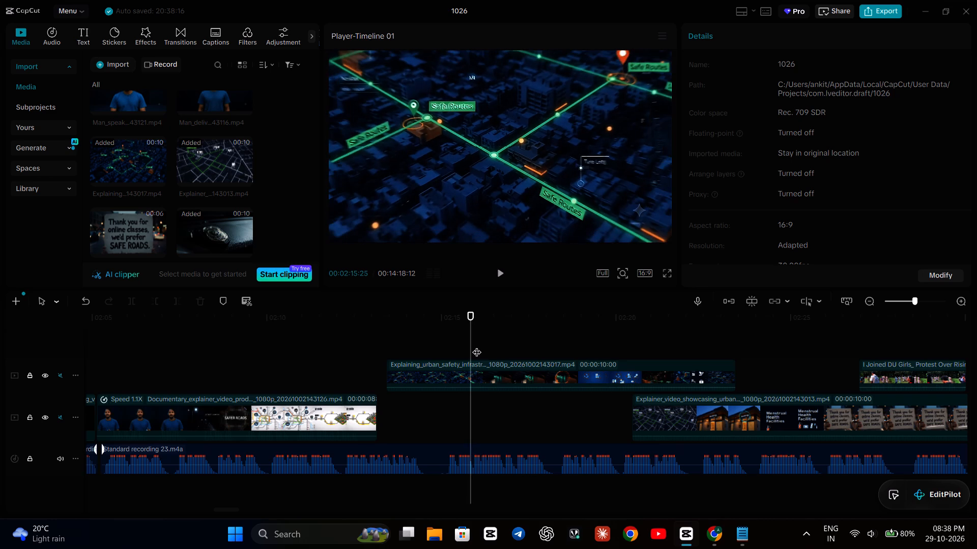
key("space")
key("Left")
key("Left")
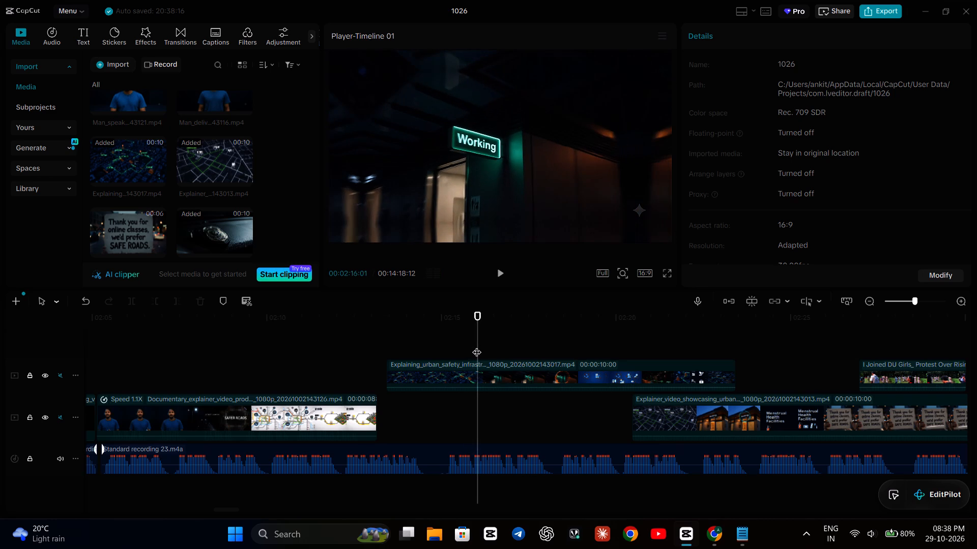
key("Left")
key("Left")
key("Left")
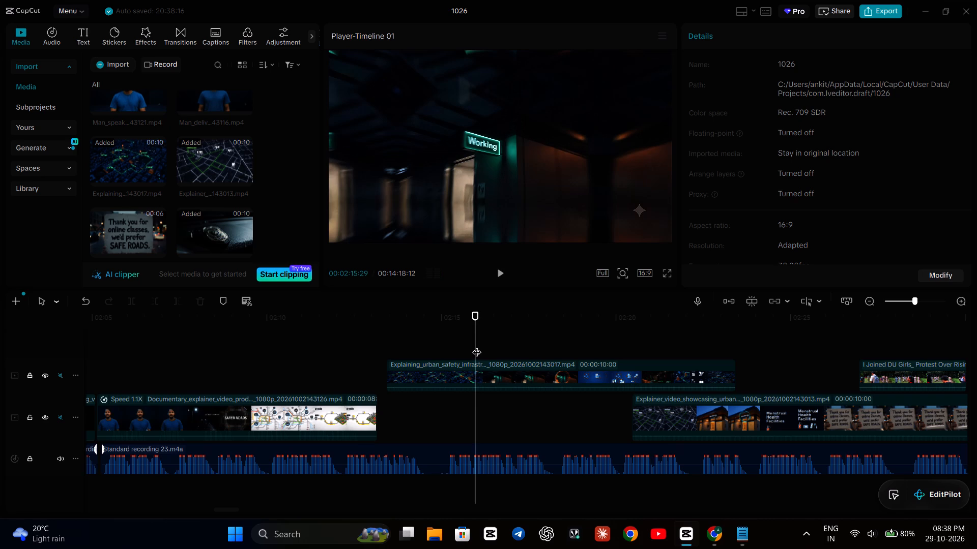
key("Left")
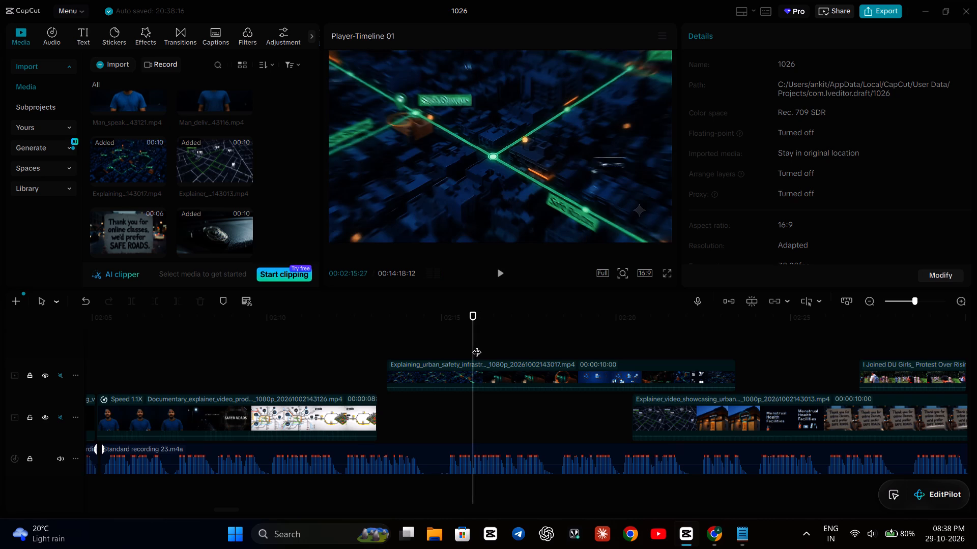
left_click(446, 370)
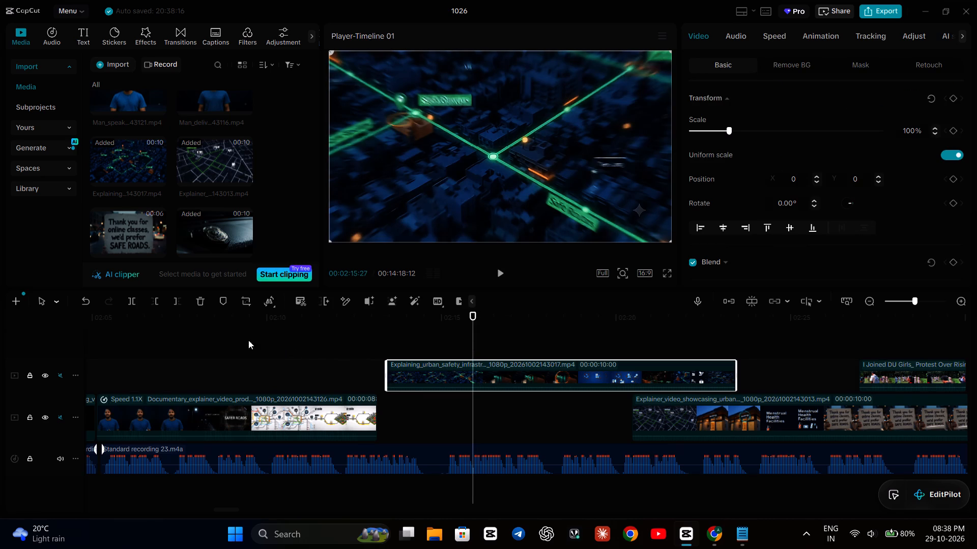
left_click(130, 304)
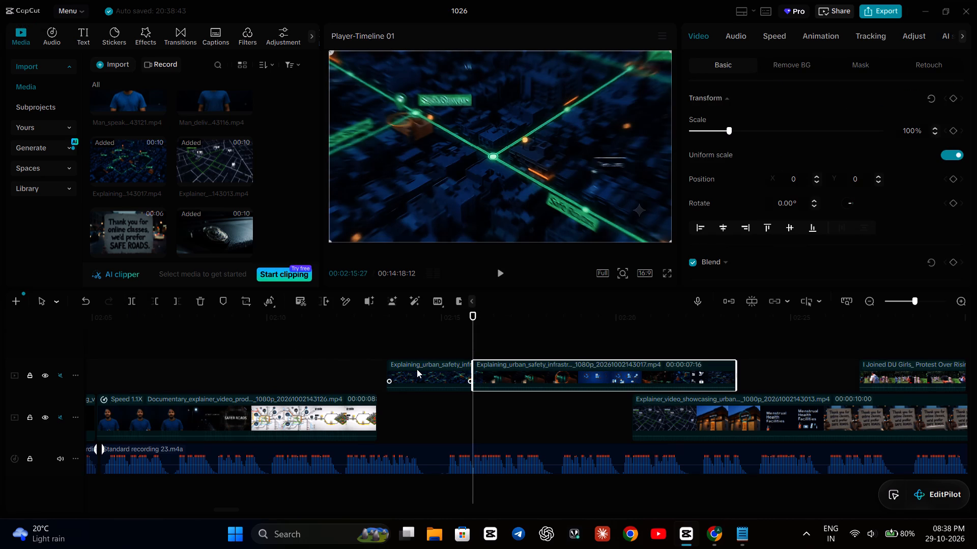
Place the short map piece directly after the documentary explainer on the main track, followed immediately by the Explainer 143013 clip.
left_click_drag(444, 378, 436, 407)
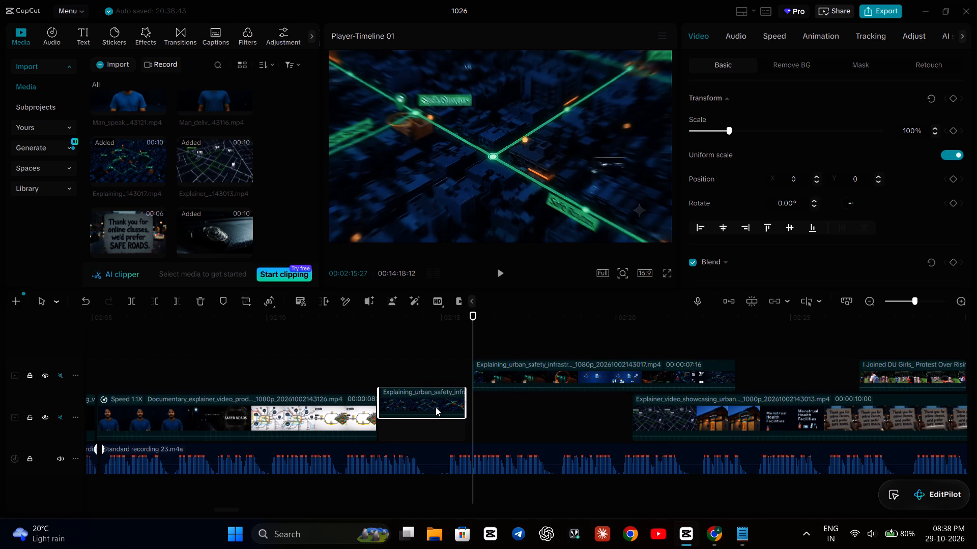
left_click_drag(436, 407, 436, 416)
left_click_drag(532, 375, 673, 354)
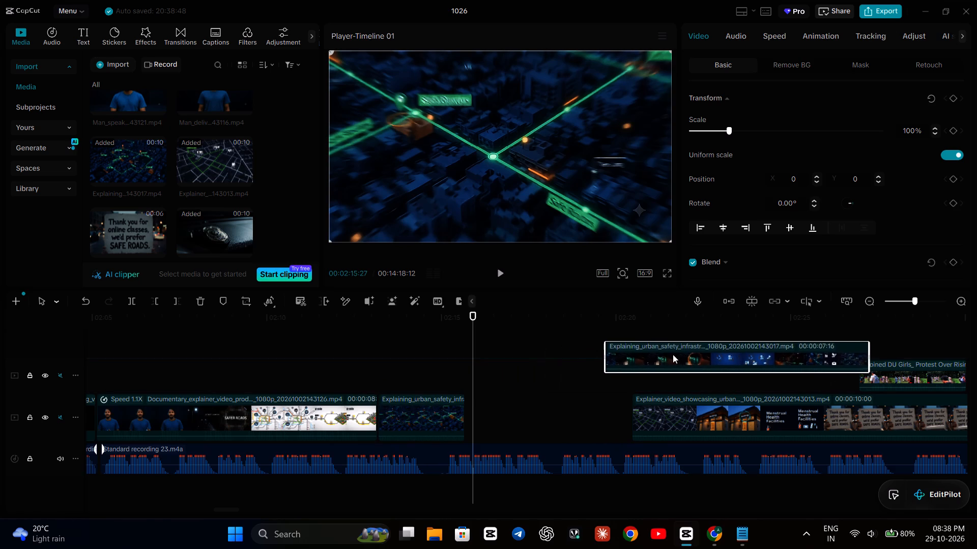
left_click_drag(673, 354, 734, 341)
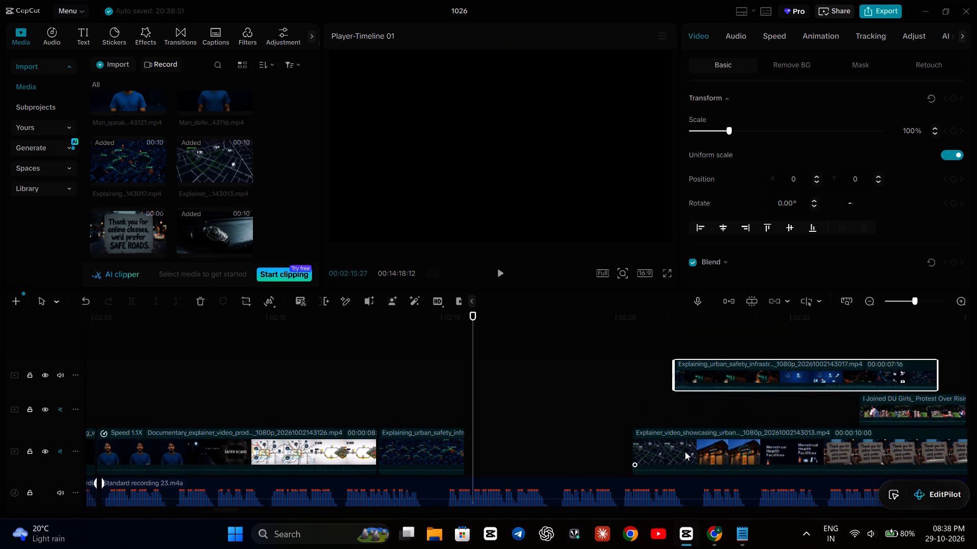
left_click_drag(684, 452, 524, 451)
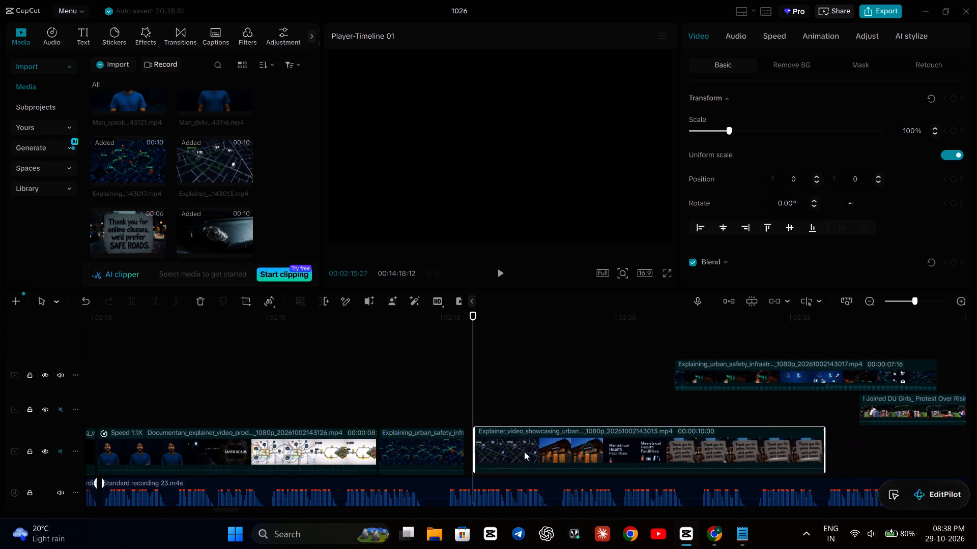
left_click_drag(524, 451, 518, 452)
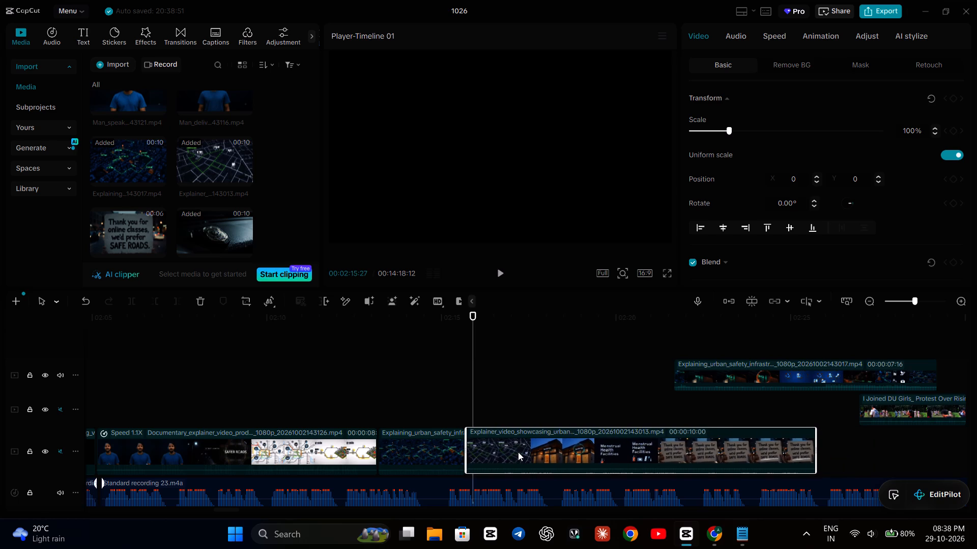
left_click_drag(518, 452, 519, 452)
Move the remaining piece of the urban safety clip onto the main track at about 02:27, beneath the DU girls protest clip.
left_click_drag(713, 370, 716, 370)
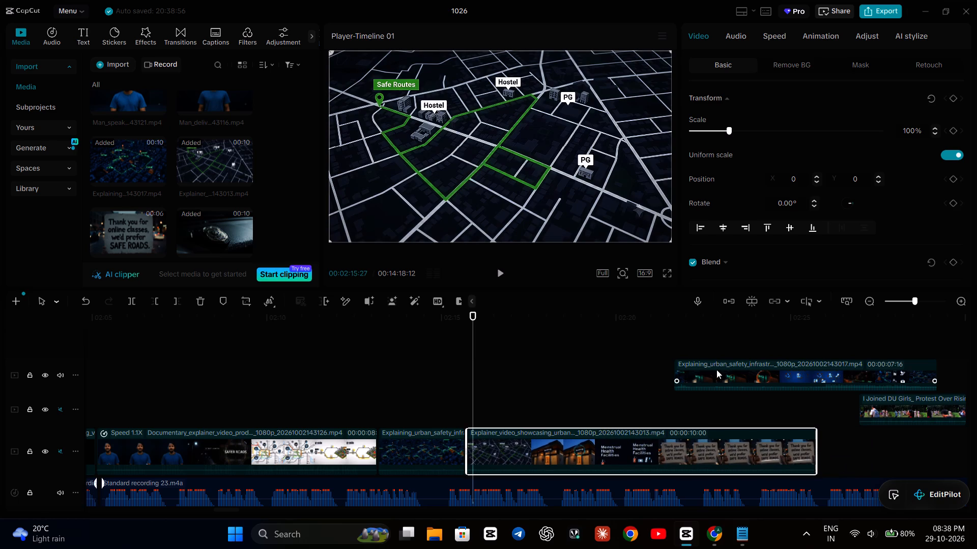
left_click_drag(716, 370, 902, 439)
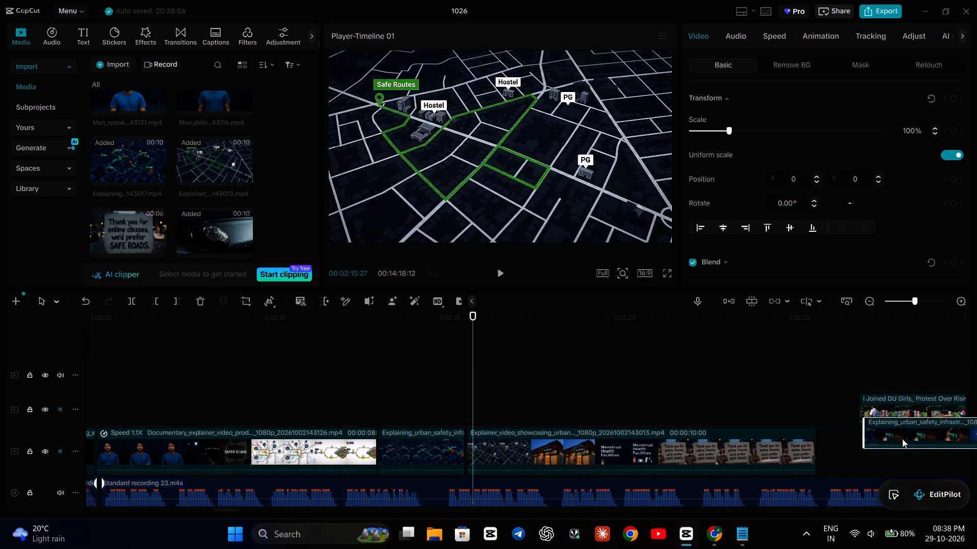
left_click_drag(902, 439, 902, 446)
Move the Explainer 143013 clip later to about 02:17 and slow the short urban safety map piece before it to 0.90x.
left_click(322, 360)
key("space")
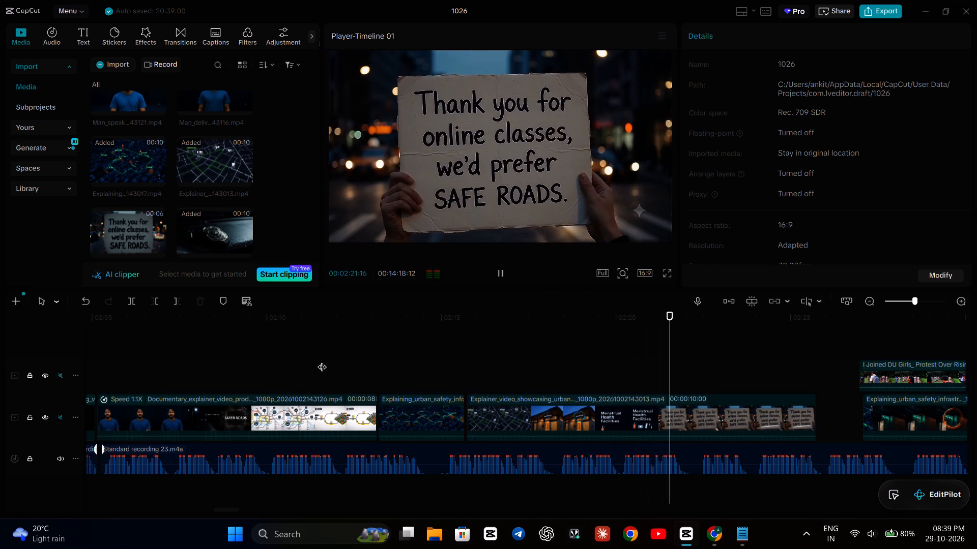
key("space")
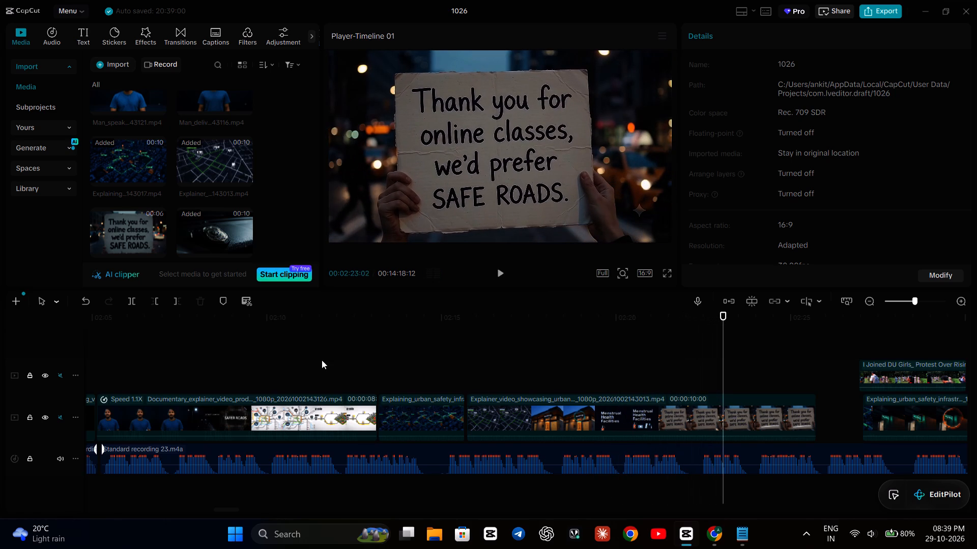
key("space")
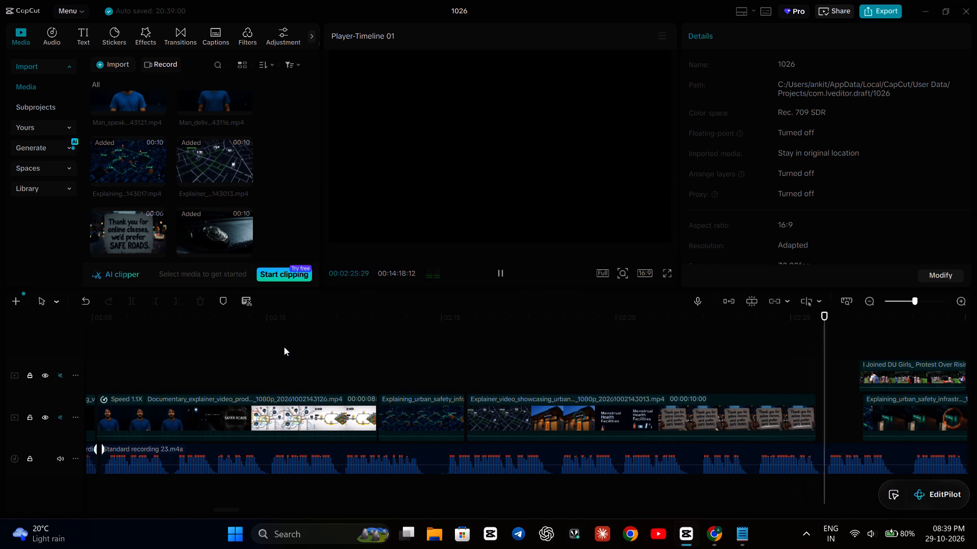
key("space")
left_click(238, 347)
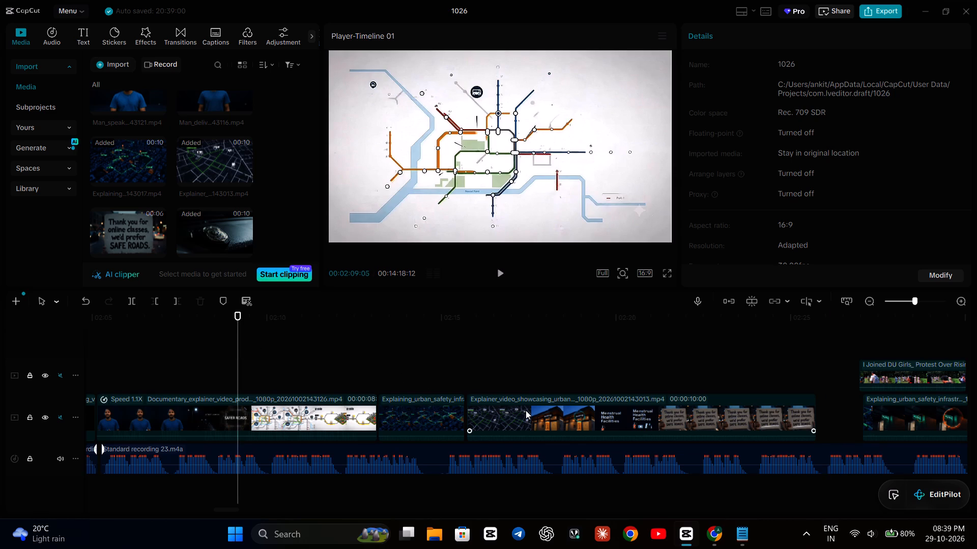
left_click_drag(526, 410, 565, 413)
left_click(439, 415)
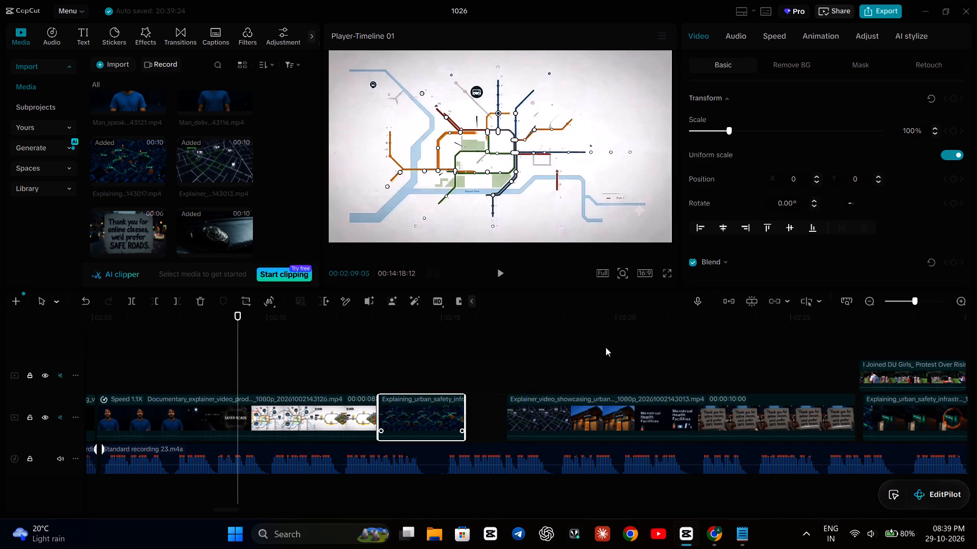
left_click(771, 35)
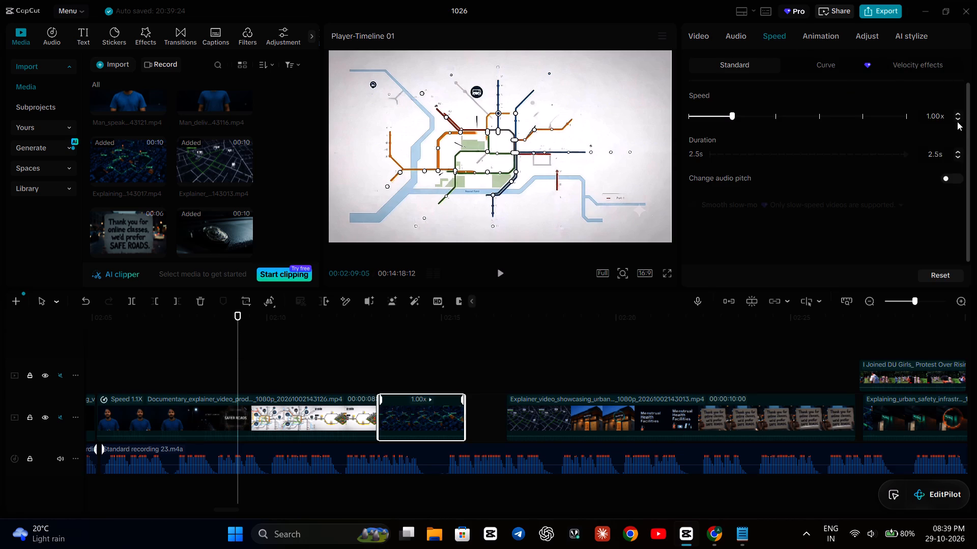
left_click(957, 116)
left_click(268, 375)
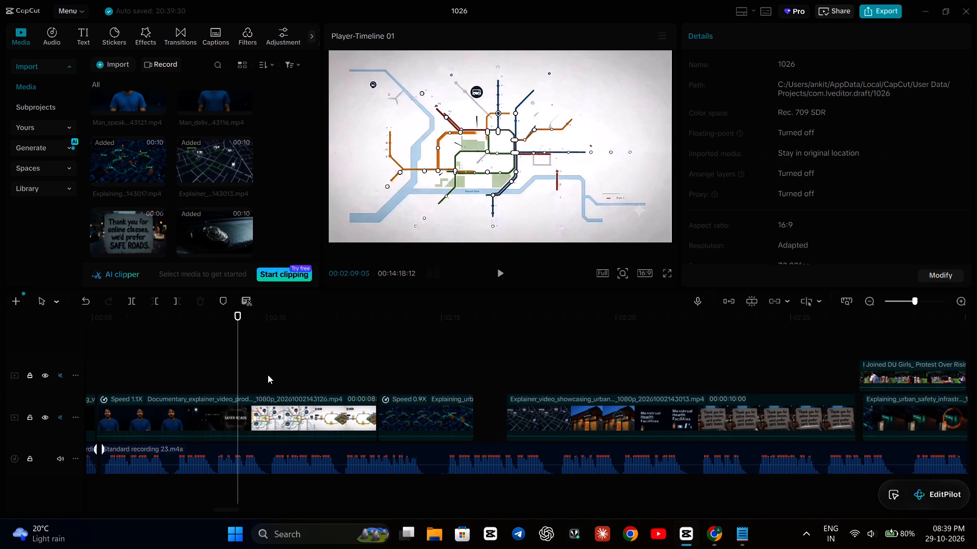
Move the Explainer 143013 clip back so it starts directly after the slowed urban safety map piece.
key("space")
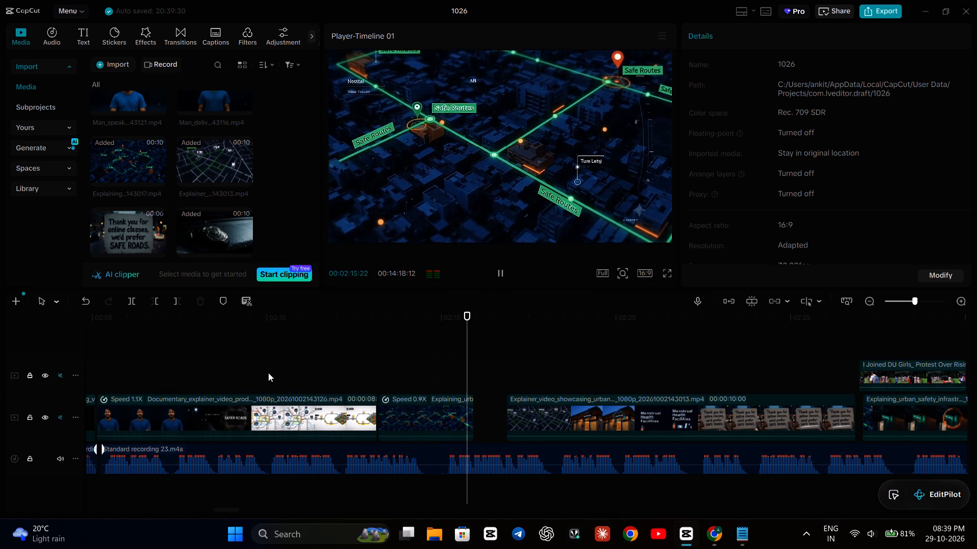
key("space")
left_click_drag(530, 421, 499, 422)
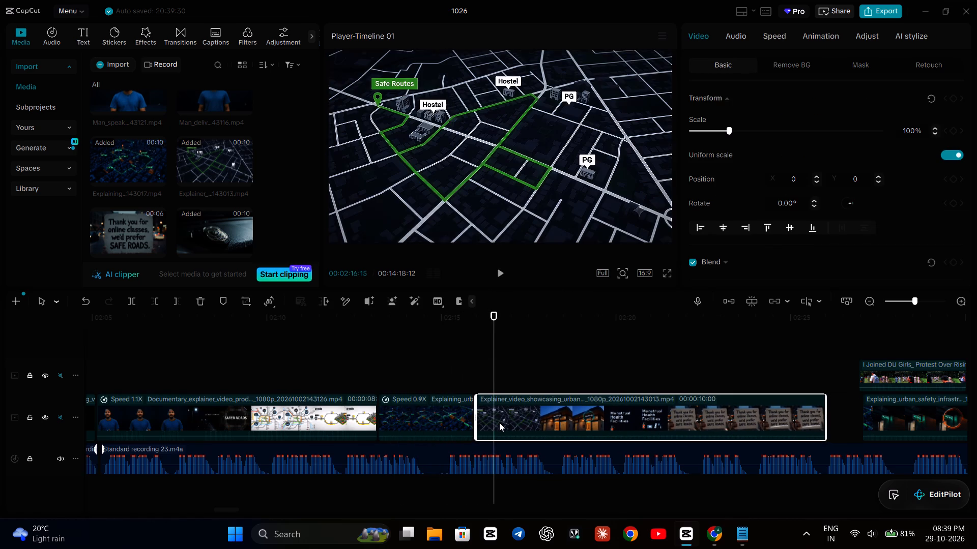
Review the section from the metro map to the SAFE ROADS sign, checking the shots against the narration.
left_click(343, 358)
key("space")
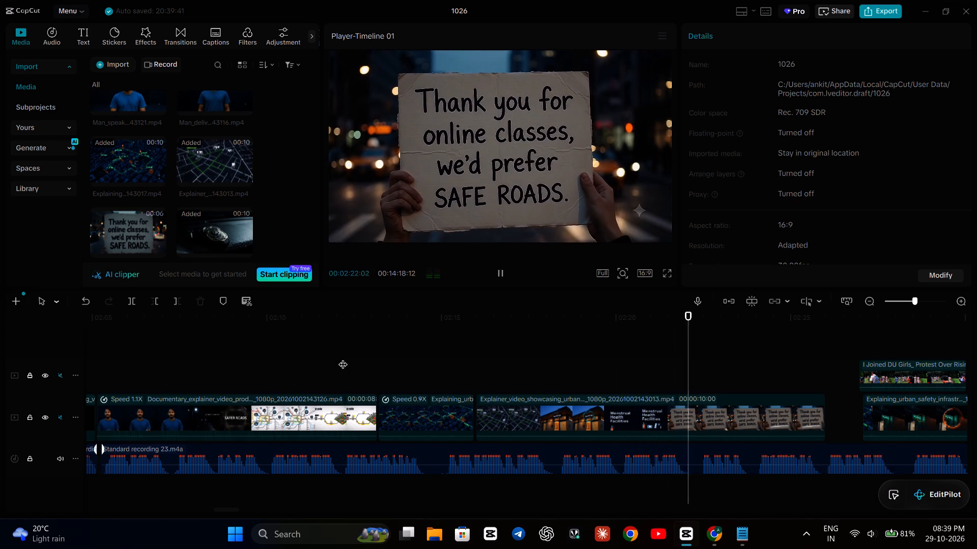
key("space")
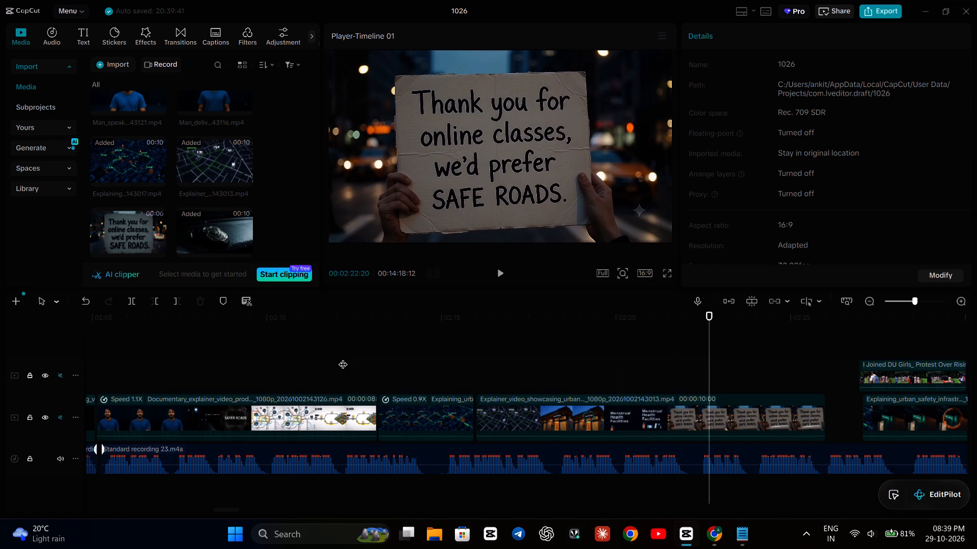
left_click(619, 337)
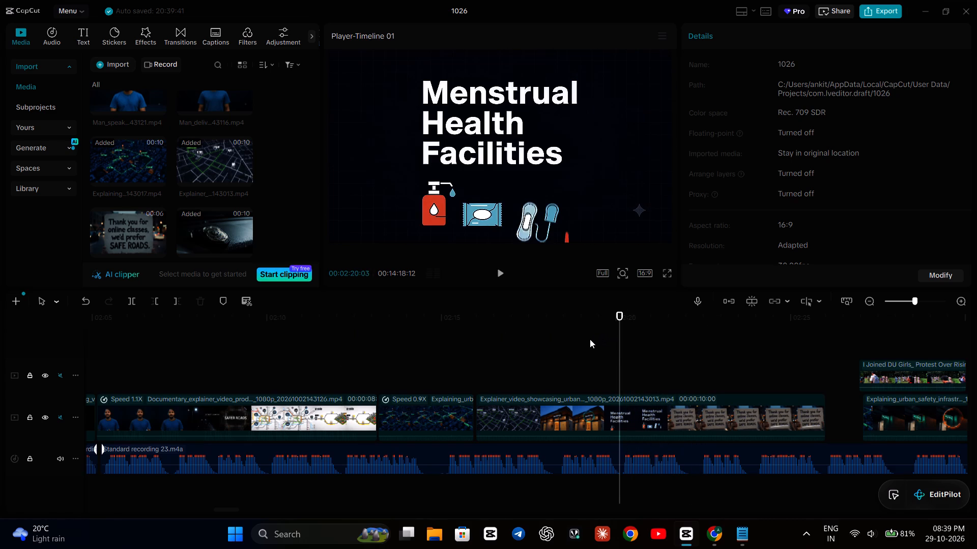
left_click(588, 339)
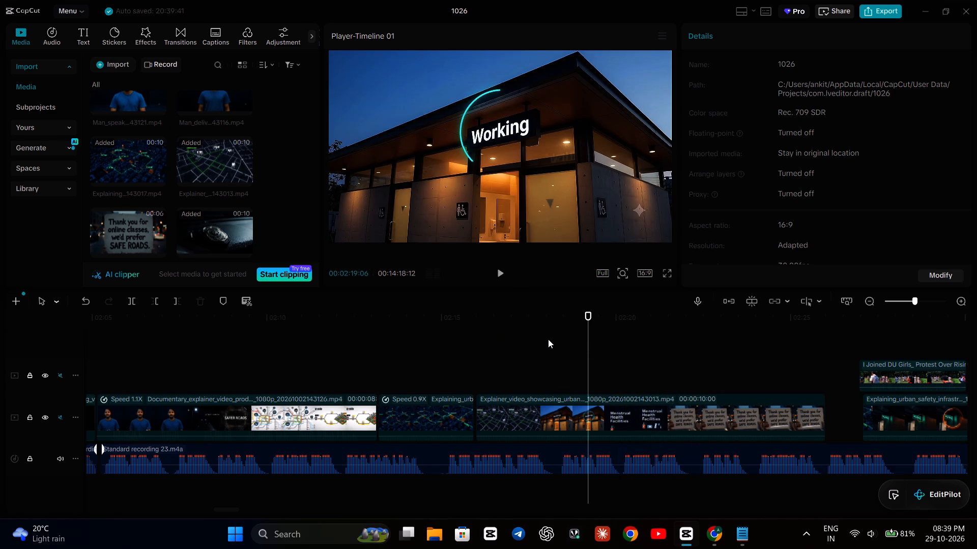
left_click(544, 339)
left_click(542, 339)
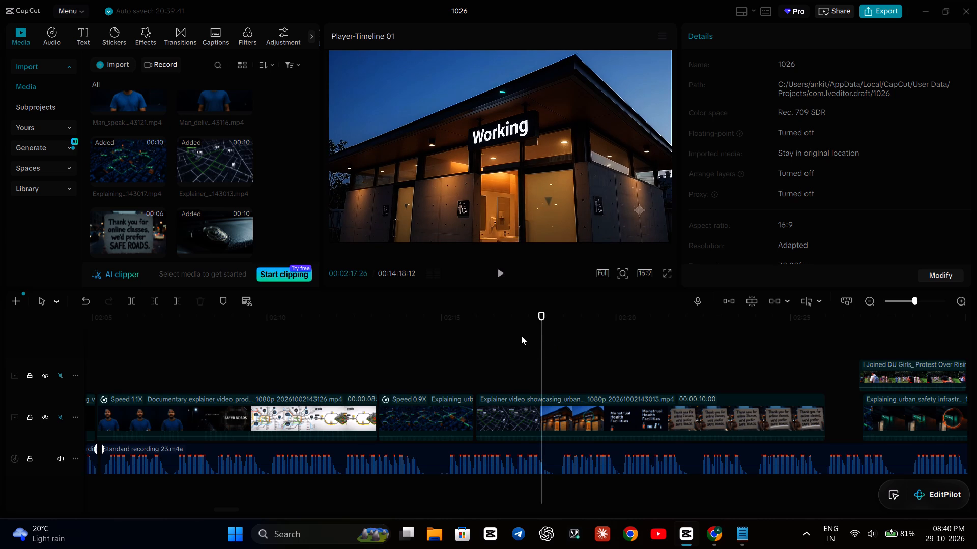
left_click(521, 335)
key("space")
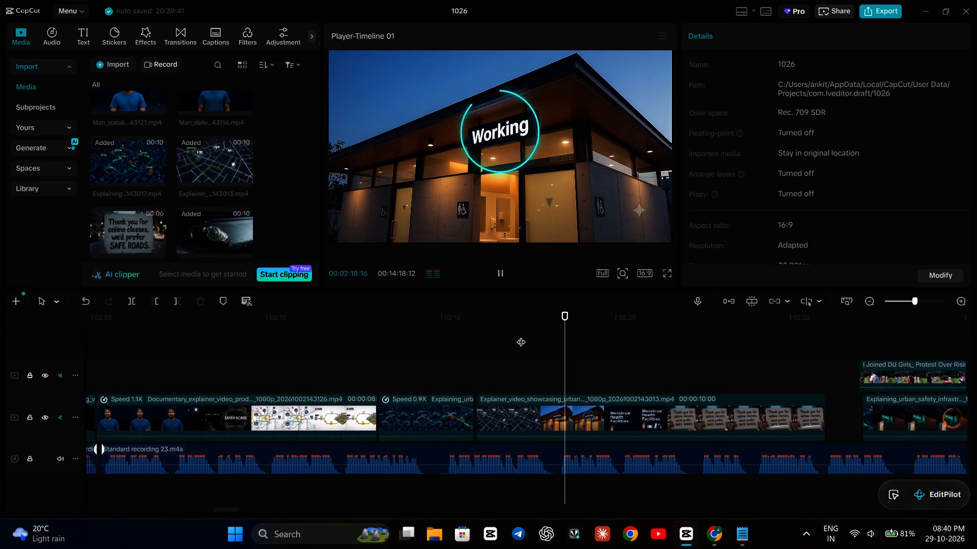
key("space")
Split the Explainer 143013 clip at 02:17:17, on the last Safe Routes map frame before the Working sign shot.
left_click(532, 330)
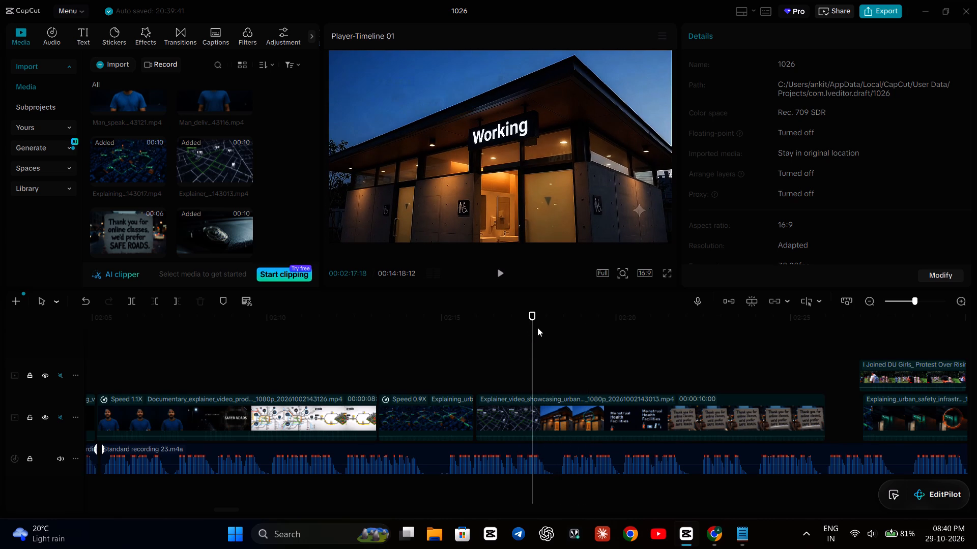
key("Right")
key("Right")
key("Right")
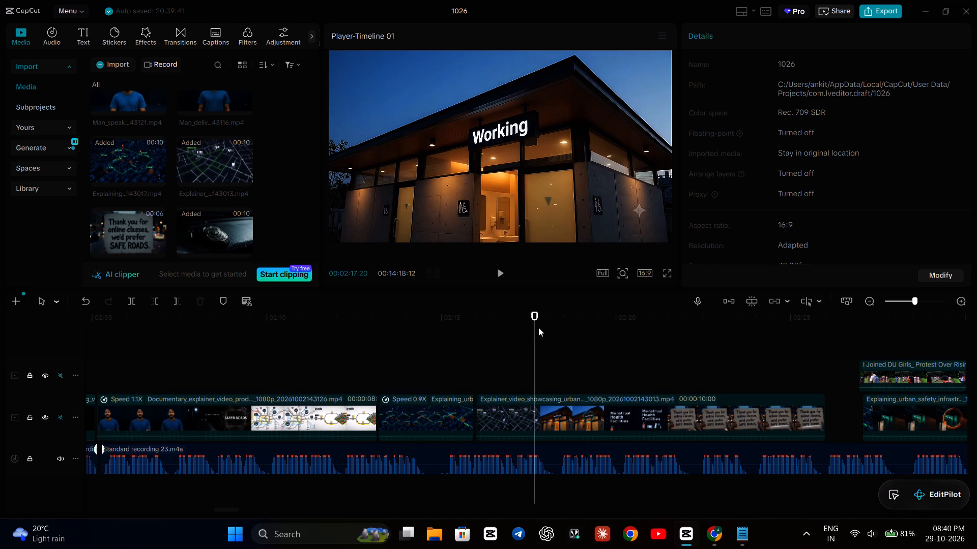
key("Right")
key("Right")
key("Right")
key("Right")
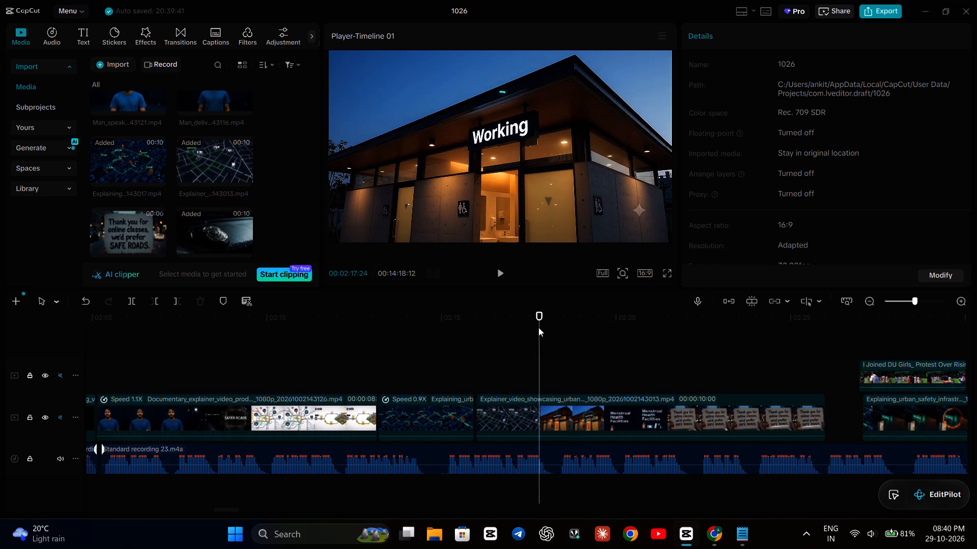
key("Left")
key("Left")
key("Left")
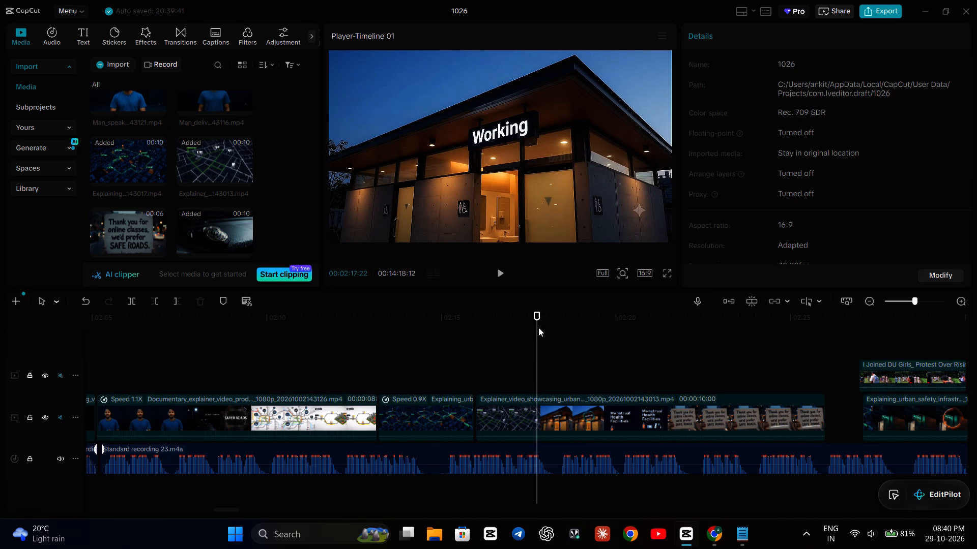
key("Left")
key("Left")
key("Left")
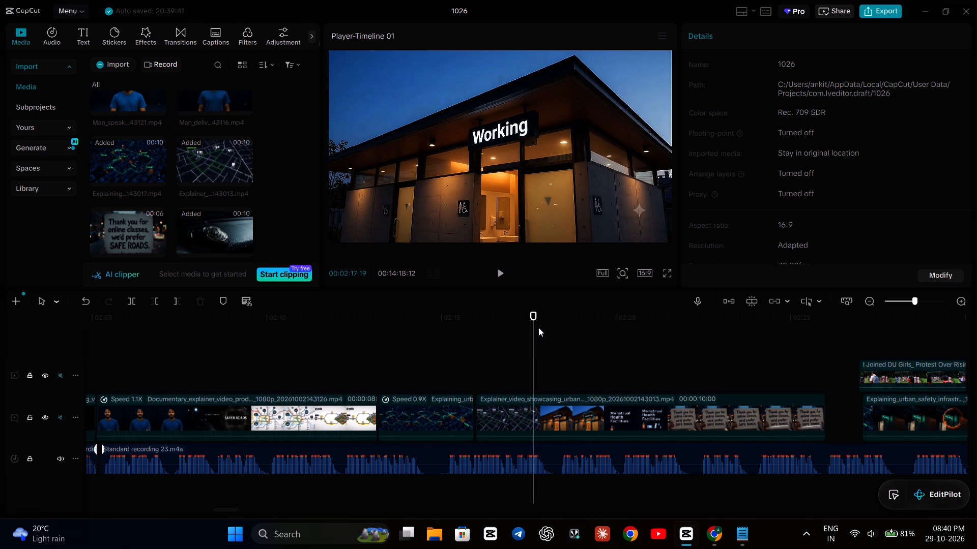
key("Left")
key("Left")
key("Right")
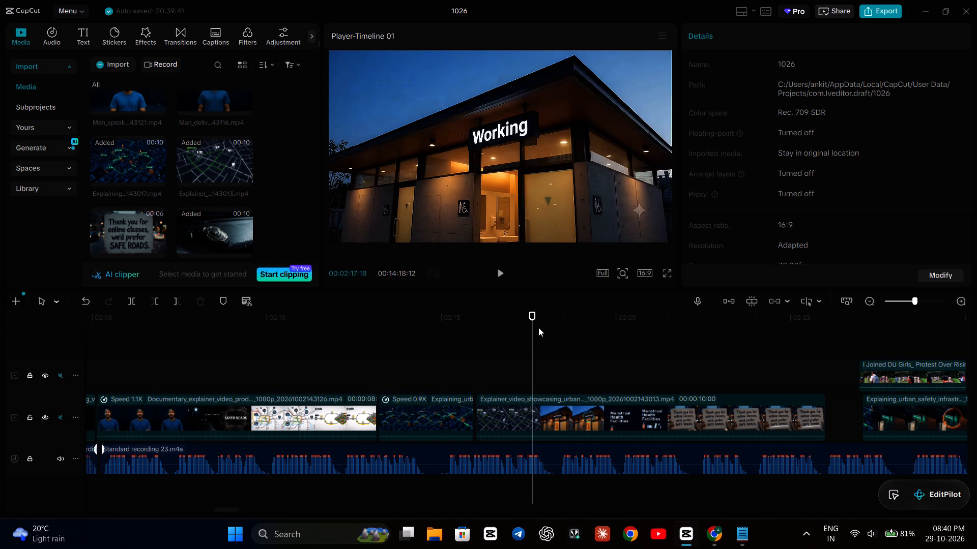
key("Left")
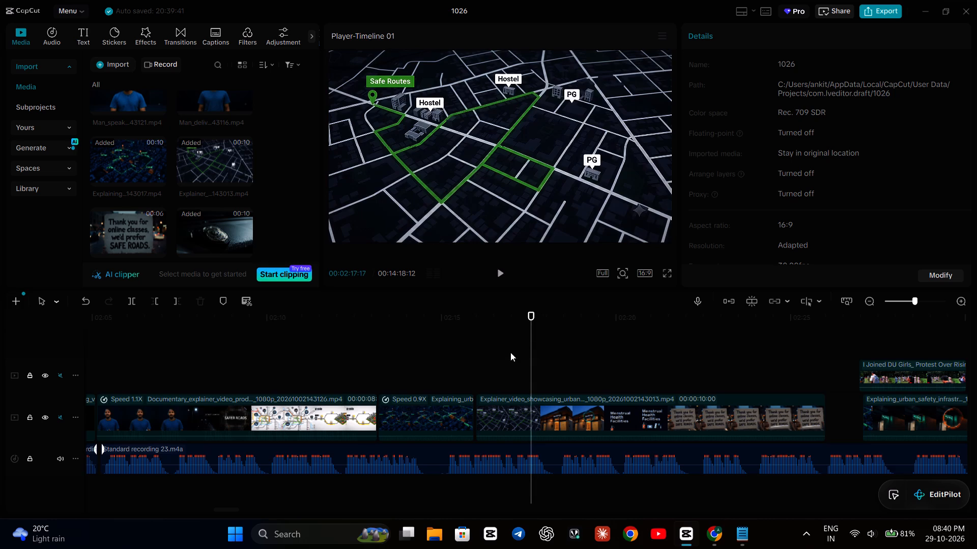
left_click(515, 403)
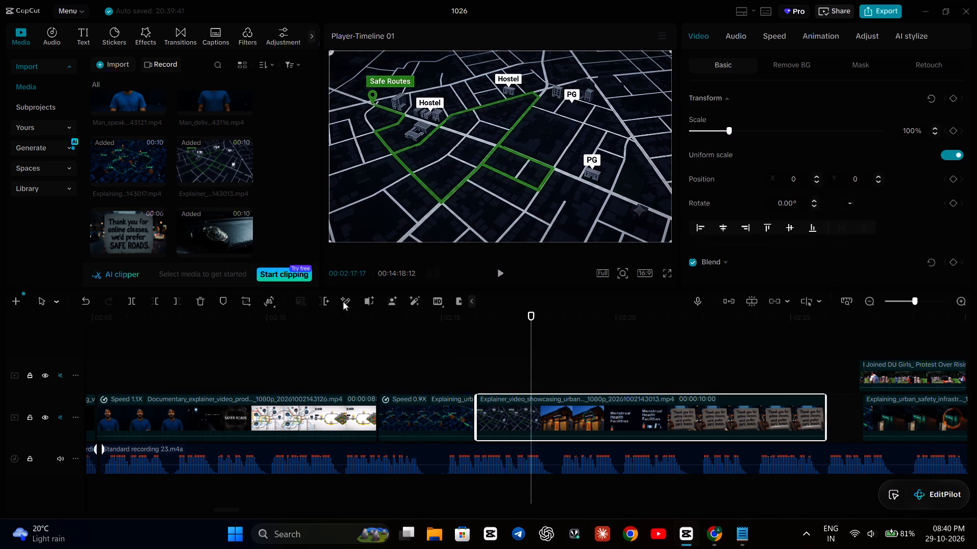
left_click(133, 297)
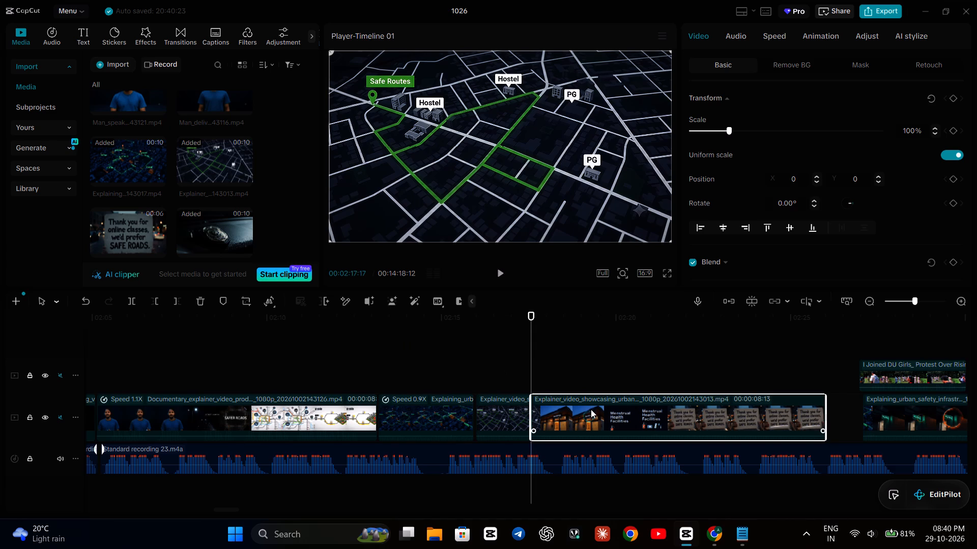
Move the Working sign piece later to about 02:18 and slow the short Safe Routes map piece before it to 0.90x.
left_click_drag(591, 410, 609, 409)
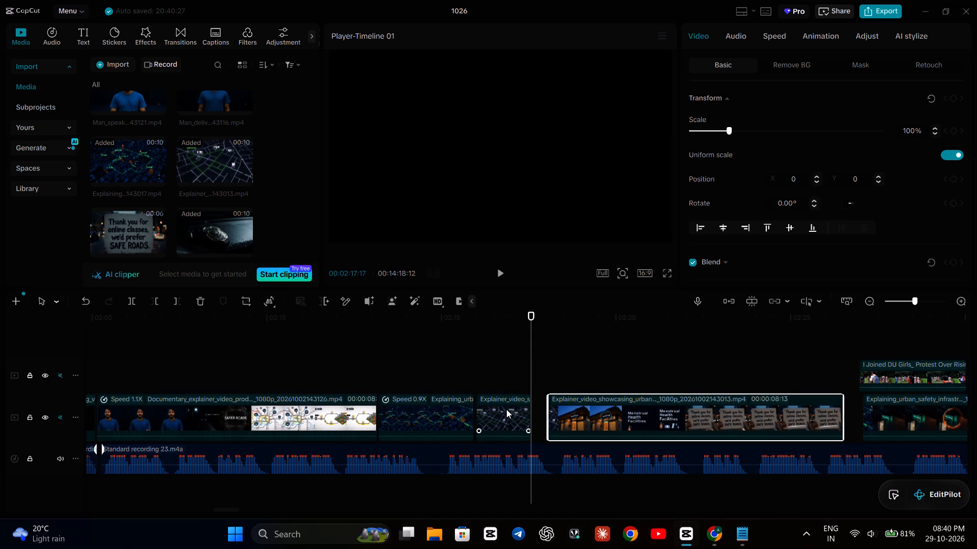
left_click(506, 409)
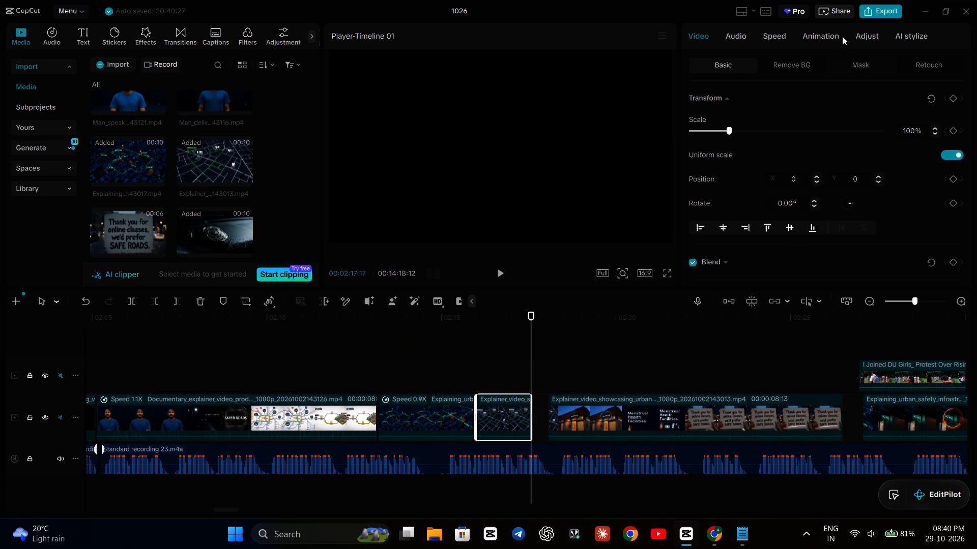
left_click(777, 36)
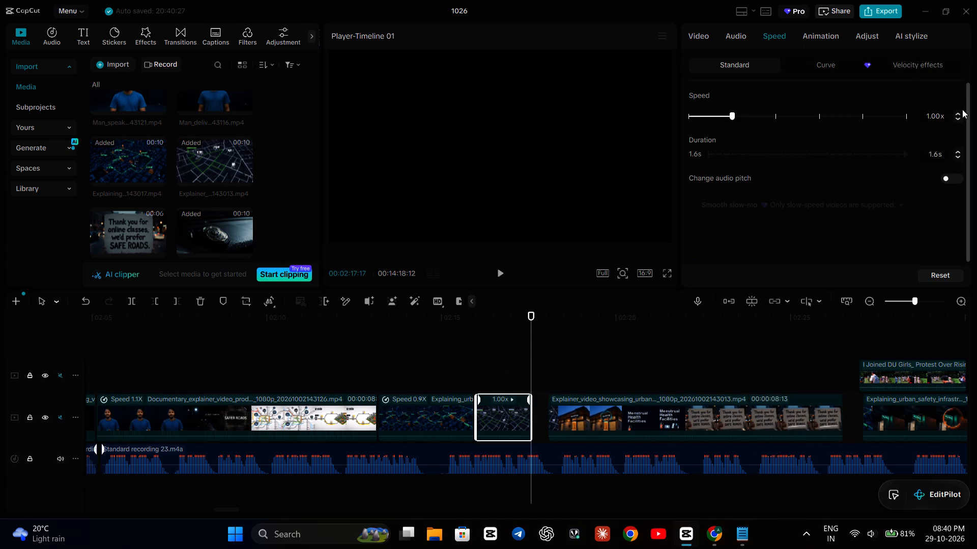
left_click(956, 116)
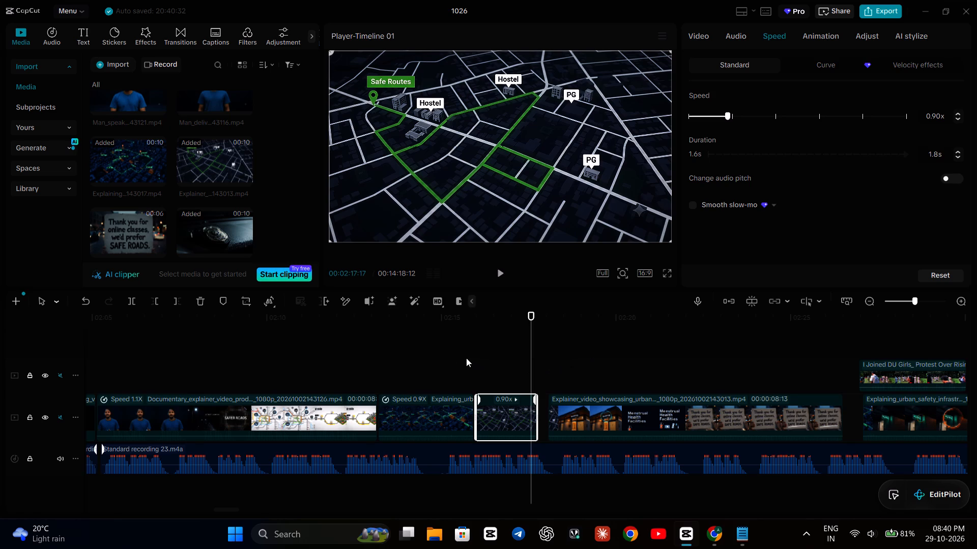
left_click(346, 357)
key("space")
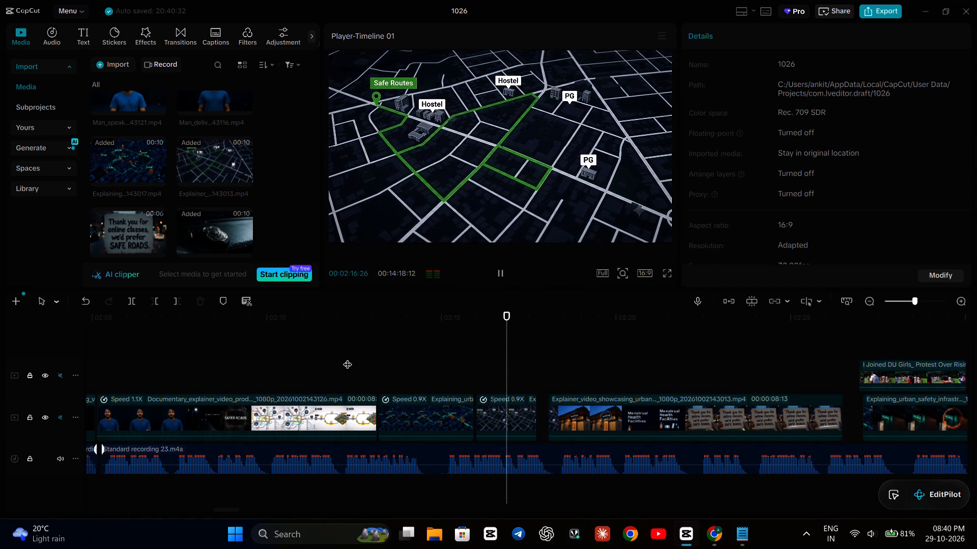
key("space")
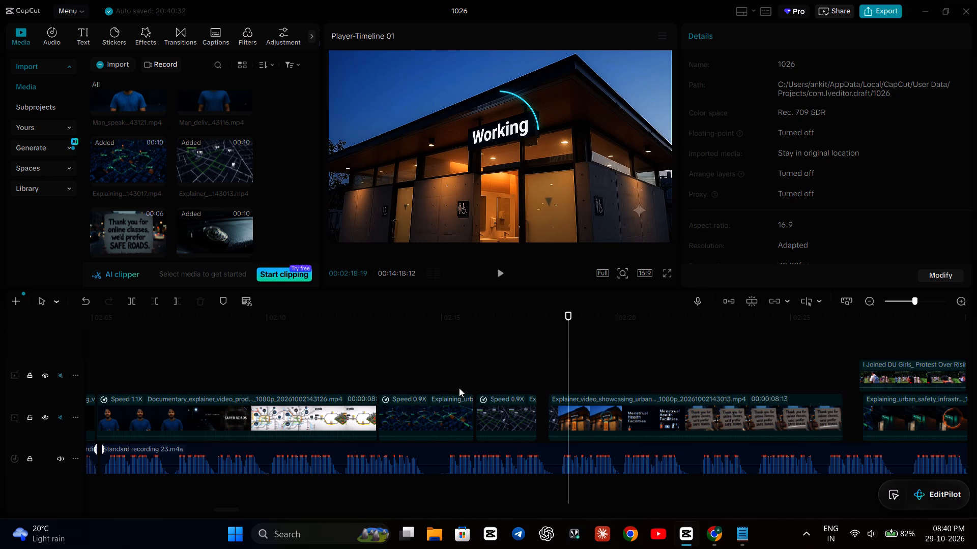
Review the Safe Routes map, Working sign, Menstrual Health Facilities and SAFE ROADS shots against the narration, checking the shot changes frame by frame.
left_click(491, 350)
key("space")
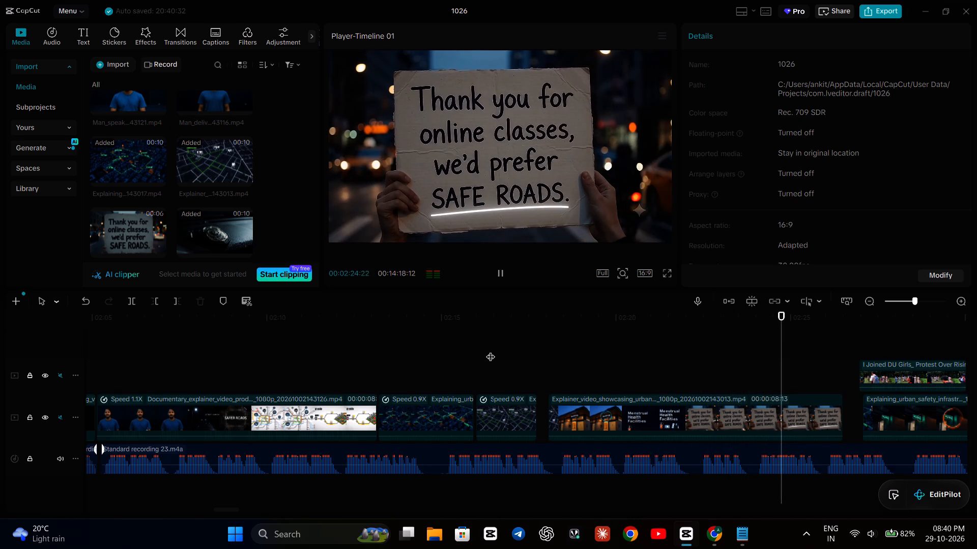
key("space")
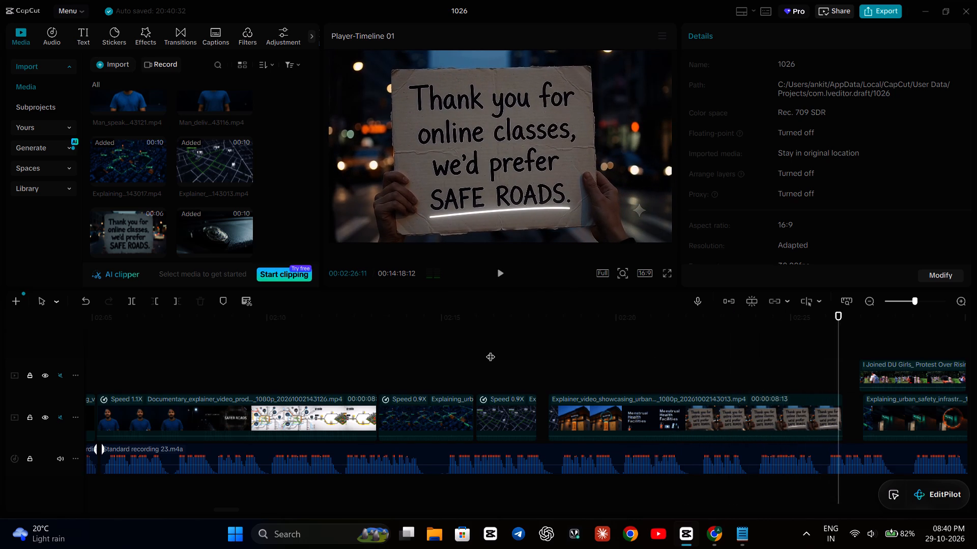
left_click(688, 358)
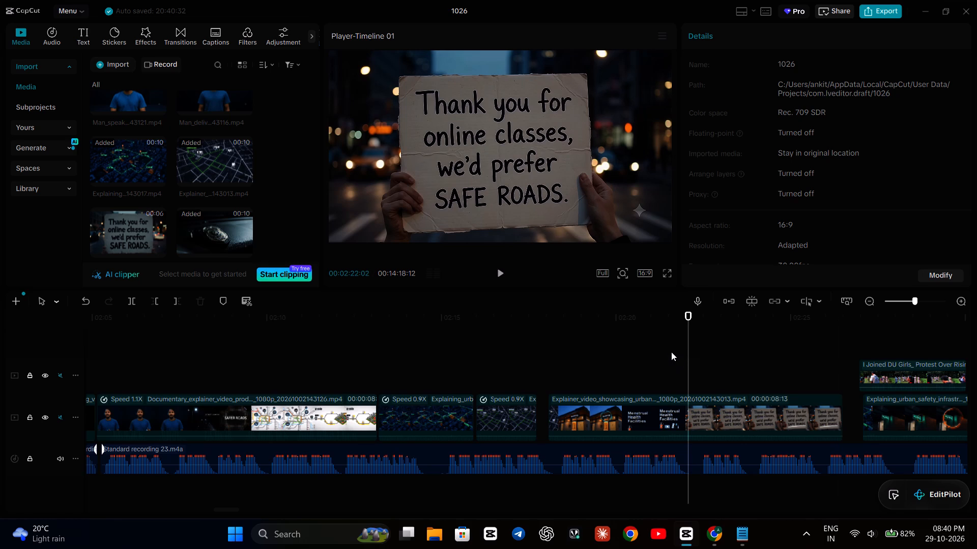
left_click(666, 350)
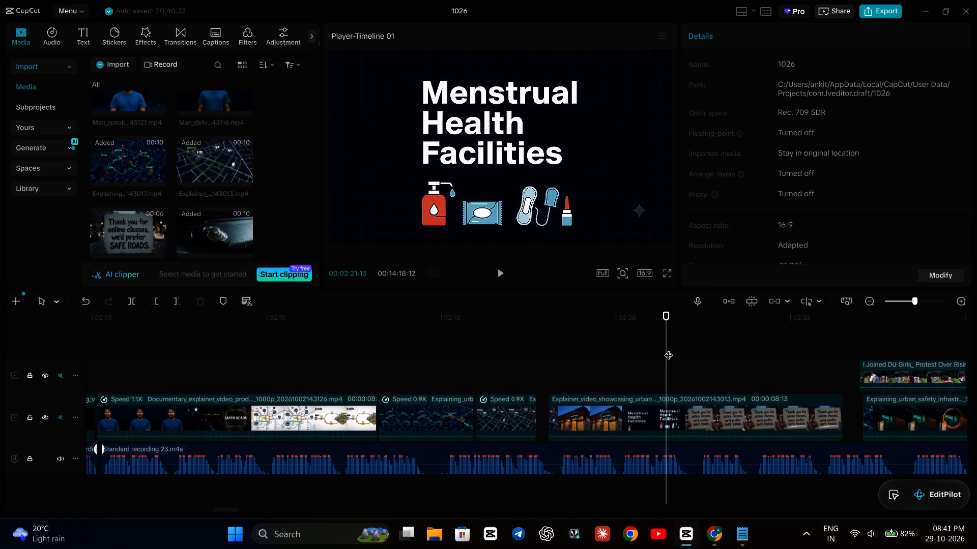
key("Right")
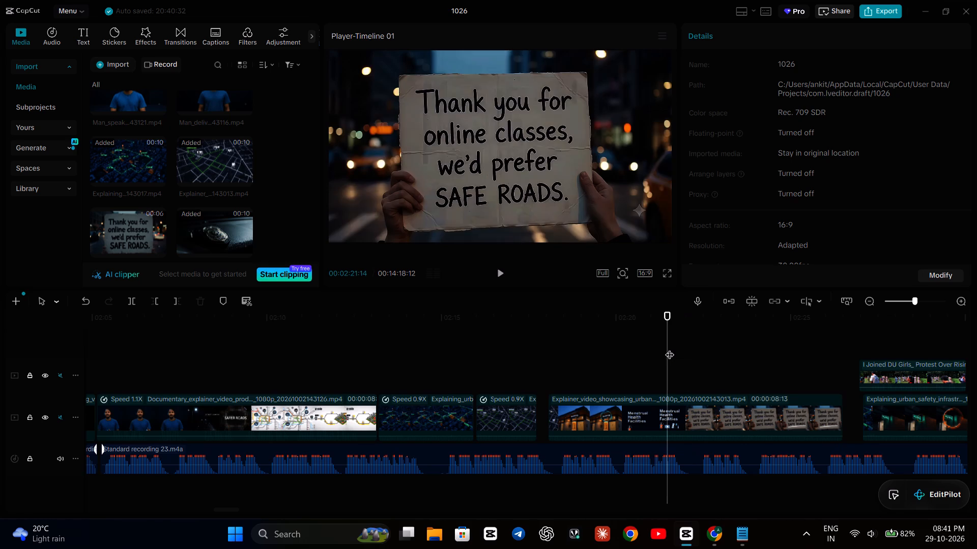
key("Right")
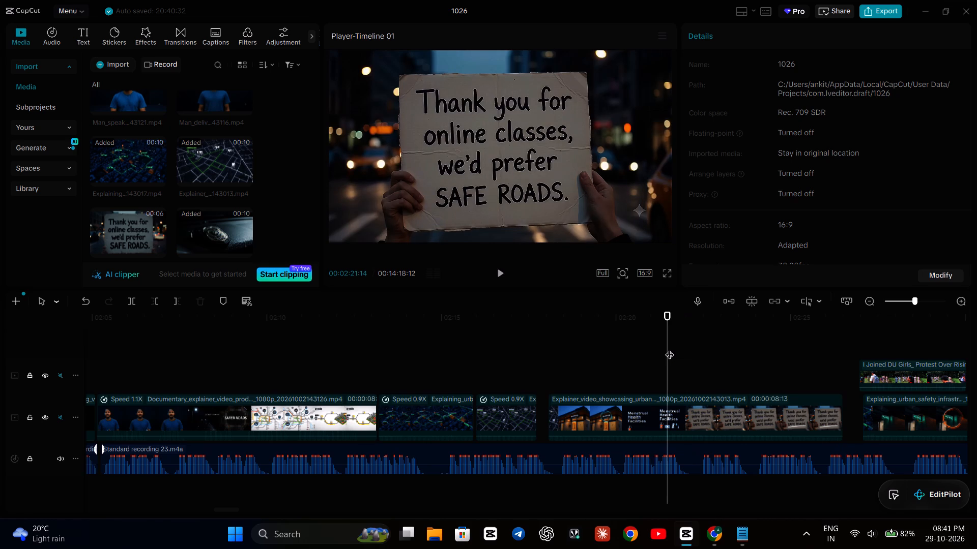
key("Right")
key("Left")
key("Left")
key("Left")
key("Left")
key("Left")
key("Left")
key("Left")
key("Left")
key("Left")
key("Left")
key("Left")
key("Left")
key("Left")
key("Left")
key("Left")
key("Left")
key("Left")
key("Left")
key("Left")
key("Left")
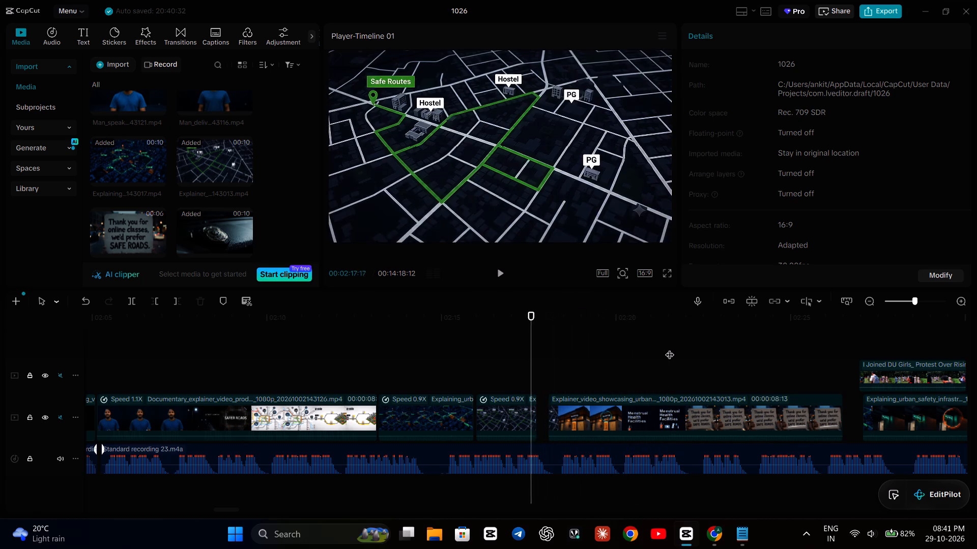
Check the gap before the Working sign clip and slow the short Safe Routes map piece to 0.80x.
key("space")
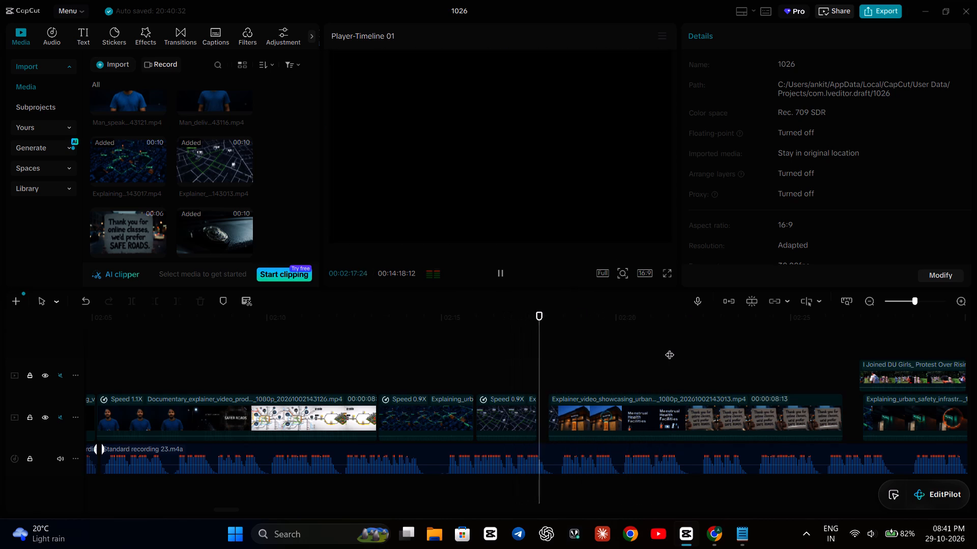
key("space")
key("Left")
key("Left")
key("Left")
key("Left")
key("Left")
key("Left")
key("Left")
key("Left")
key("Left")
key("Left")
key("Left")
key("Left")
key("Left")
key("Left")
key("Left")
key("Left")
key("Left")
key("Left")
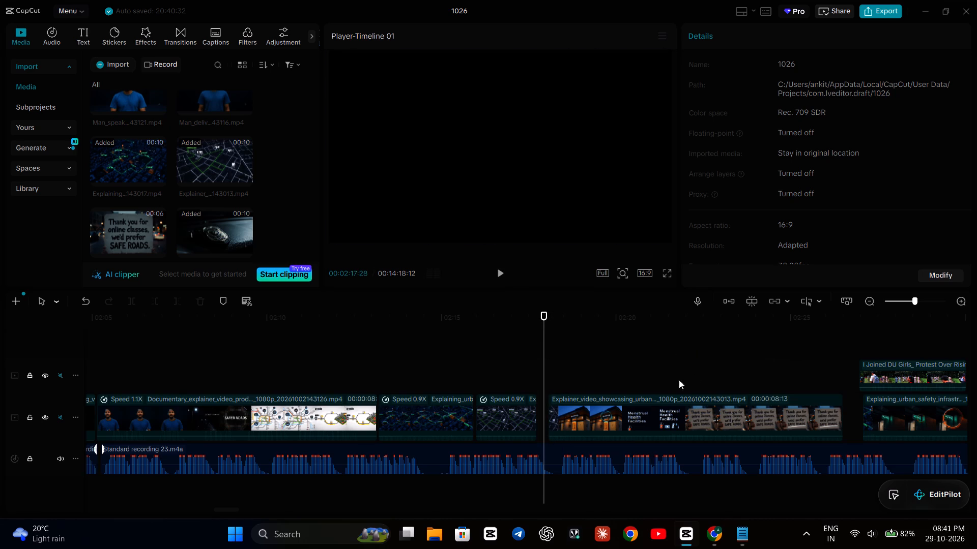
left_click(503, 412)
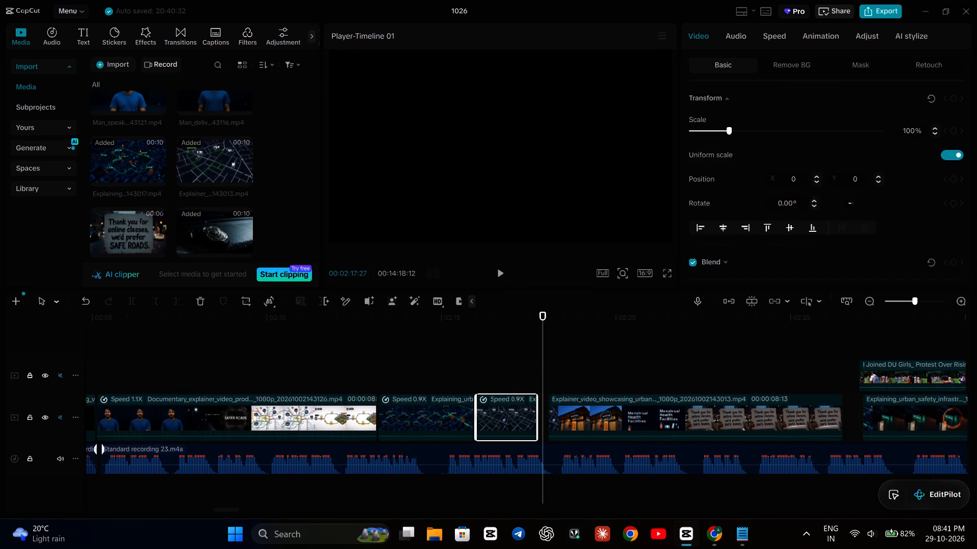
left_click(775, 35)
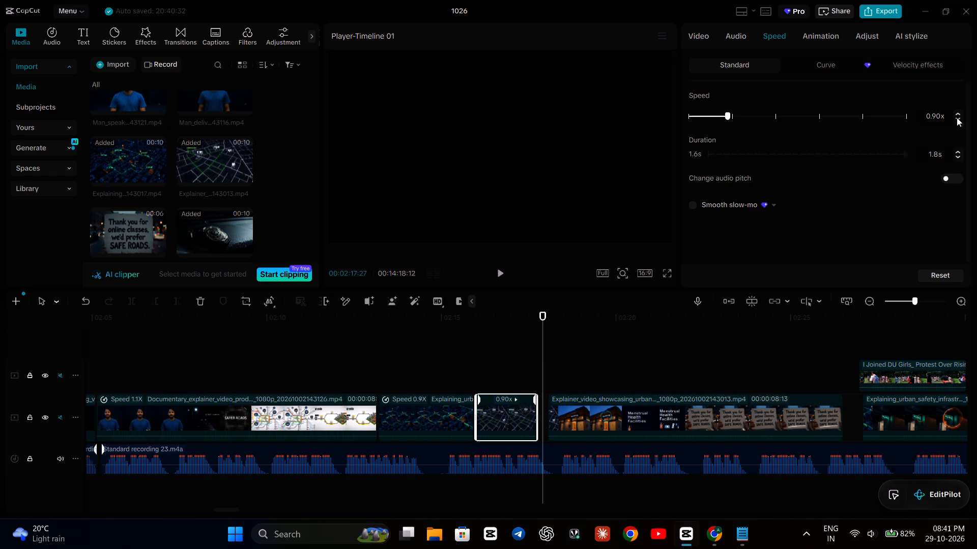
left_click(957, 117)
Review the section from the urban safety map to the Menstrual Health Facilities shot against the narration.
left_click(403, 351)
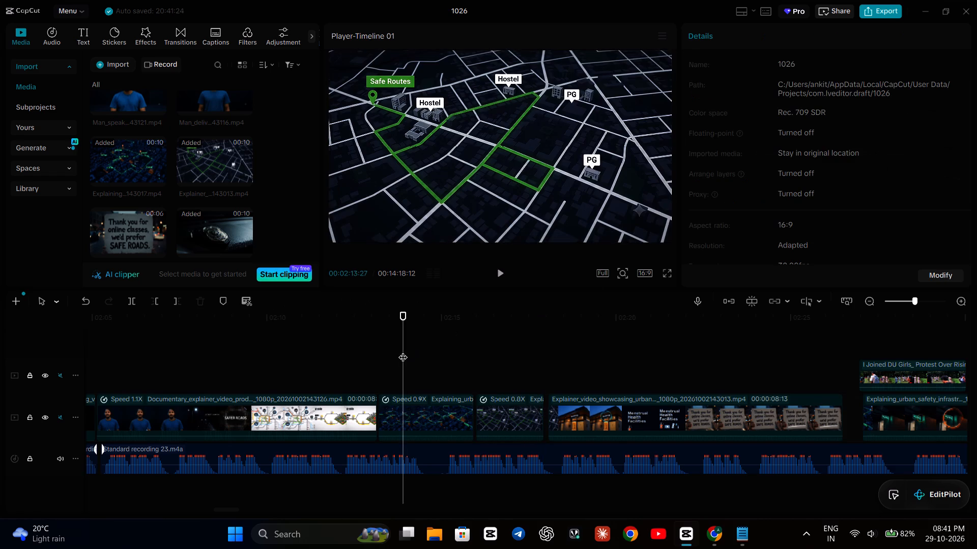
key("space")
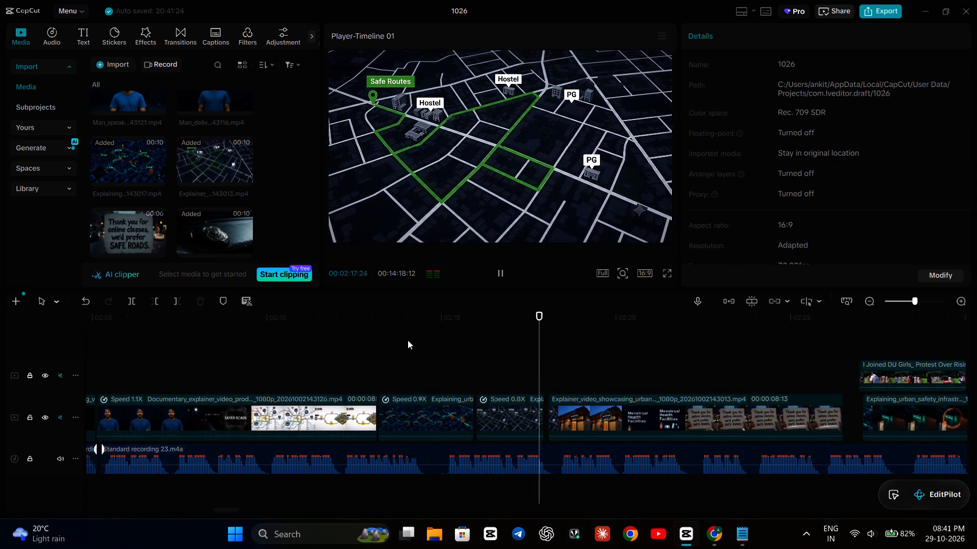
key("space")
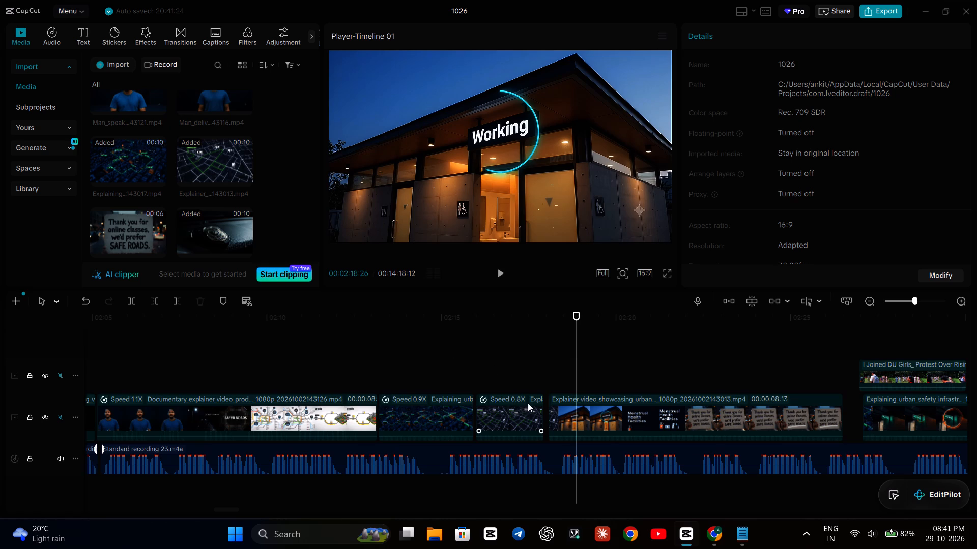
key("space")
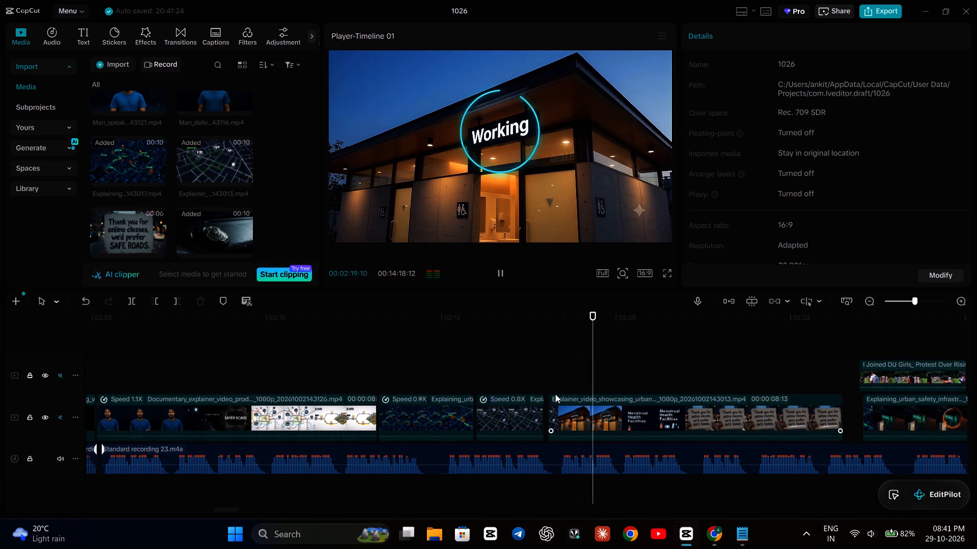
key("space")
key("space")
key("space")
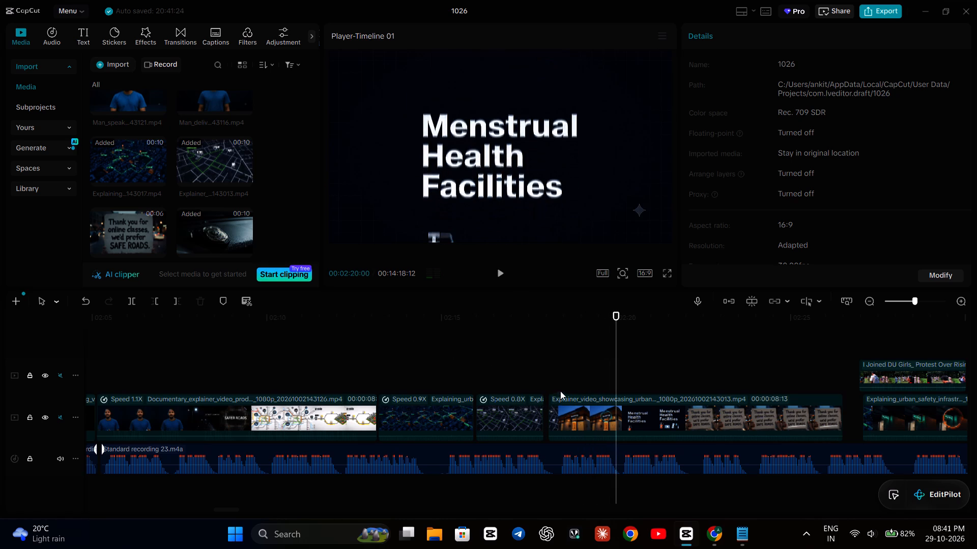
key("space")
key("space")
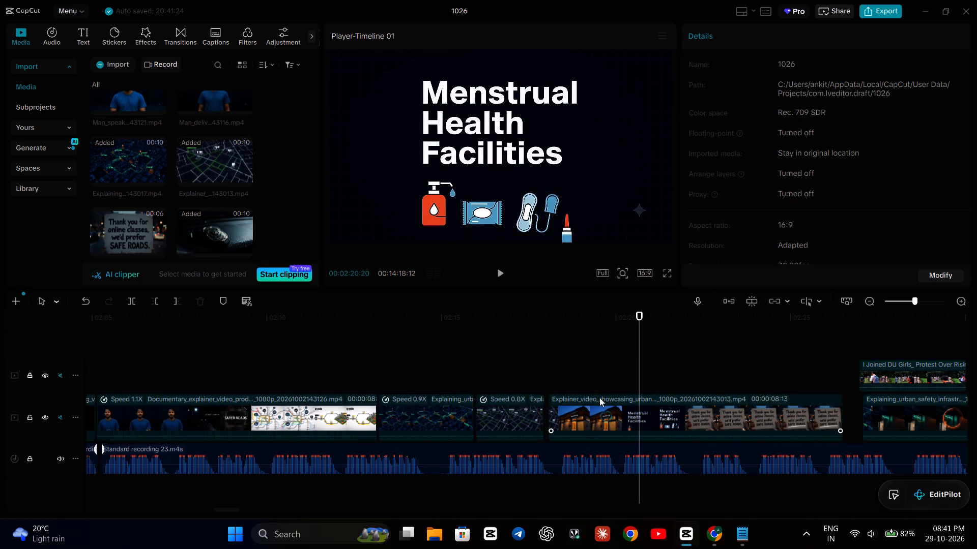
Split the Explainer 143013 clip at 02:19:24, where the Working sign shot changes to the Menstrual Health Facilities title.
left_click(618, 406)
left_click(616, 374)
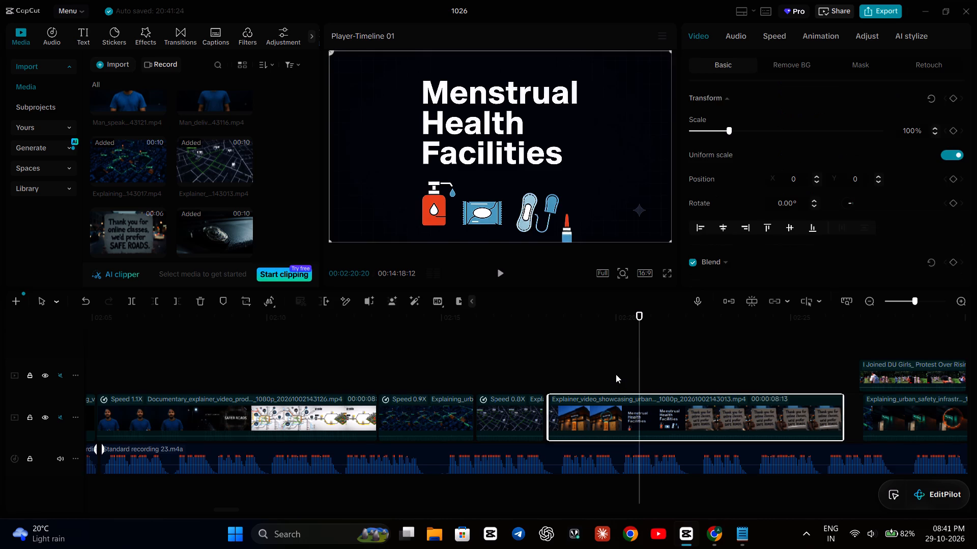
key("Left")
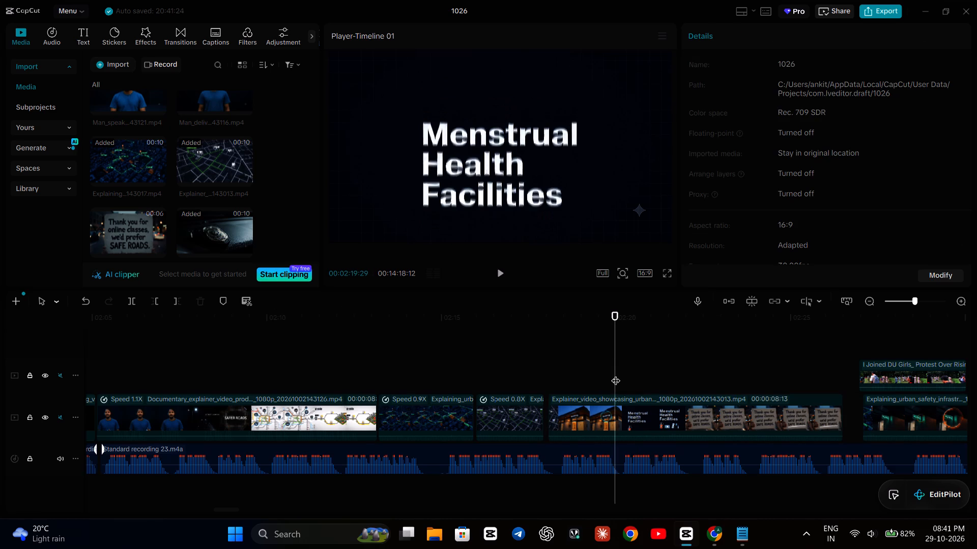
key("Left")
key("Left")
key("Left")
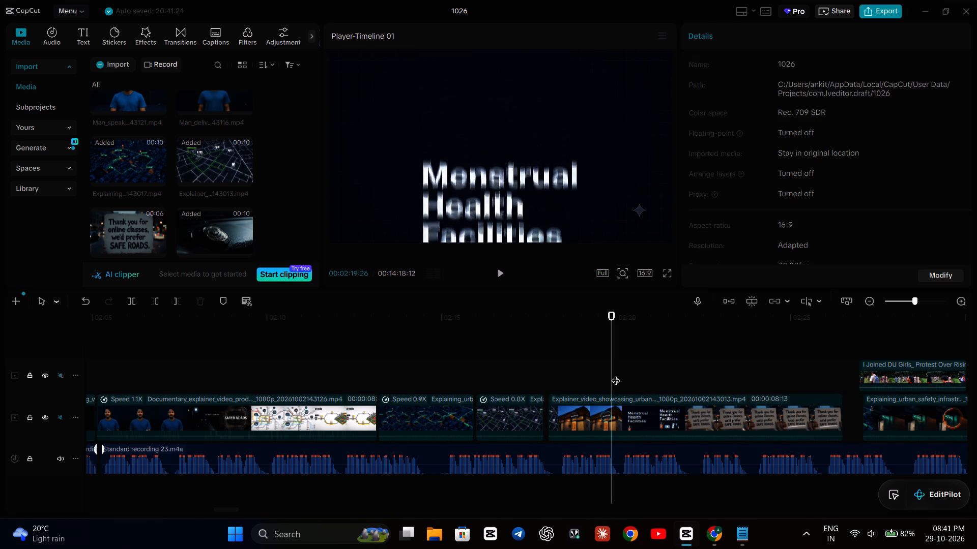
key("Left")
key("Left")
key("Left")
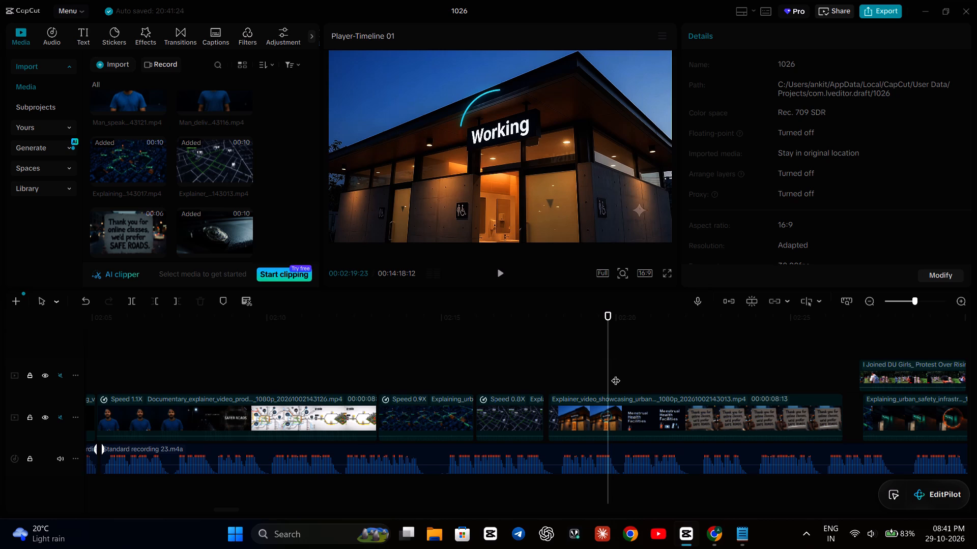
key("Right")
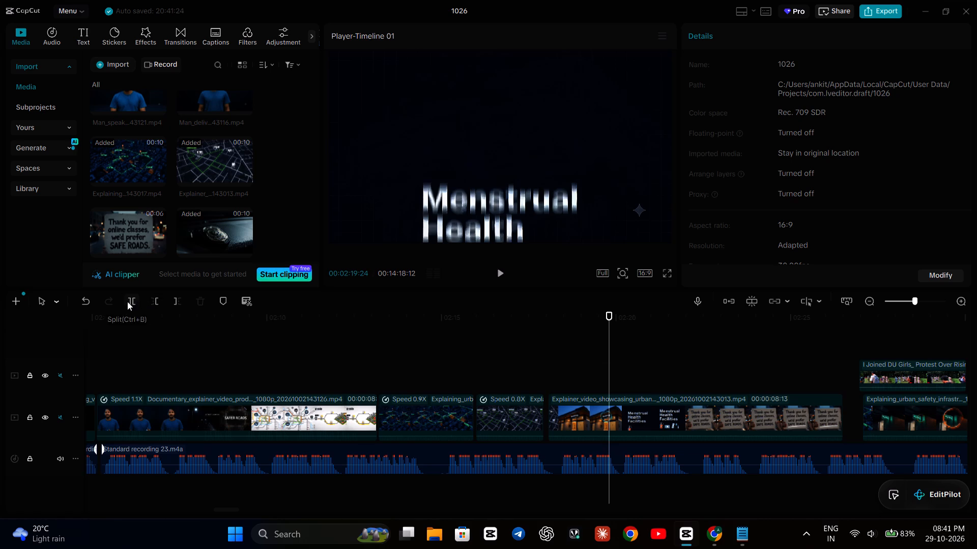
left_click(574, 424)
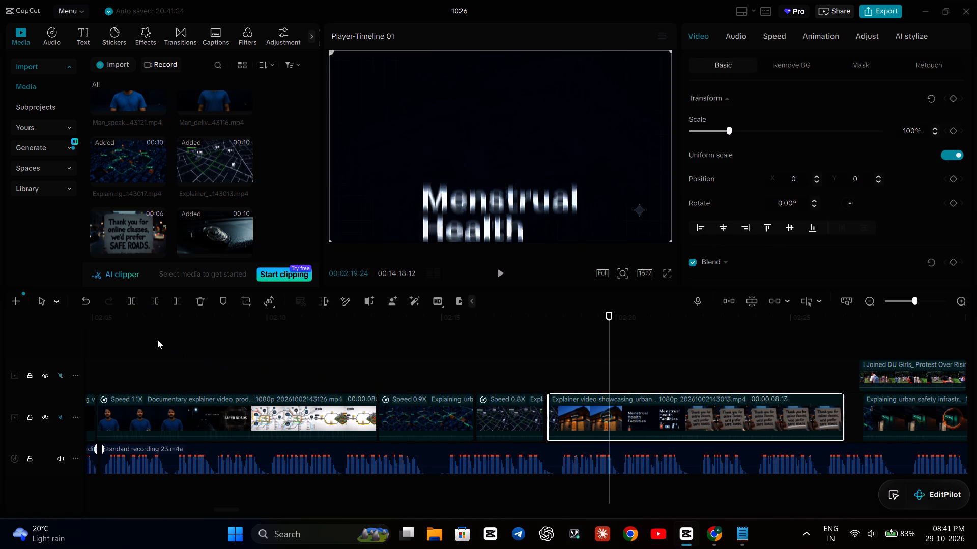
left_click(128, 300)
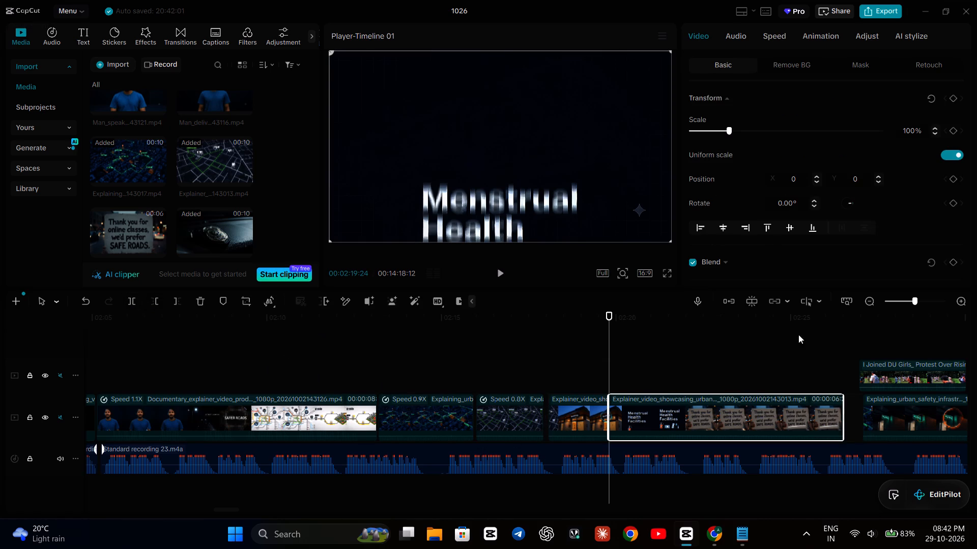
Slow the piece with the Menstrual Health Facilities and SAFE ROADS shots to 0.90x.
left_click(777, 34)
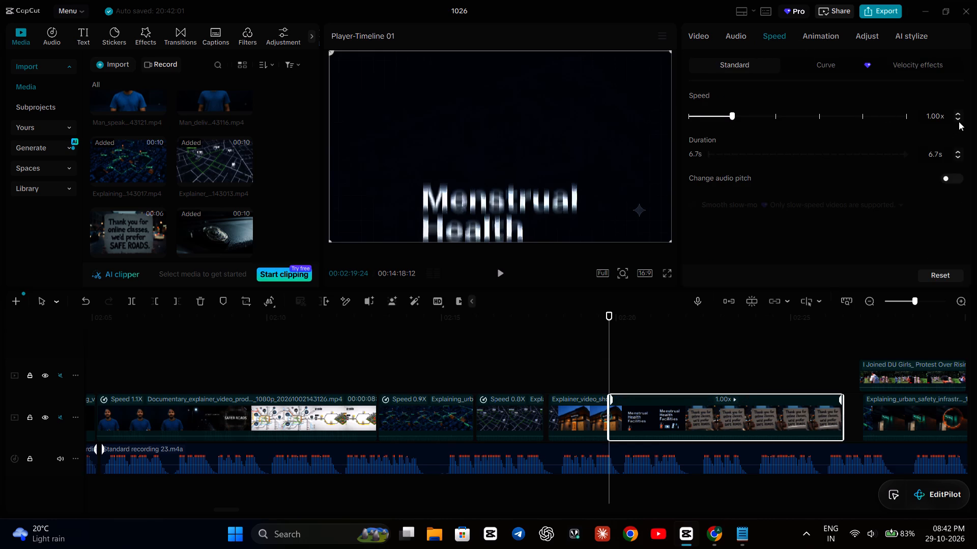
left_click(960, 116)
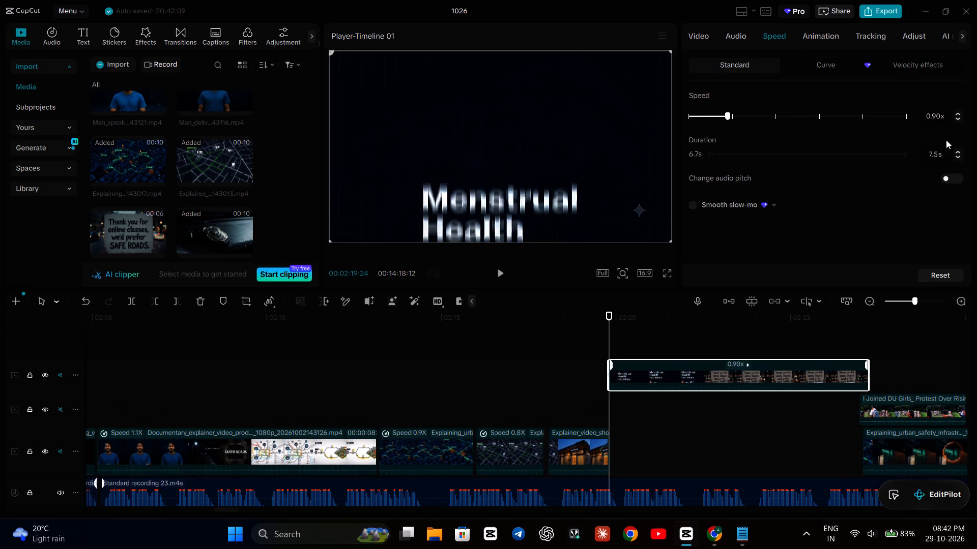
Move the following urban safety infrastructure clip and the DU Girls protest clip above it later, to about 02:28.
left_click_drag(908, 449, 935, 445)
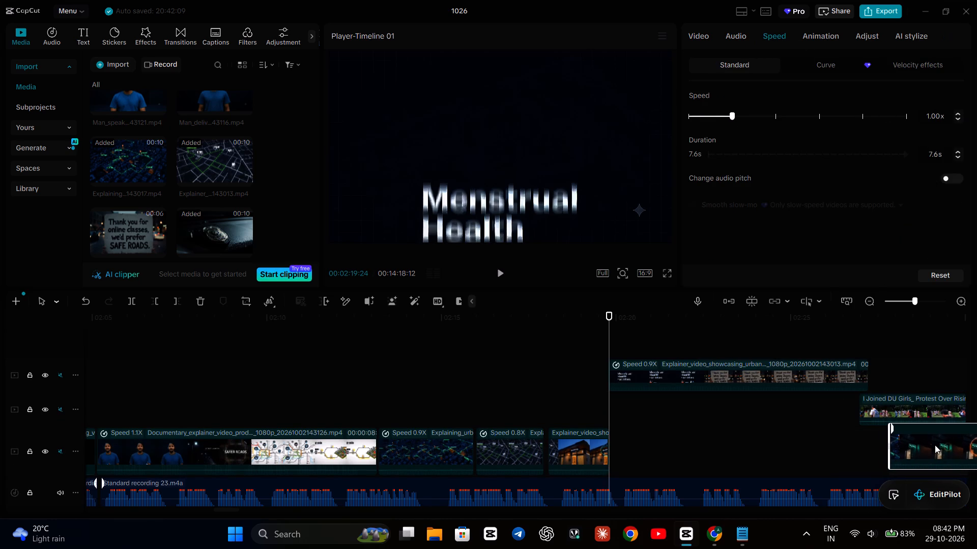
left_click_drag(935, 445, 938, 443)
left_click_drag(903, 406, 937, 403)
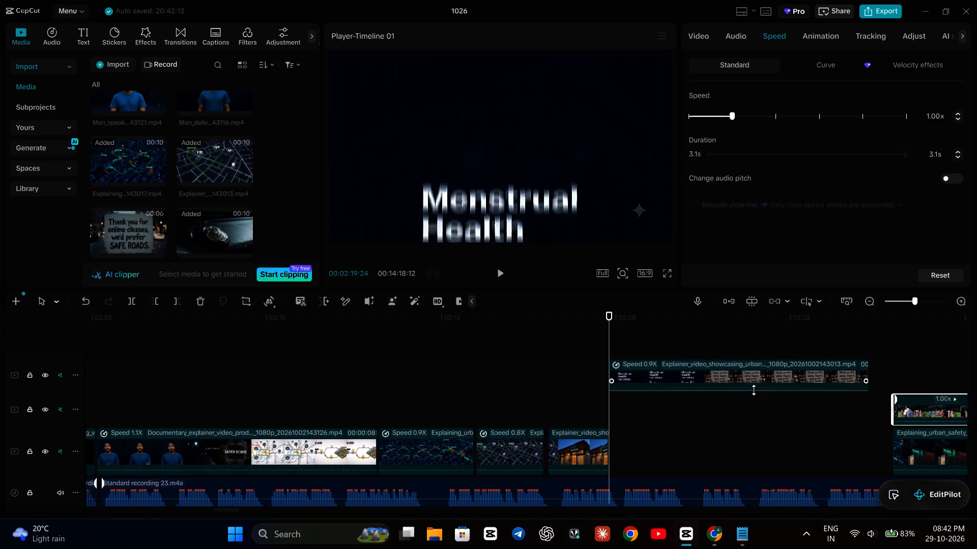
Move the slowed Menstrual Health Facilities piece back onto the main video track, directly after the Working sign piece.
left_click_drag(753, 377, 759, 447)
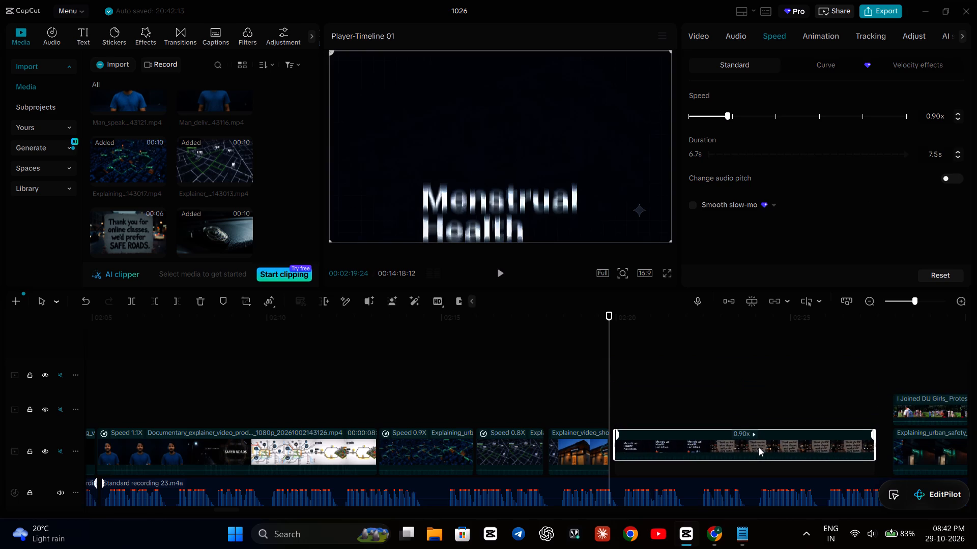
left_click_drag(759, 447, 753, 451)
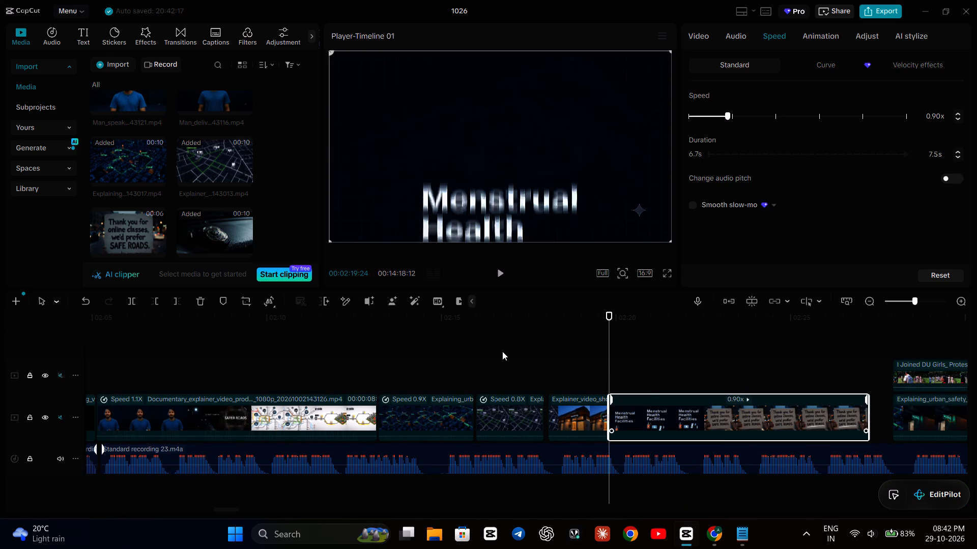
Extend the end of the short Safe Routes map piece until it meets the Working sign piece.
left_click(485, 355)
left_click(526, 408)
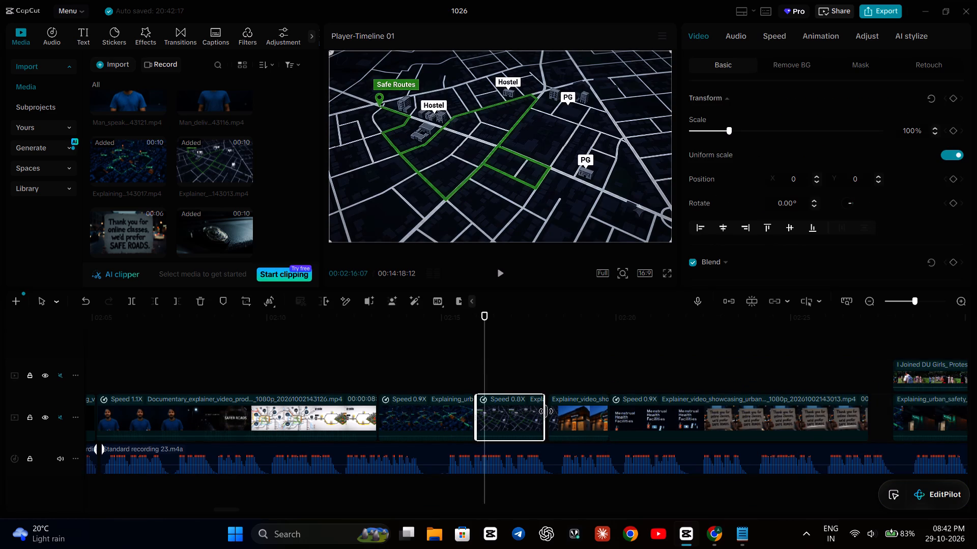
left_click(545, 412)
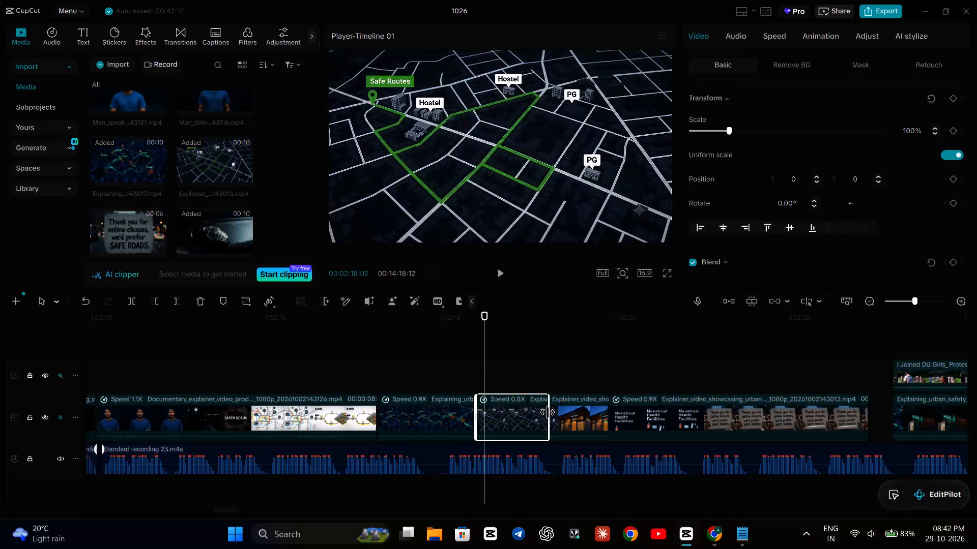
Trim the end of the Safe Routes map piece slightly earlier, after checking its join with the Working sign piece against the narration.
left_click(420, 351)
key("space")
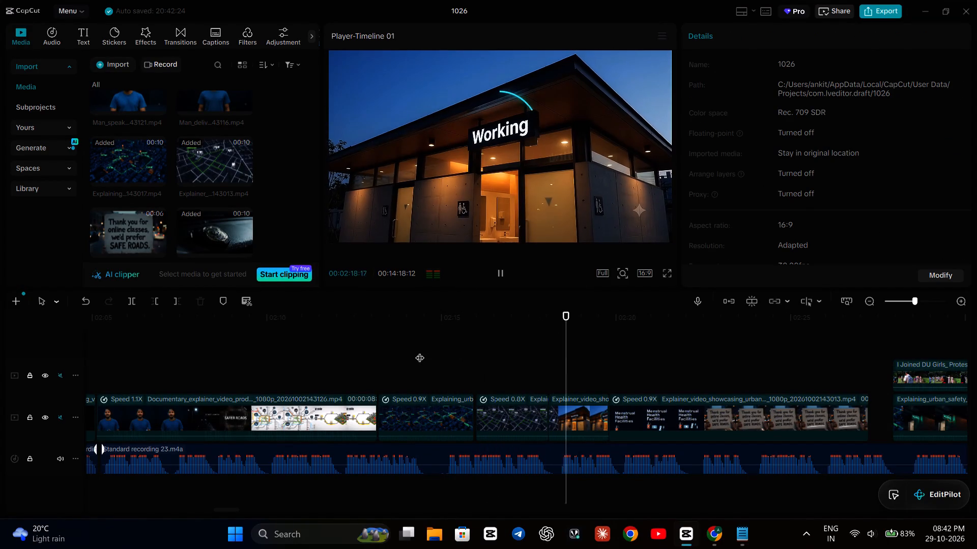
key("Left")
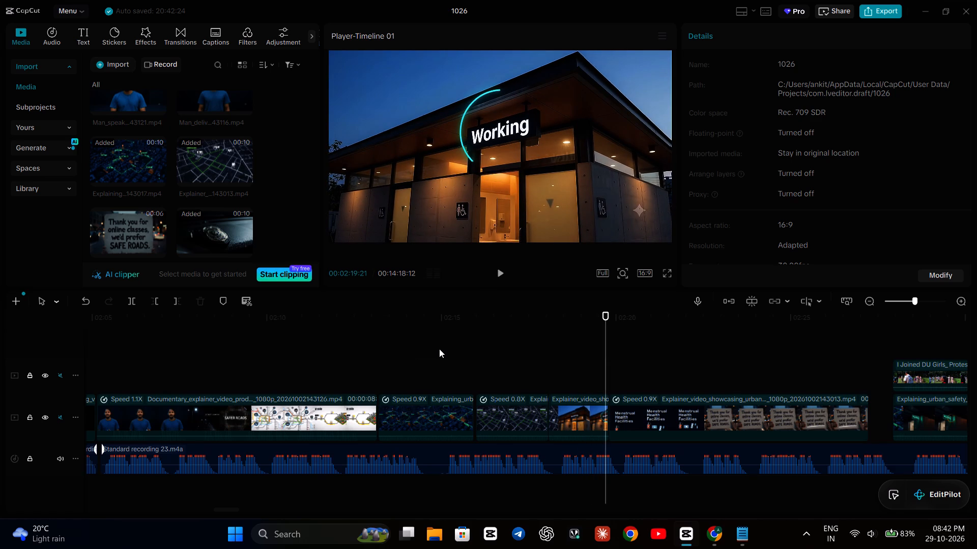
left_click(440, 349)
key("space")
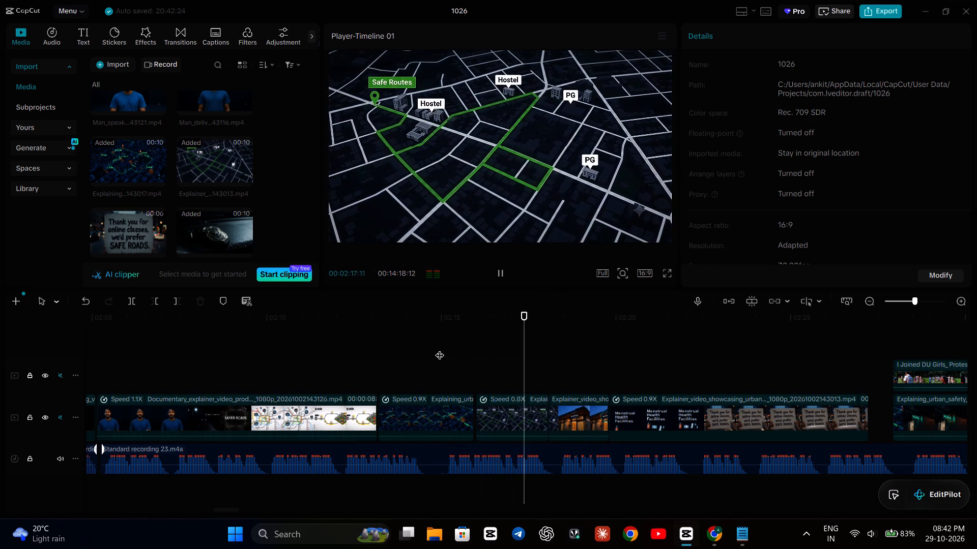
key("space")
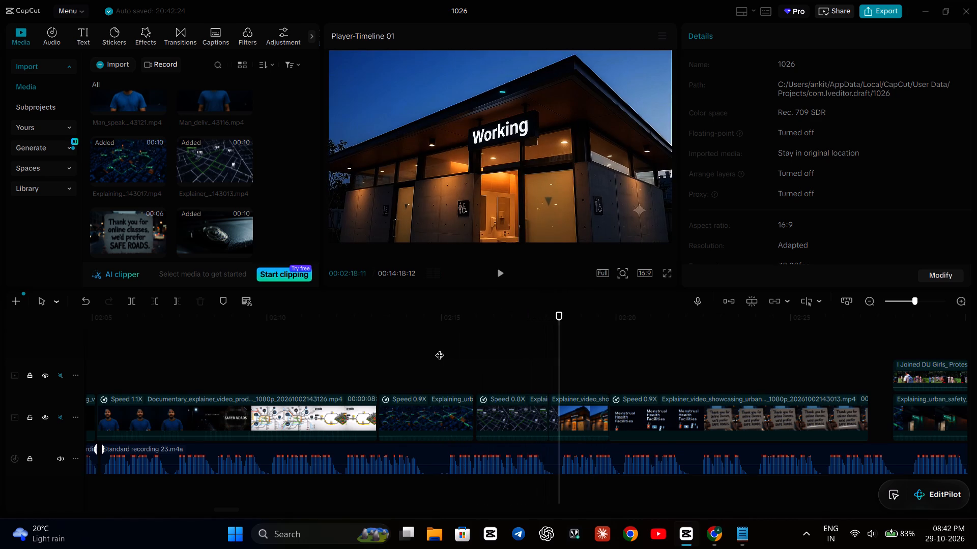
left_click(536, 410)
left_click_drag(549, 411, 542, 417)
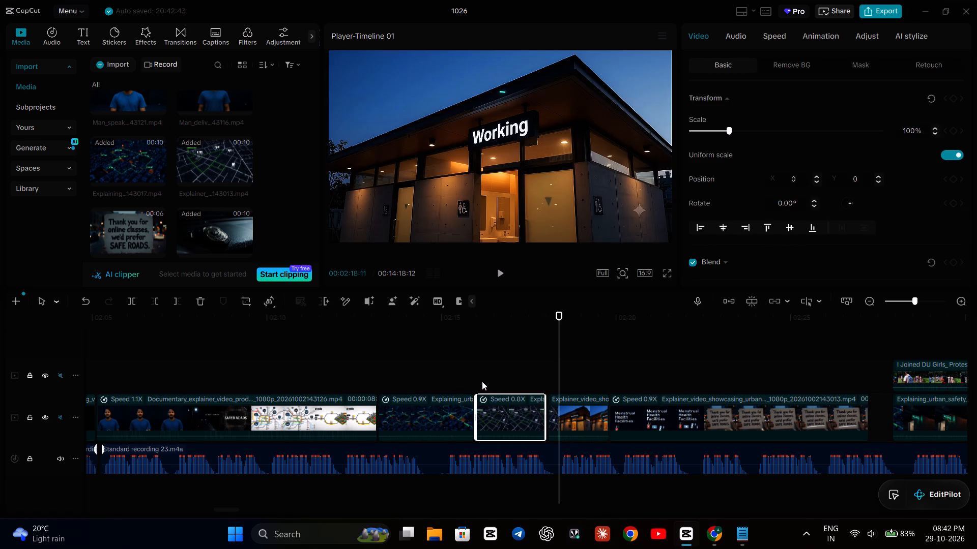
Trim the start of the Working sign piece to the frame at 02:18:03.
left_click(469, 376)
key("space")
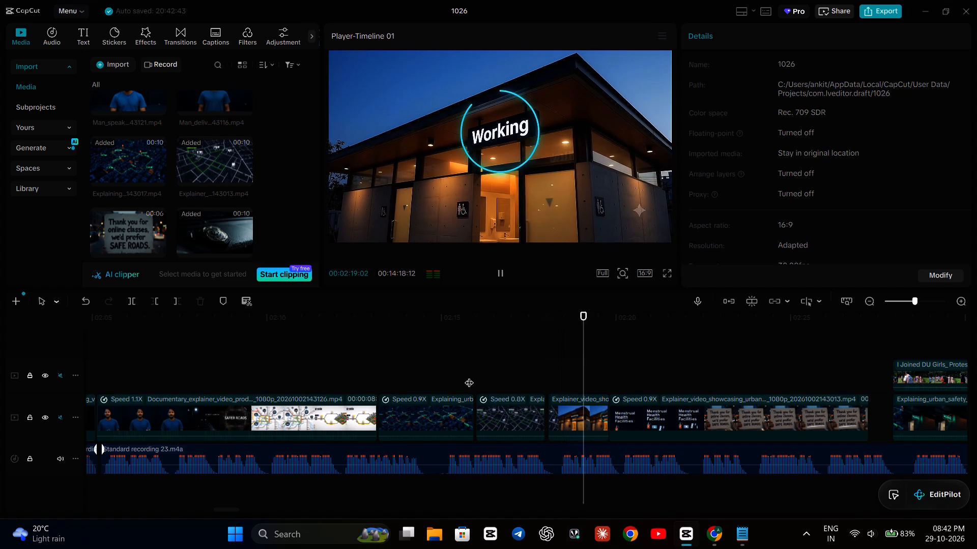
key("space")
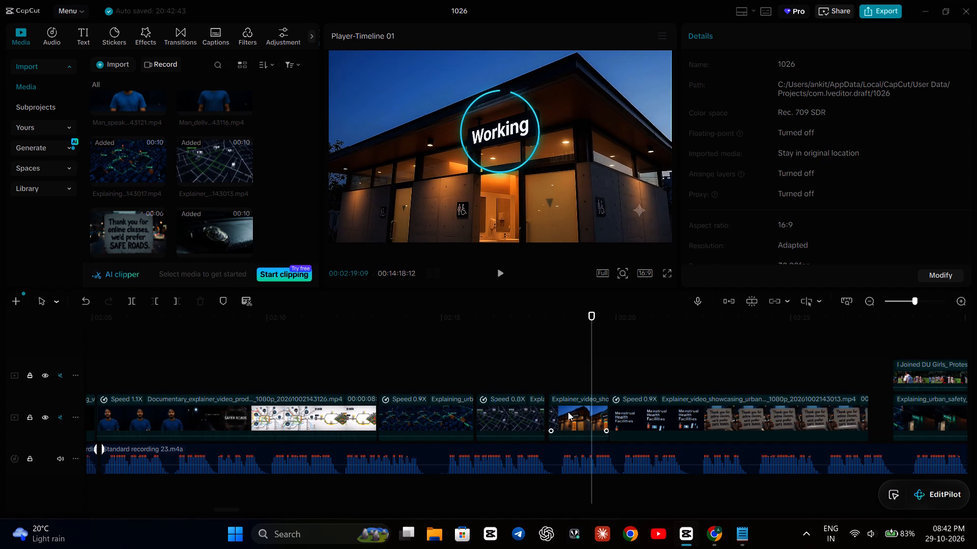
left_click(547, 381)
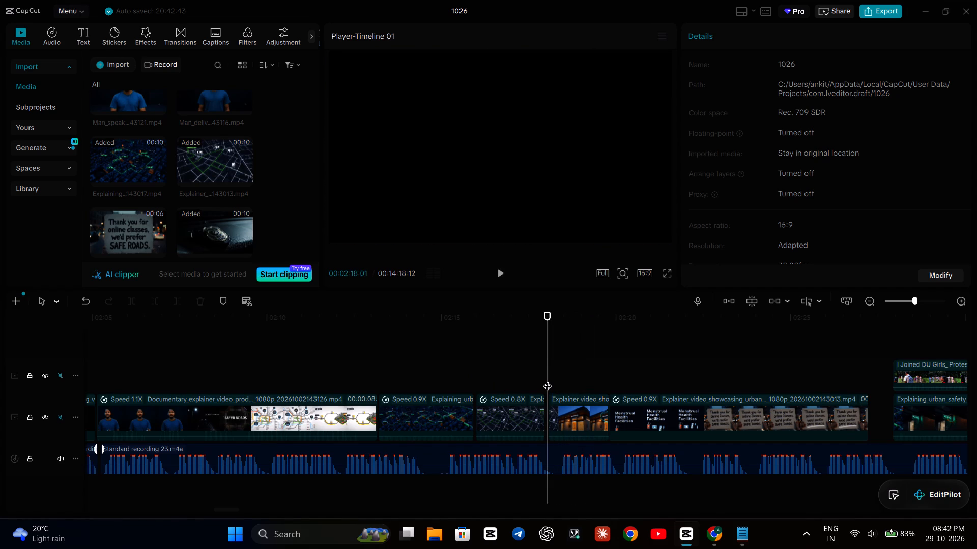
key("space")
key("space")
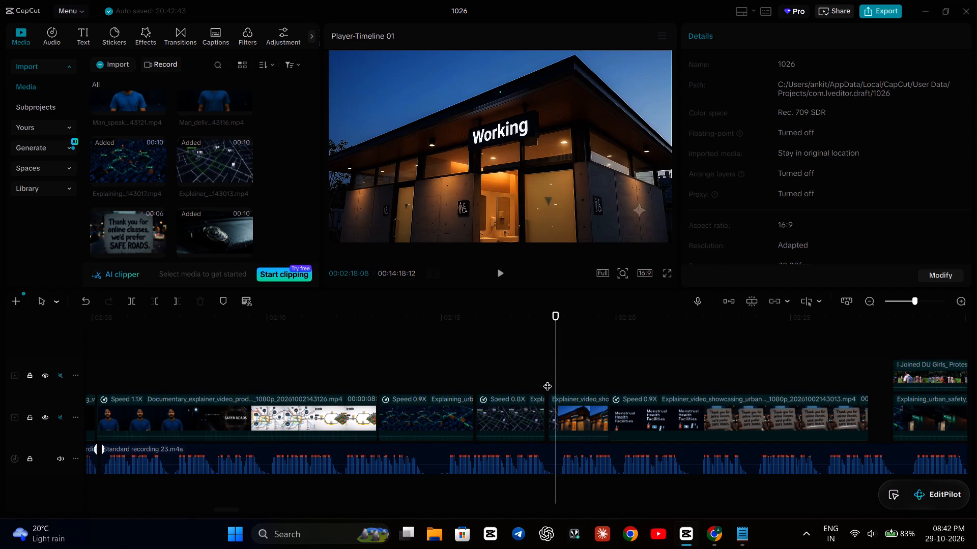
key("Left")
key("Left")
key("Left")
key("Left")
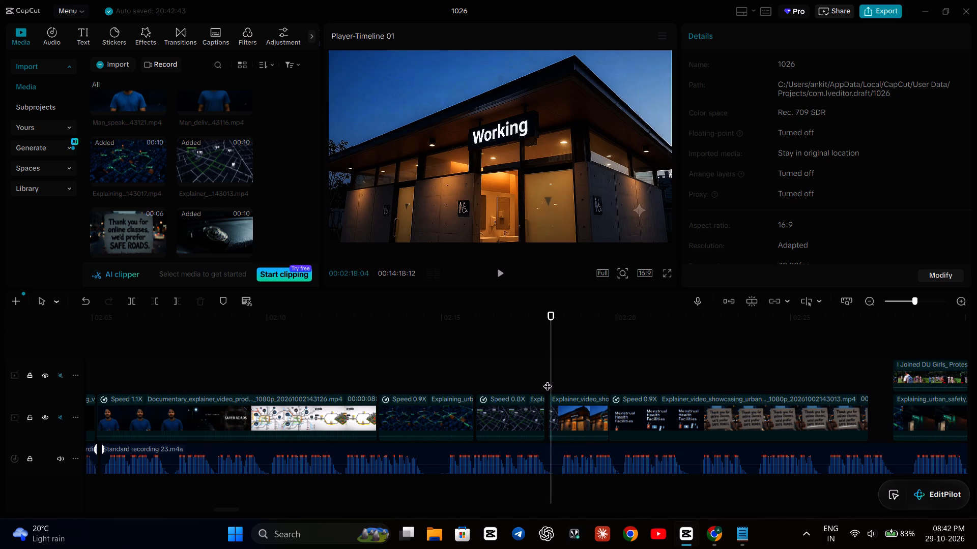
key("Left")
key("Left")
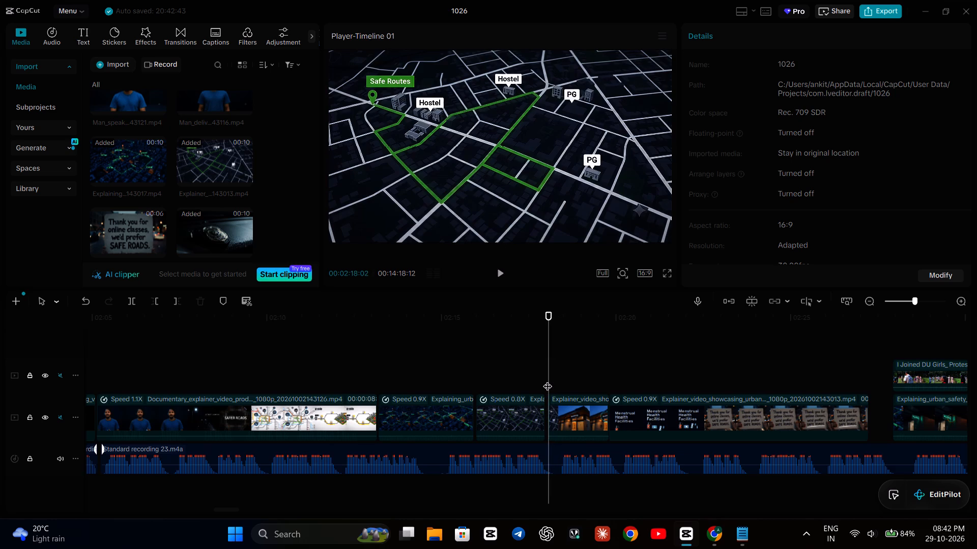
key("Left")
key("Right")
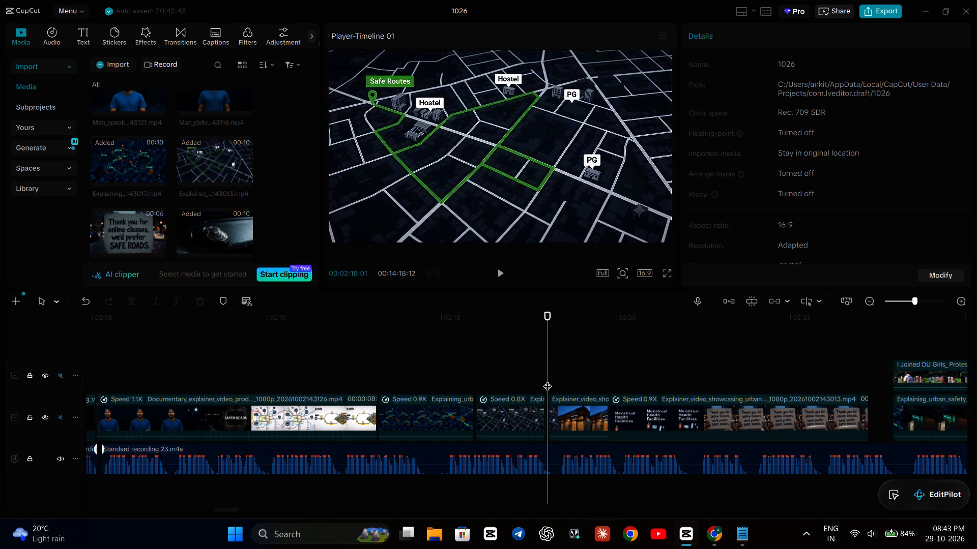
key("Right")
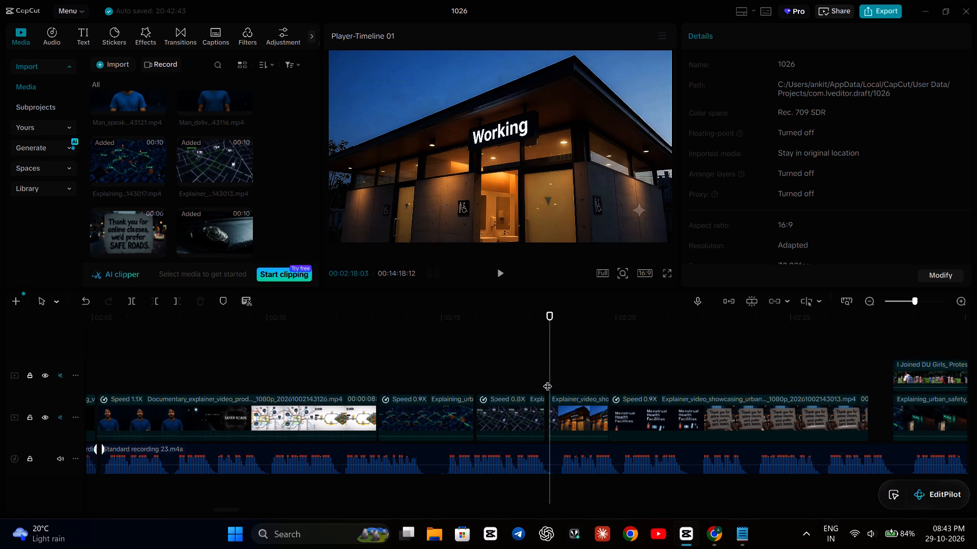
key("Left")
key("Right")
left_click(556, 406)
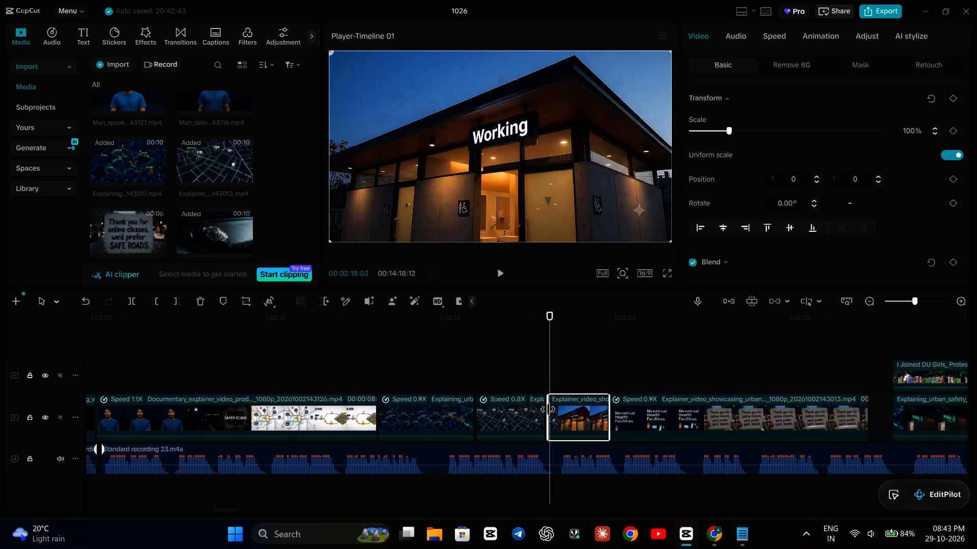
left_click(548, 409)
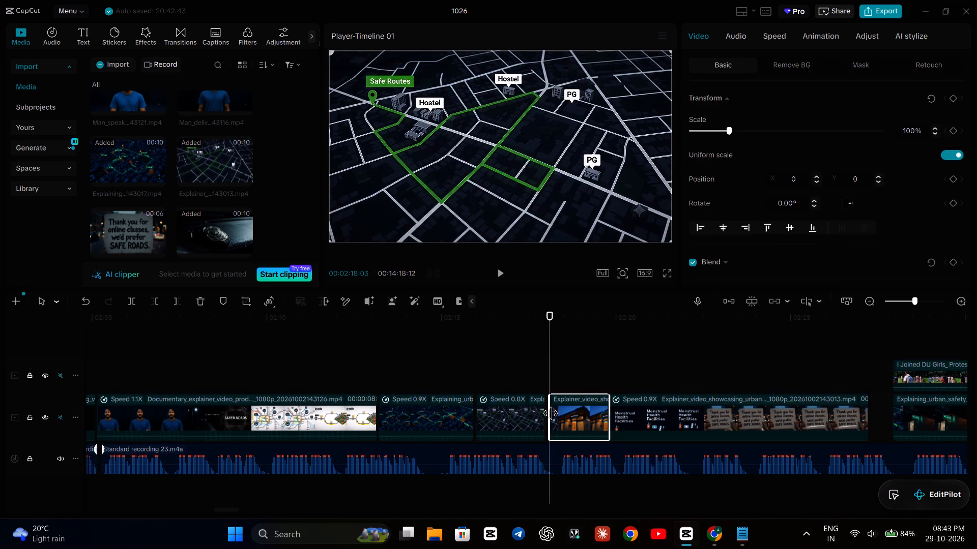
Extend the end of the Safe Routes map piece until it meets the trimmed Working sign piece.
left_click(534, 402)
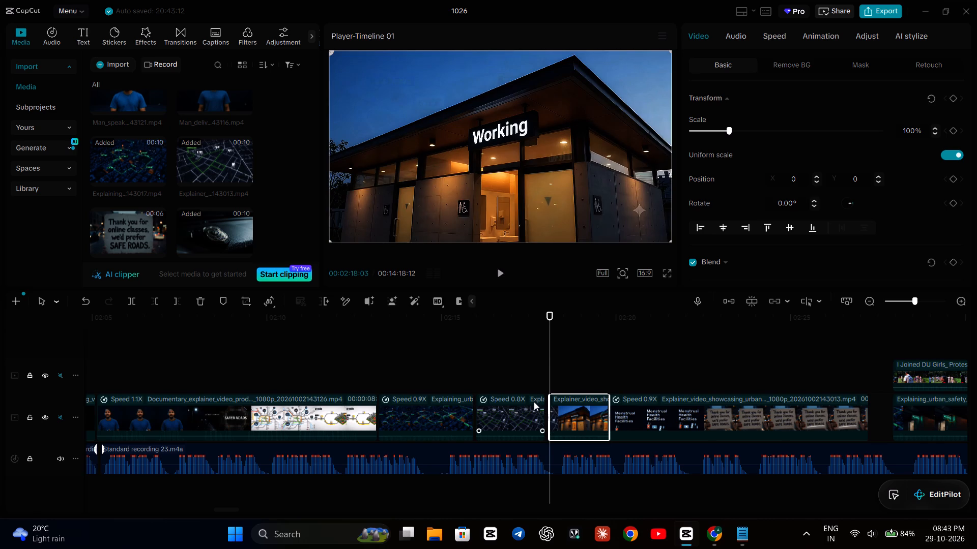
left_click_drag(548, 405, 552, 411)
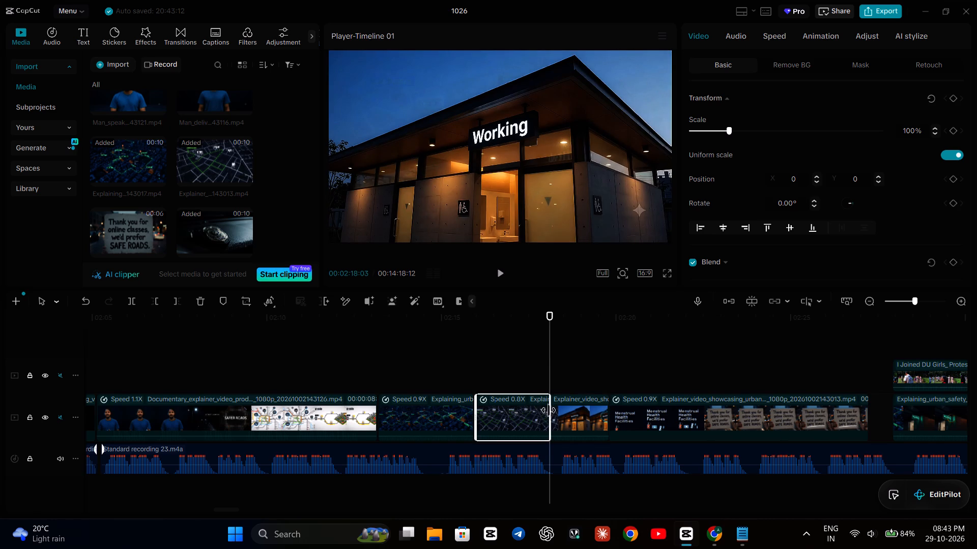
Play back the Working sign, Menstrual Health Facilities and SAFE ROADS shots to check their timing against the narration.
left_click(434, 383)
key("space")
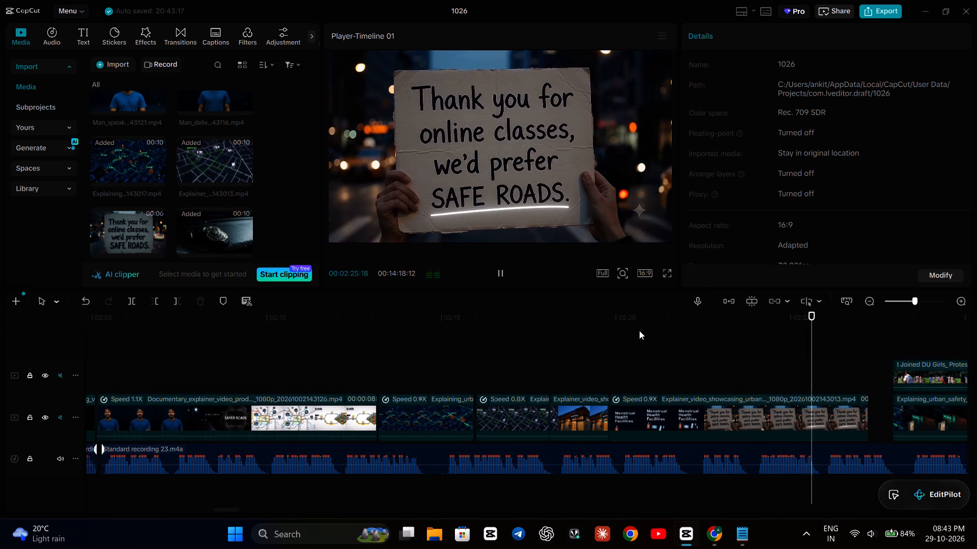
left_click(709, 350)
left_click(704, 352)
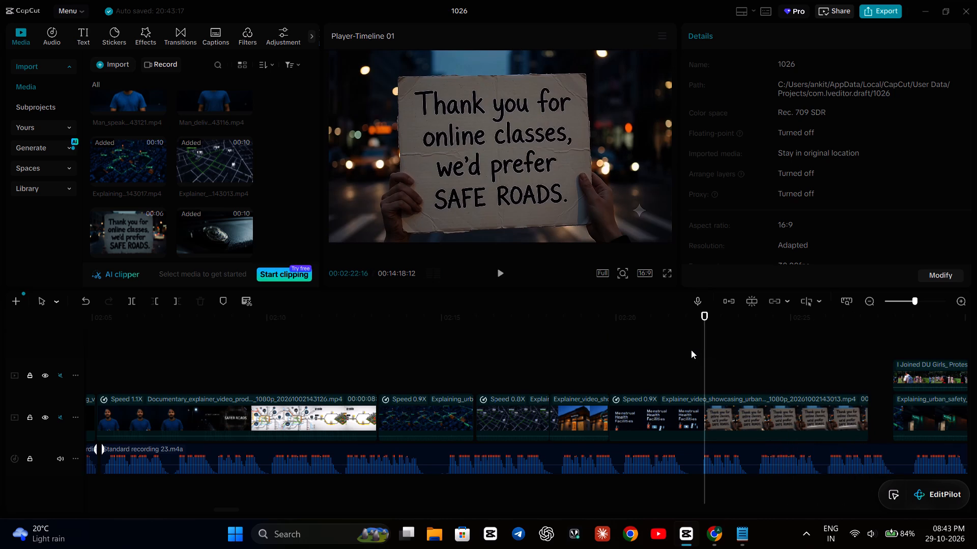
left_click(664, 351)
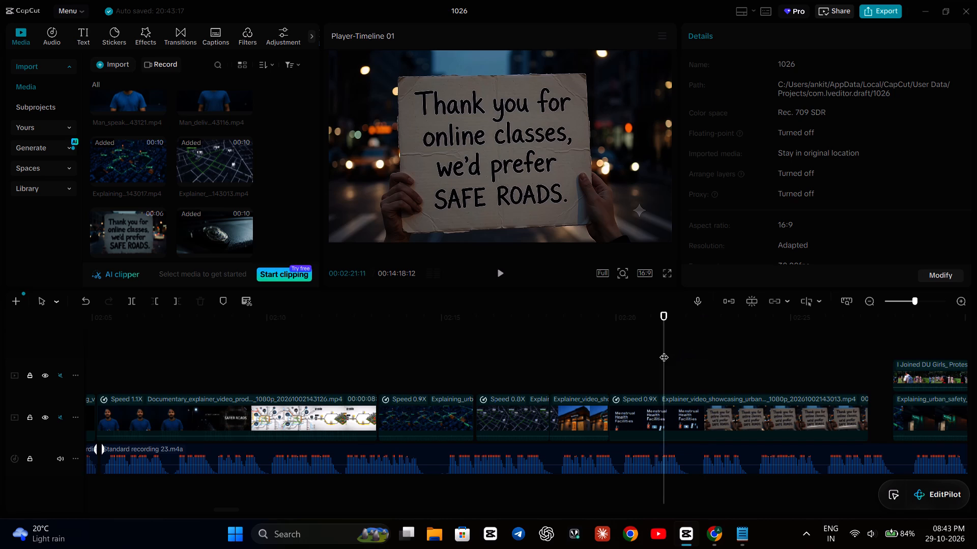
key("space")
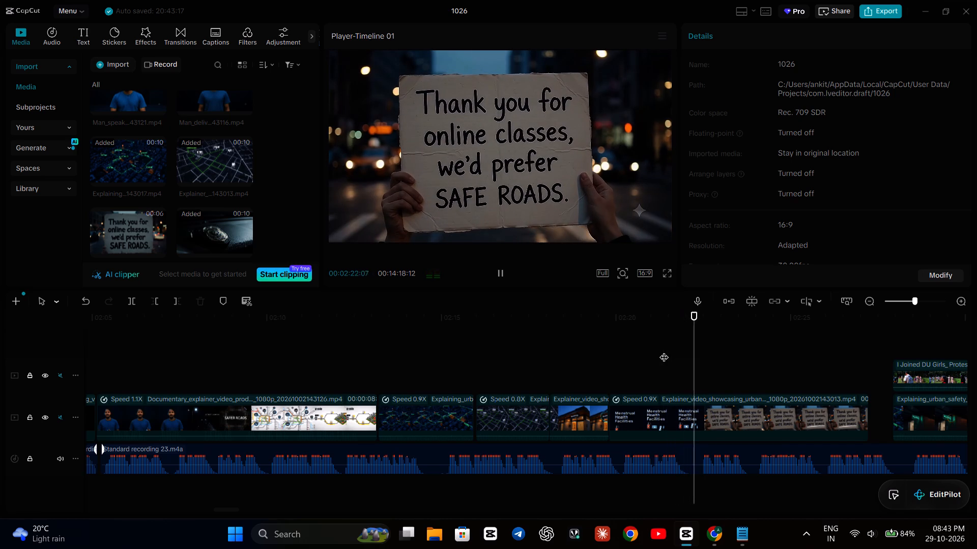
key("space")
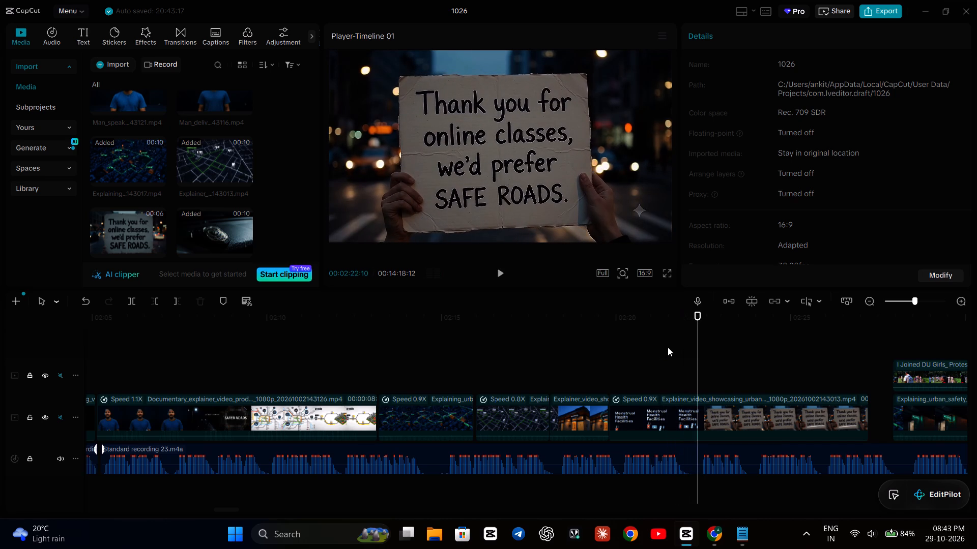
Split the piece with the Menstrual Health Facilities and SAFE ROADS shots at 02:21:19, just before the shot changes.
left_click(685, 406)
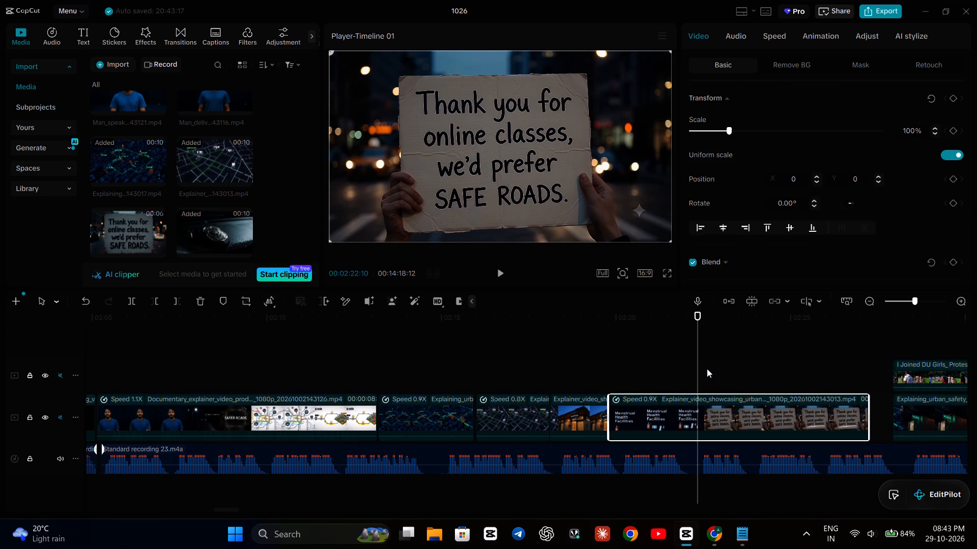
key("Left")
key("Left")
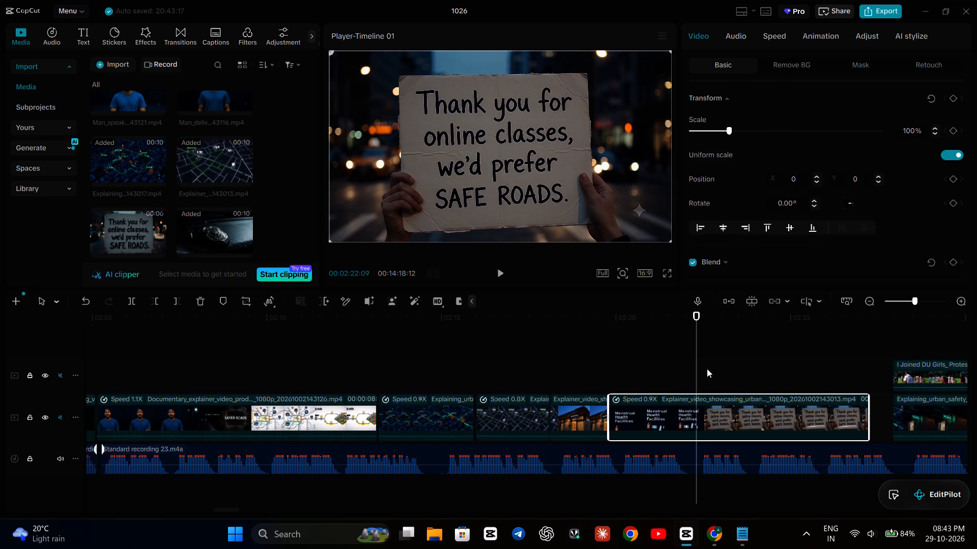
key("Left")
key("Left")
key("Left")
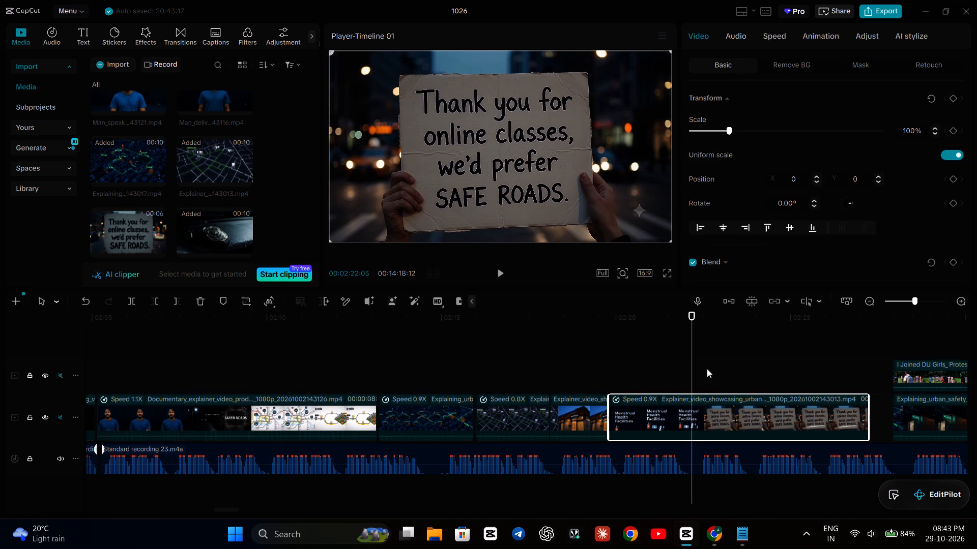
key("Left")
key("Left")
key("Left")
key("Left")
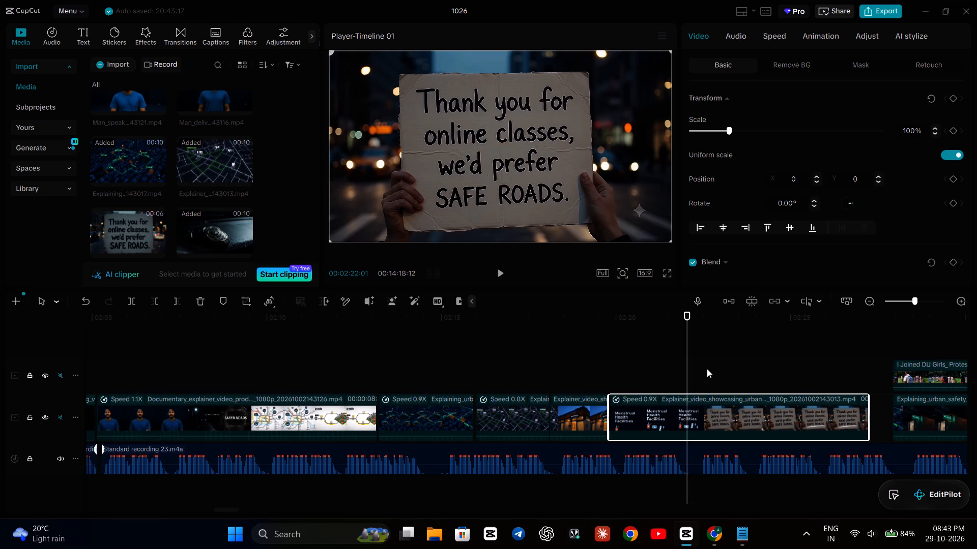
key("Left")
key("Left")
key("Left")
key("Left")
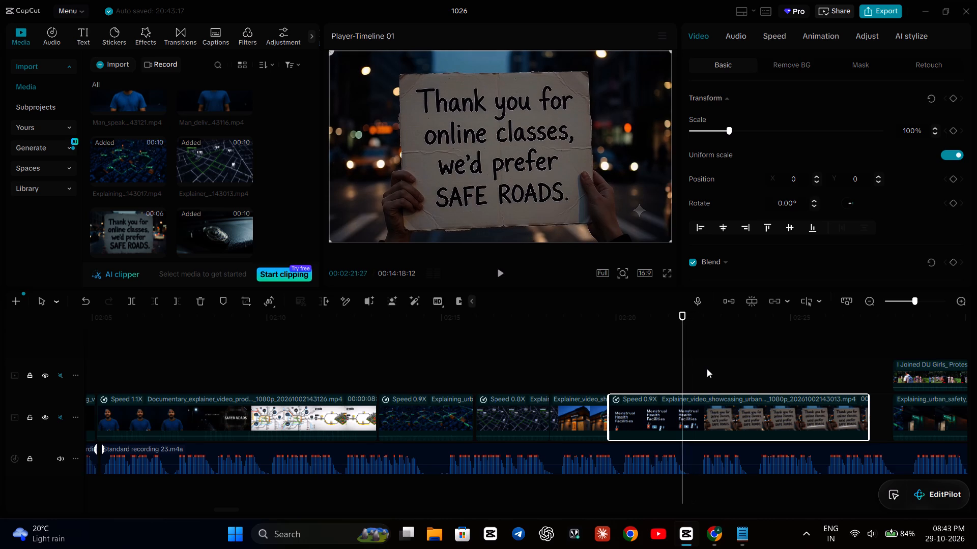
key("Left")
key("Left")
key("Left")
key("Left")
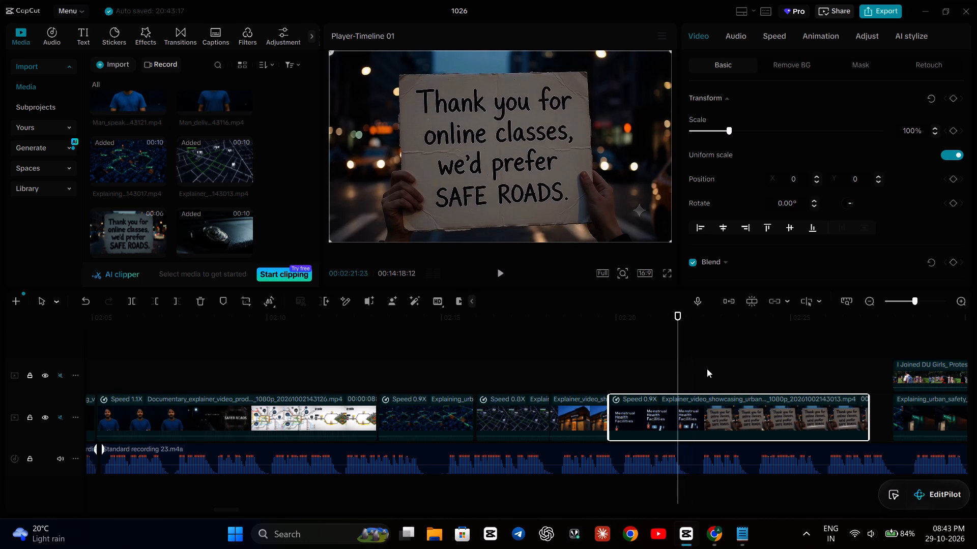
key("Left")
key("Left")
key("Left")
key("Left")
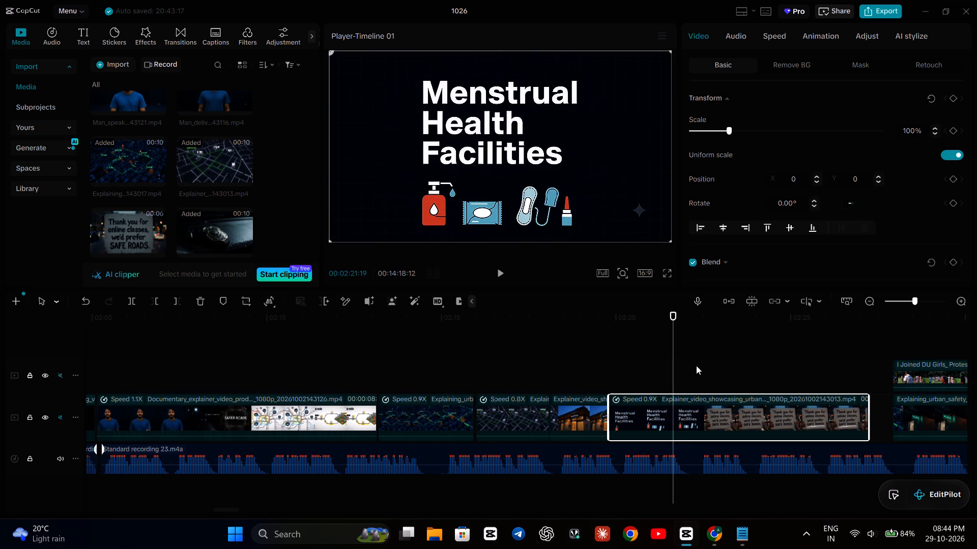
left_click(130, 299)
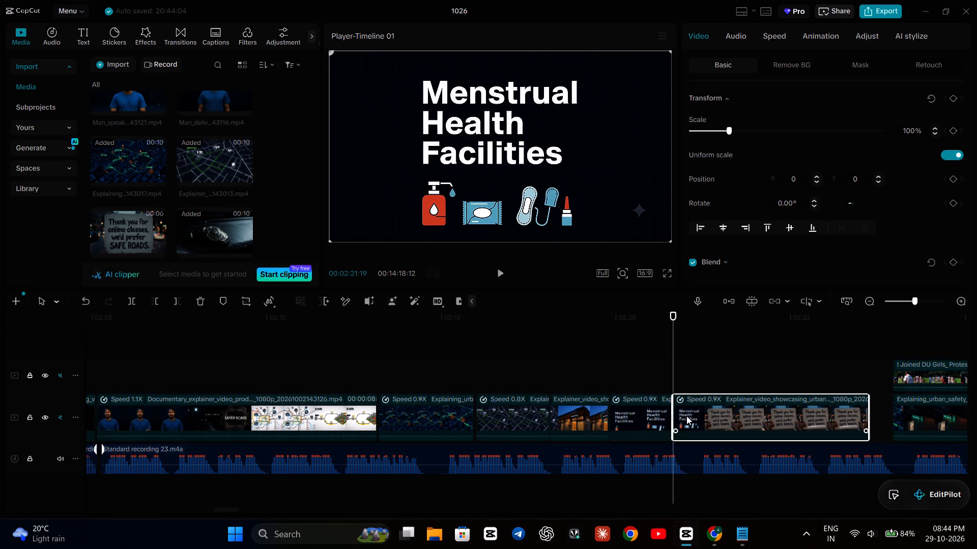
Move the split-off piece containing the SAFE ROADS shot later, so it starts at about 02:22.
left_click_drag(695, 411, 706, 410)
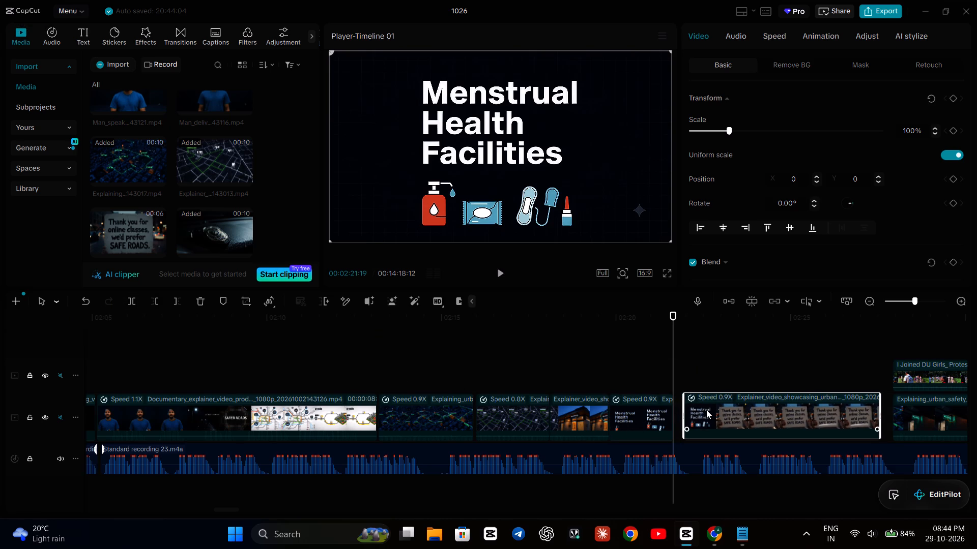
left_click_drag(706, 410, 712, 412)
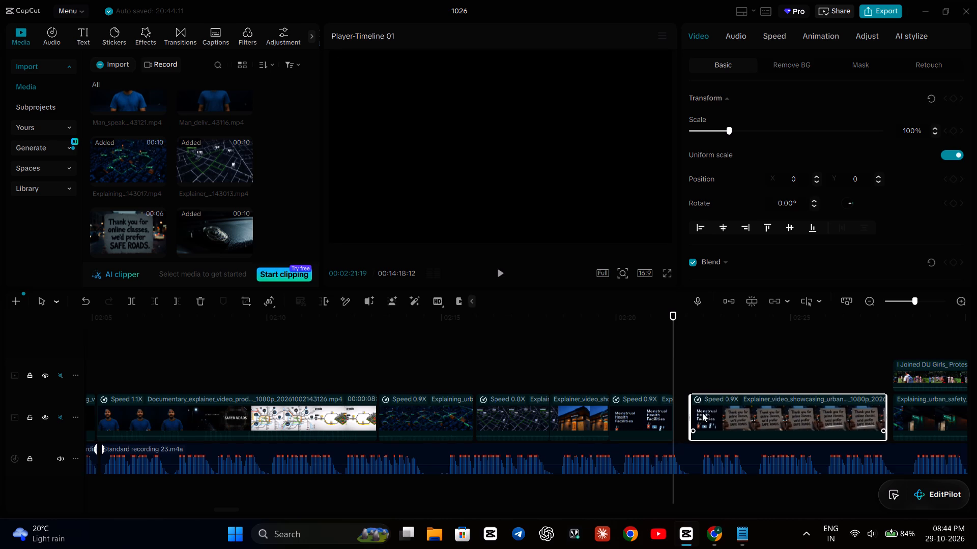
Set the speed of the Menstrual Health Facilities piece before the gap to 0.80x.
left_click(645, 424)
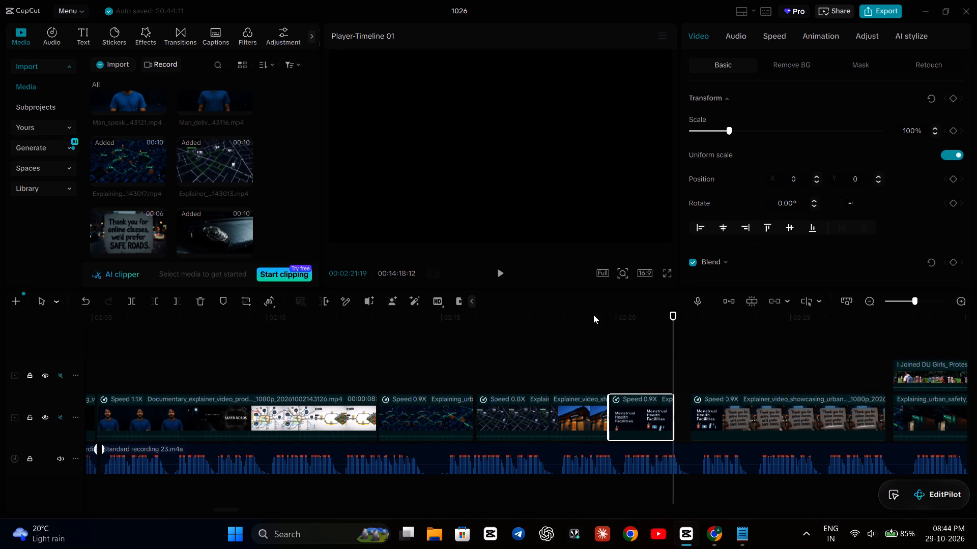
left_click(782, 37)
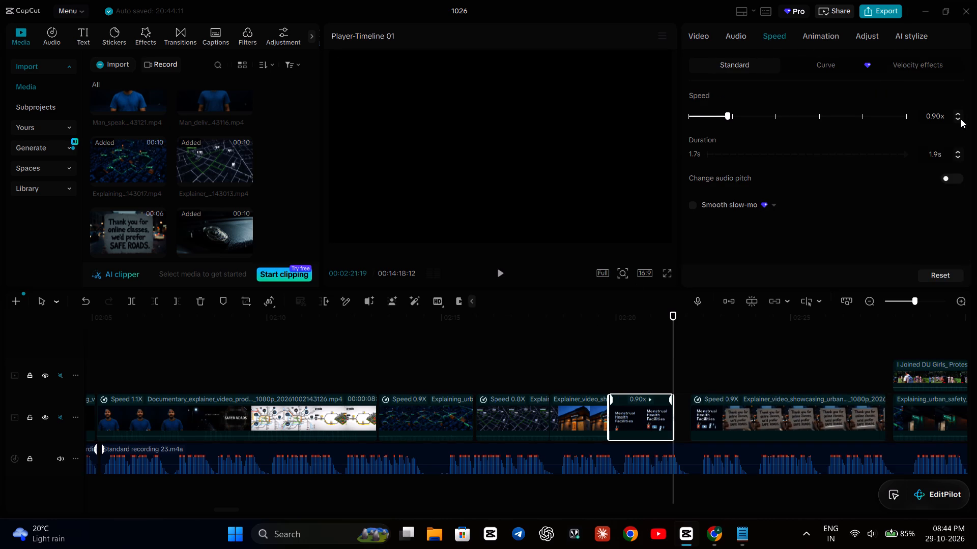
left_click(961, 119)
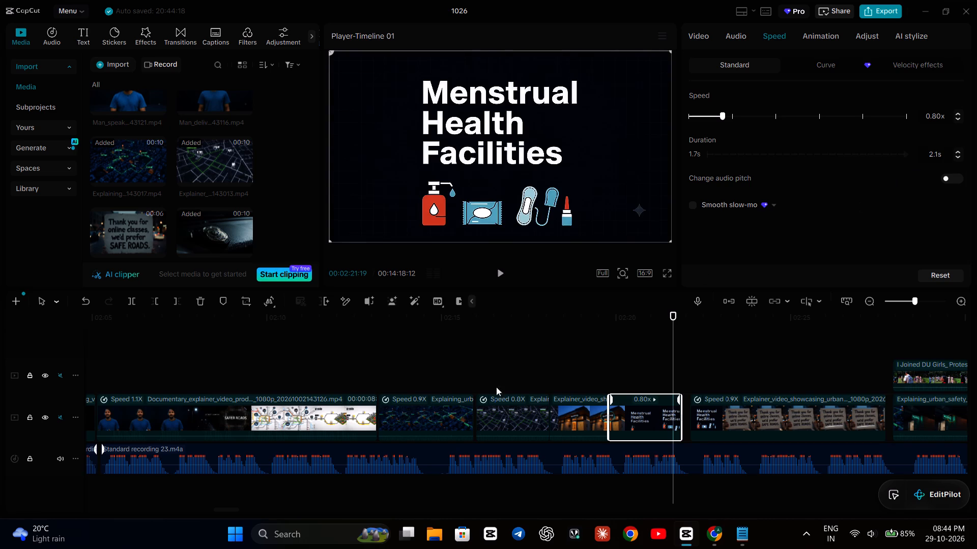
Play back the Menstrual Health Facilities and SAFE ROADS pieces to check their timing against the narration.
left_click(479, 349)
key("space")
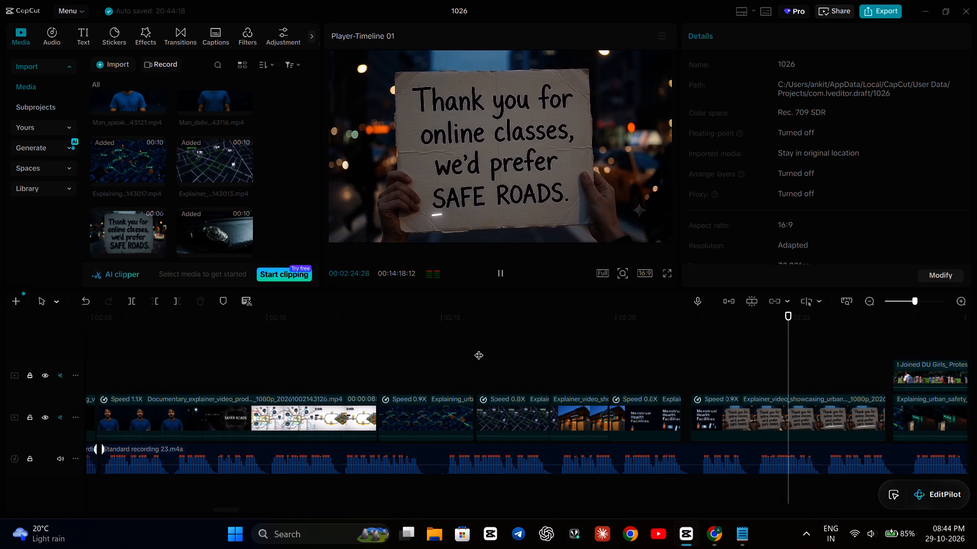
key("space")
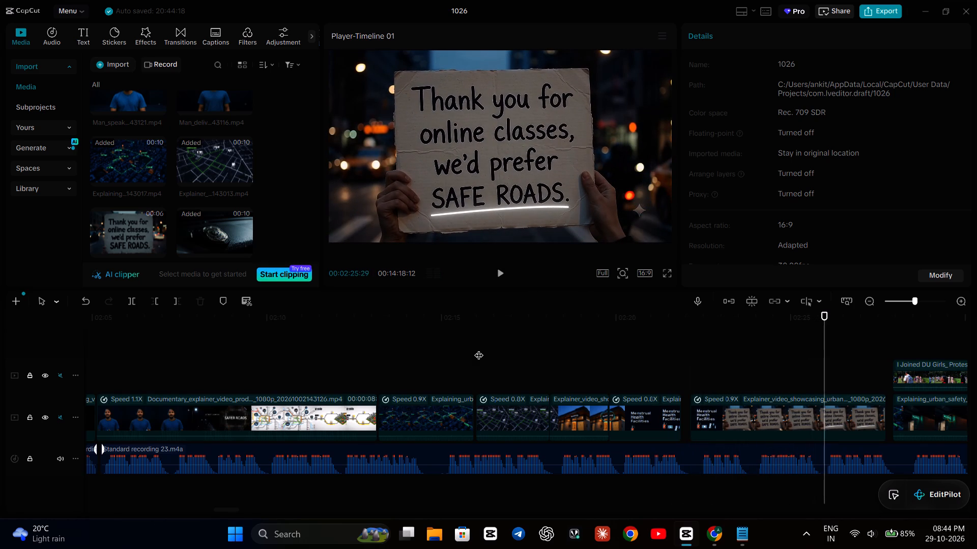
left_click(583, 374)
key("space")
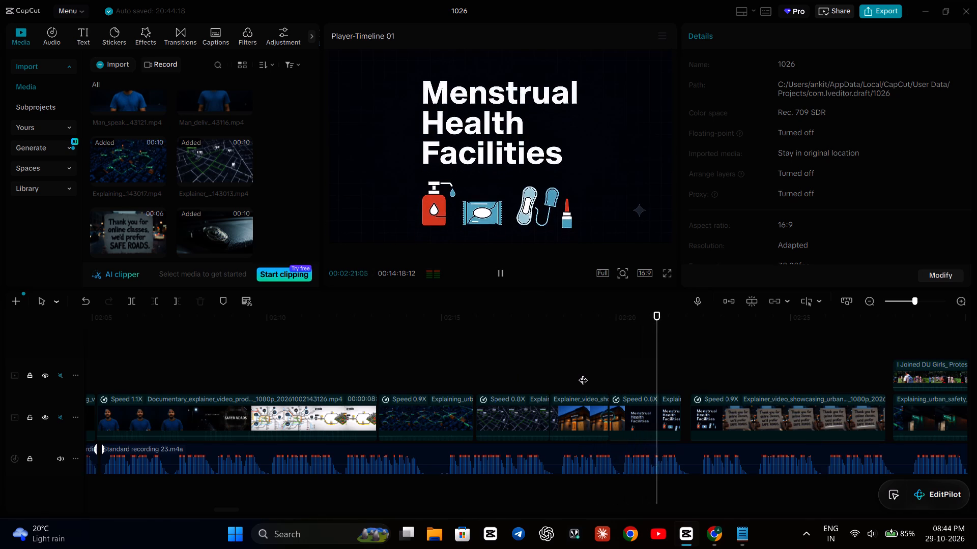
key("space")
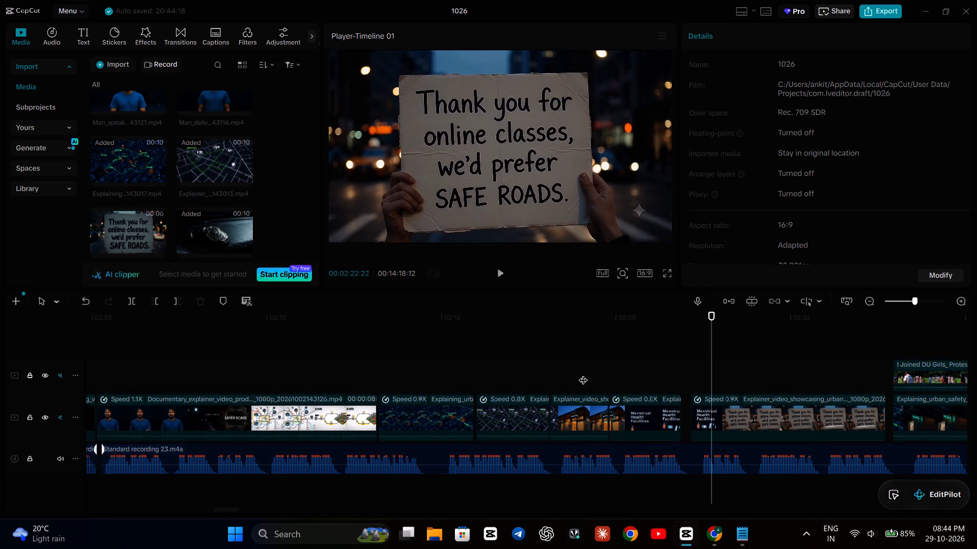
Move the SAFE ROADS piece slightly later, so its end meets the start of the urban safety infrastructure clip.
left_click(650, 402)
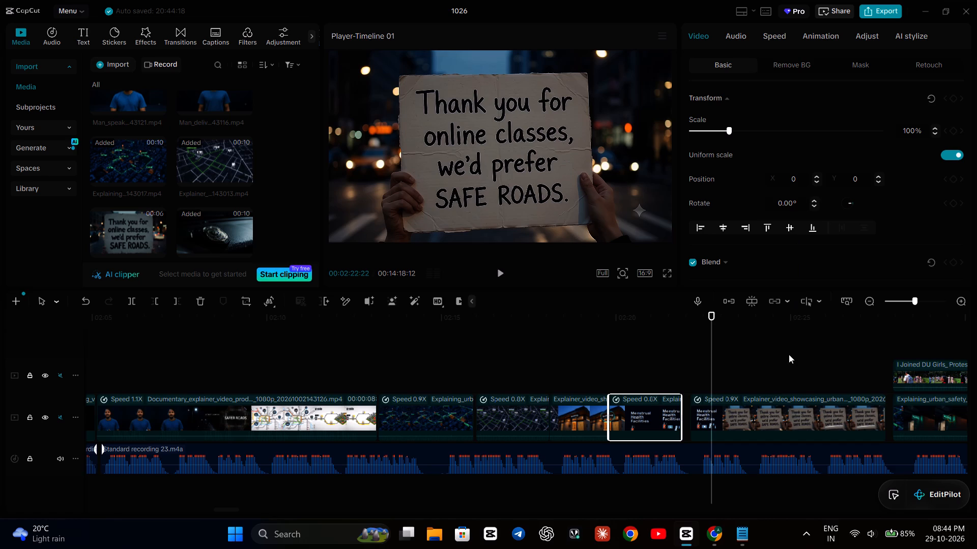
left_click_drag(794, 409, 804, 410)
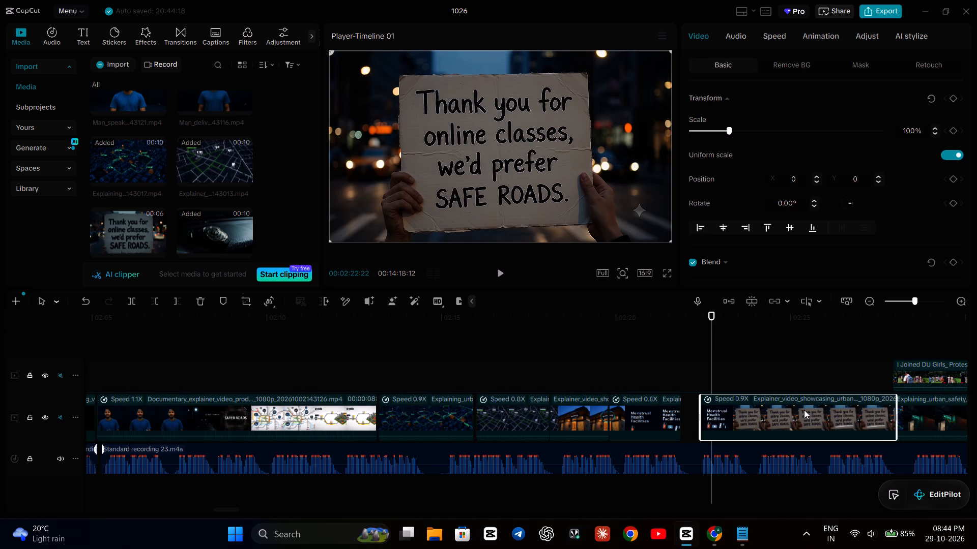
left_click_drag(804, 410, 799, 410)
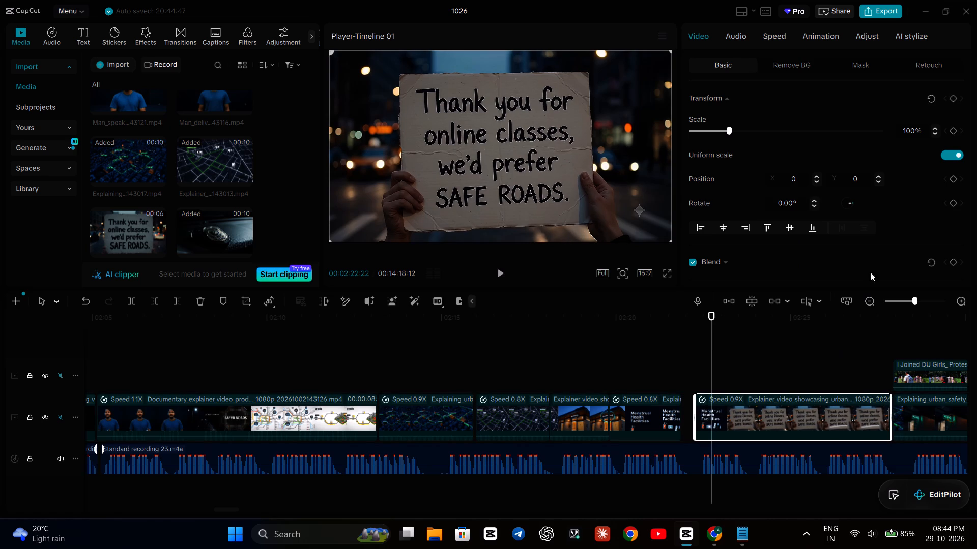
Set the speed of the Menstrual Health Facilities piece before the SAFE ROADS piece to 0.70x.
left_click(673, 427)
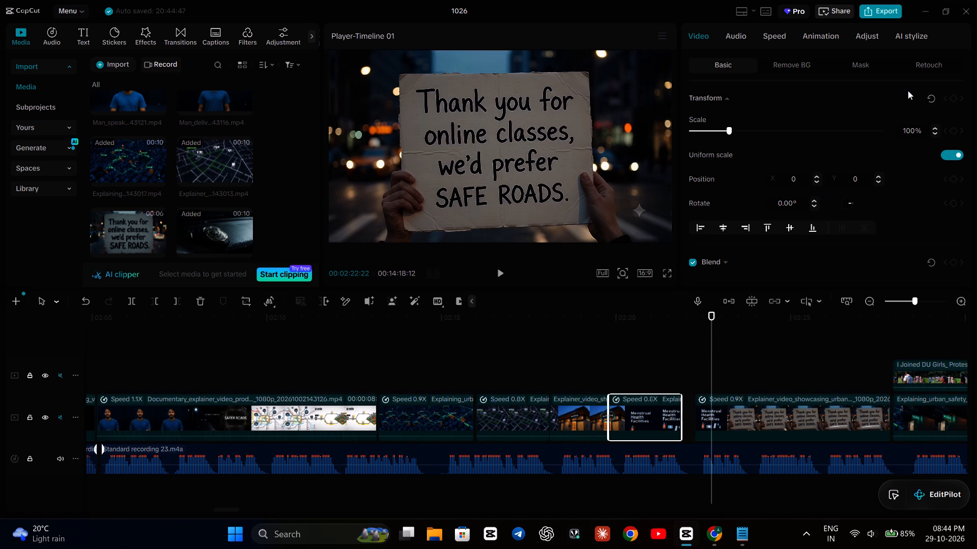
left_click(771, 34)
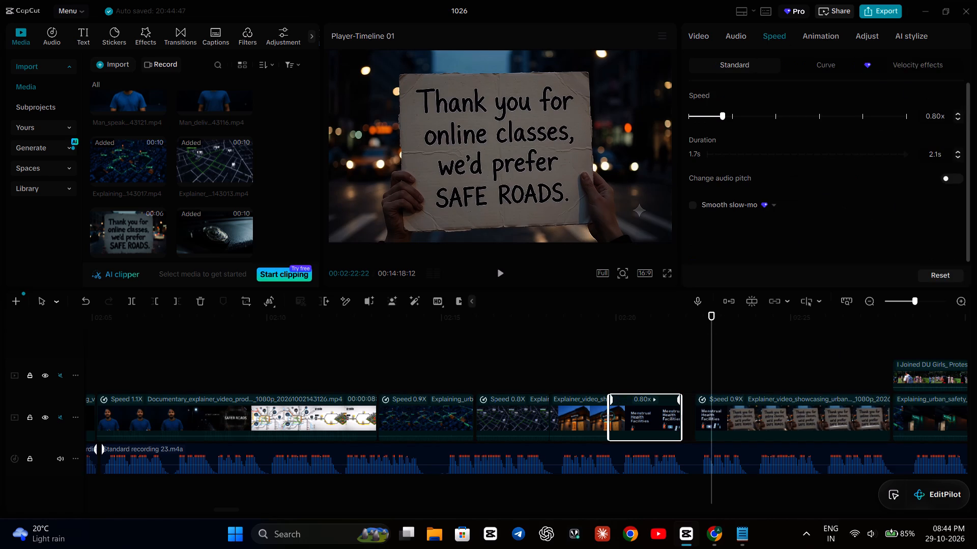
left_click(959, 116)
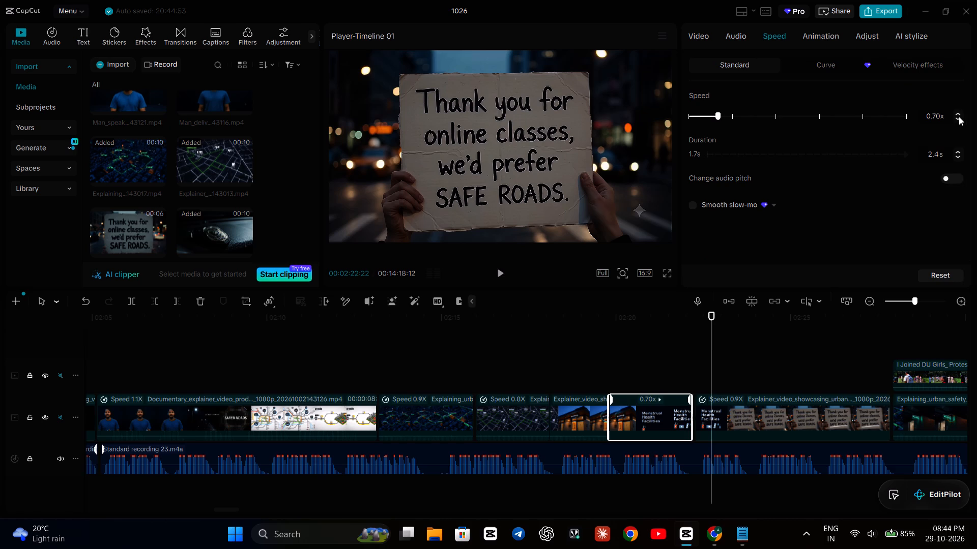
Play back from the Safe Routes map through the SAFE ROADS, DU Girls protest and urban safety clips to check the timing.
left_click(503, 371)
key("space")
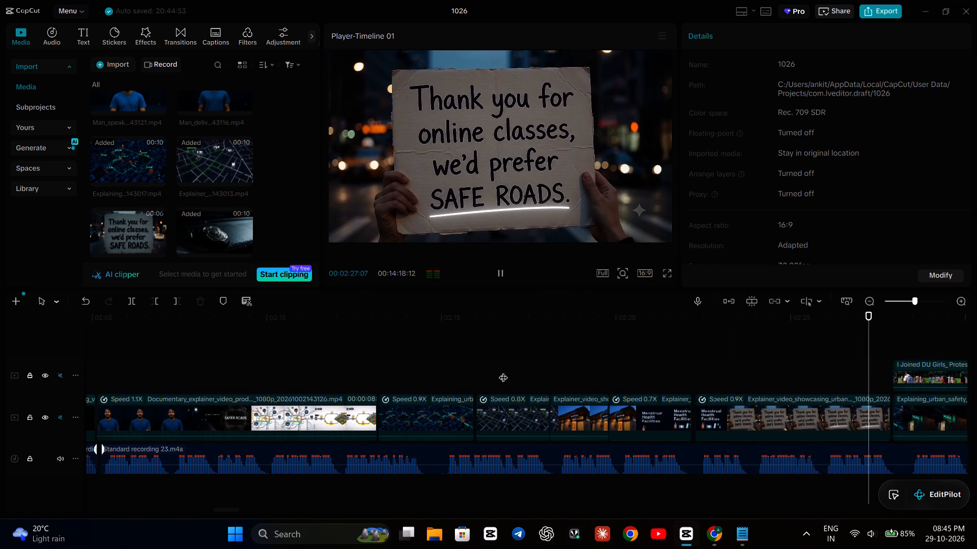
scroll(503, 371, "left", 1)
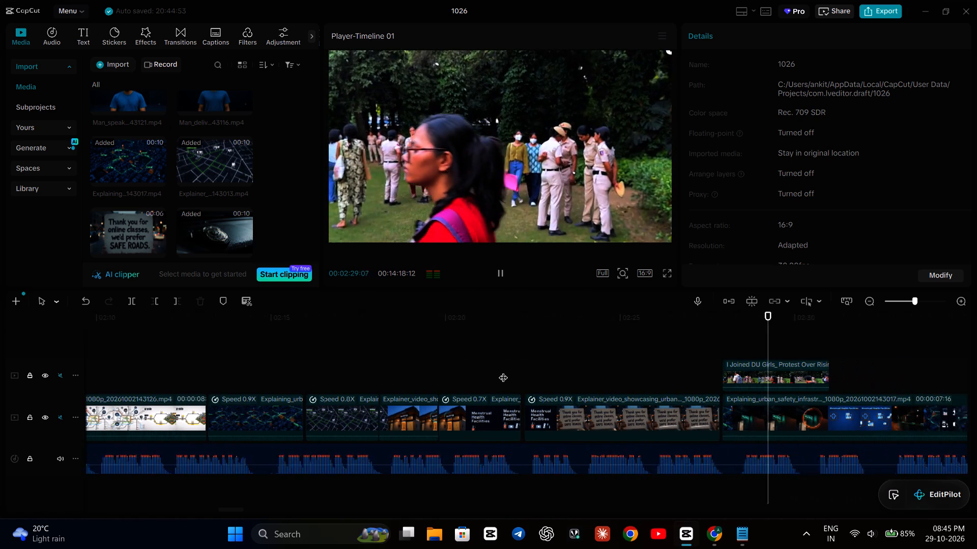
scroll(503, 371, "left", 1)
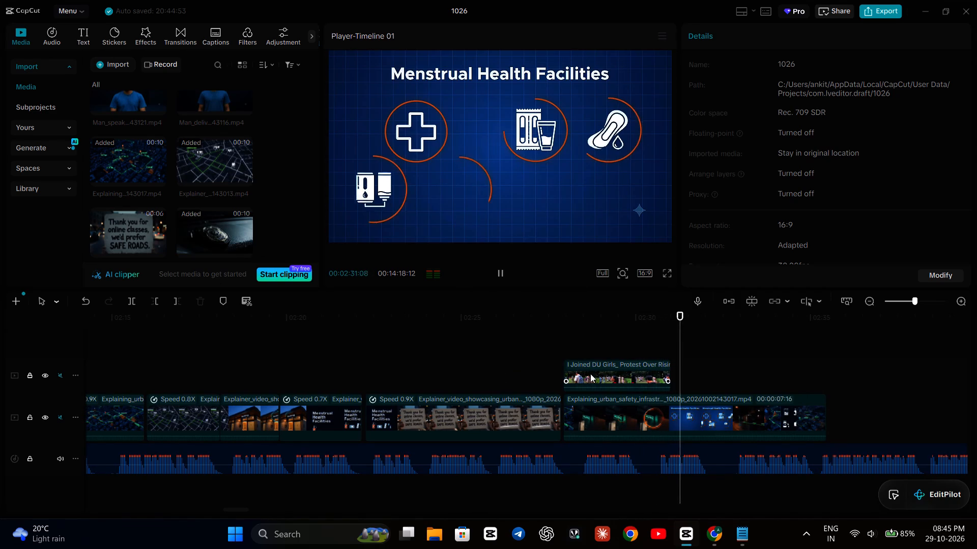
Move the DU Girls protest clip from the overlay track onto the main video track, starting at about 02:41.
left_click(590, 374)
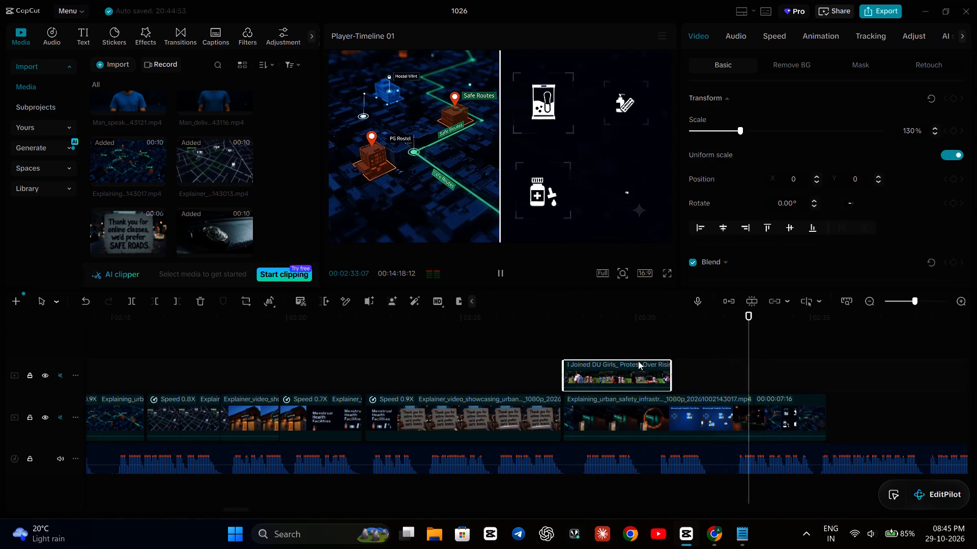
left_click_drag(636, 369, 691, 379)
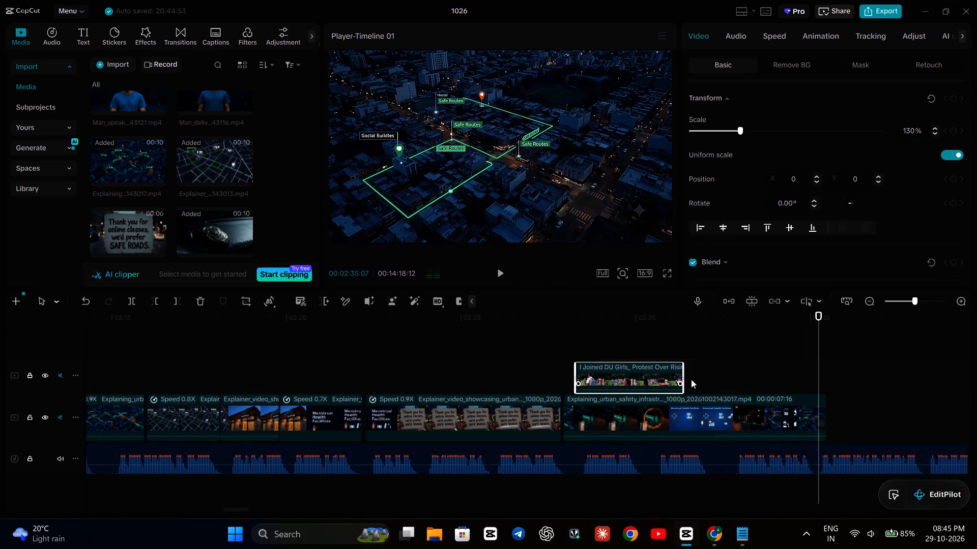
left_click_drag(691, 379, 800, 411)
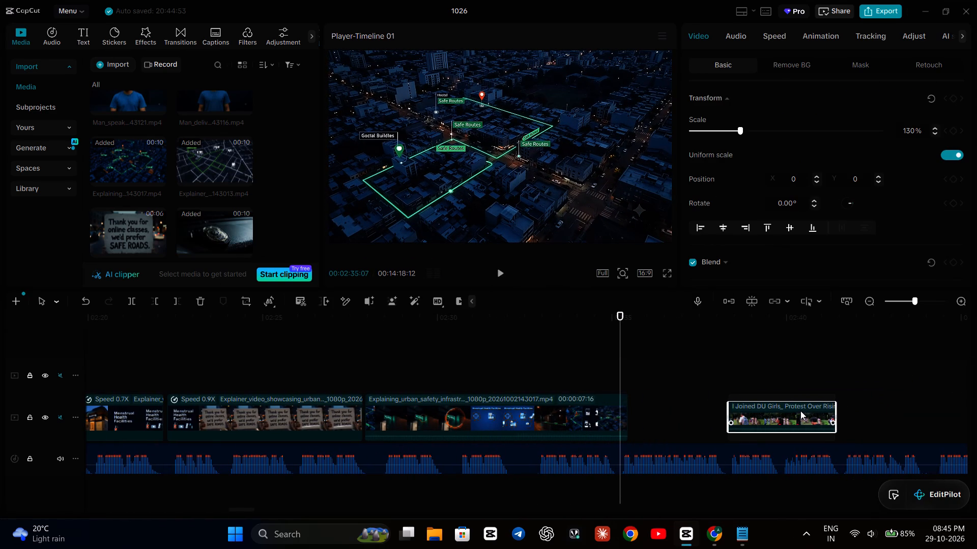
left_click_drag(800, 411, 893, 413)
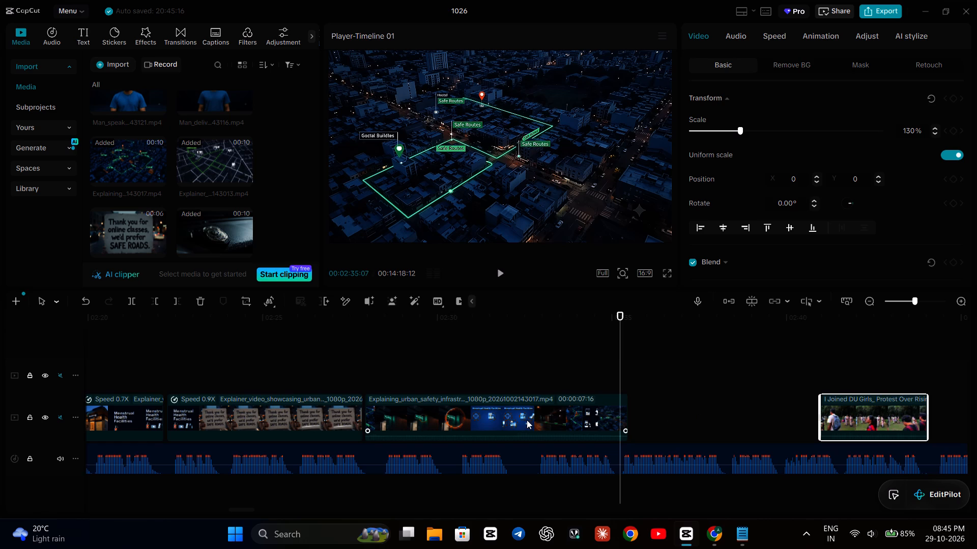
Move the Explaining urban safety infrastructure clip from the main track to the overlay track, starting at about 02:38.
left_click_drag(527, 418, 867, 379)
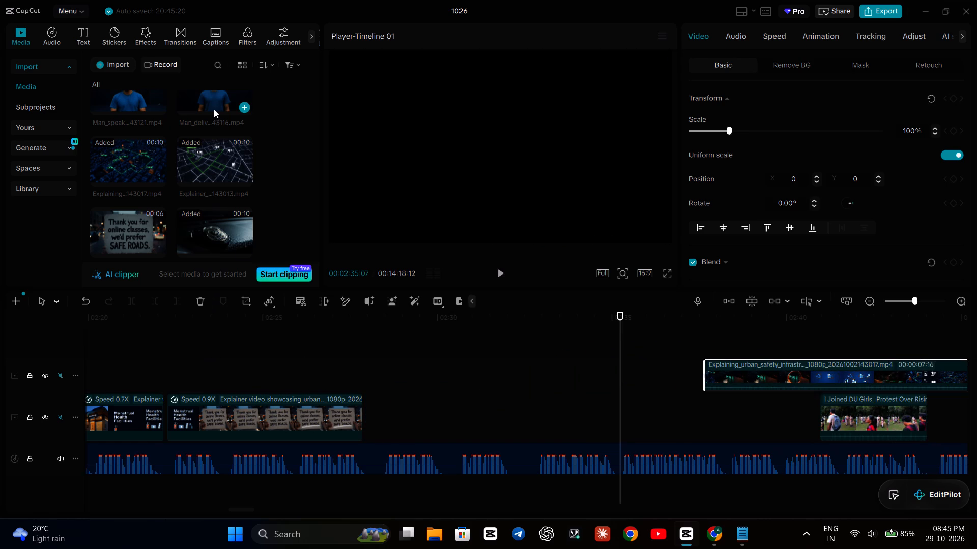
Browse the media library back to the talking-head clips and play the narration over the gap after the SAFE ROADS piece.
scroll(214, 109, "up", 8)
scroll(214, 109, "up", 16)
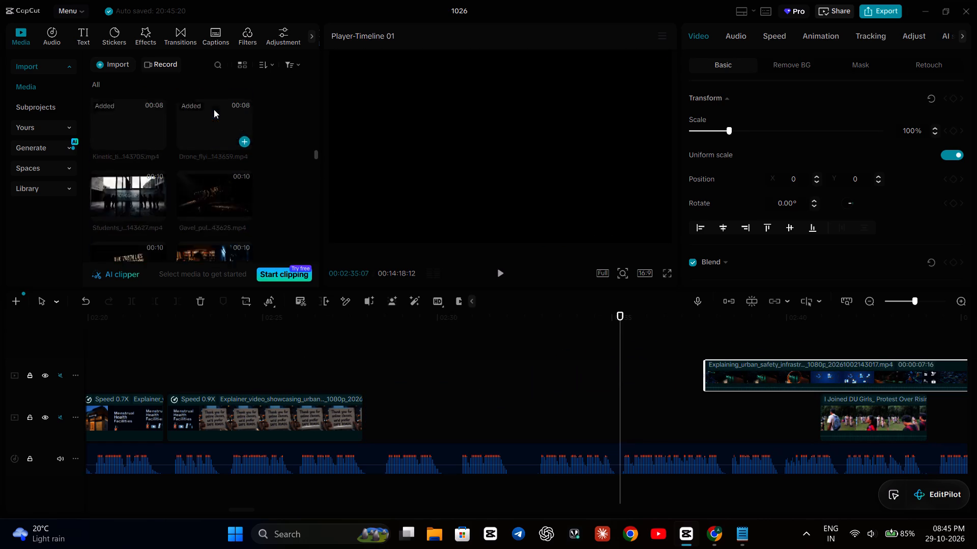
scroll(214, 109, "up", 17)
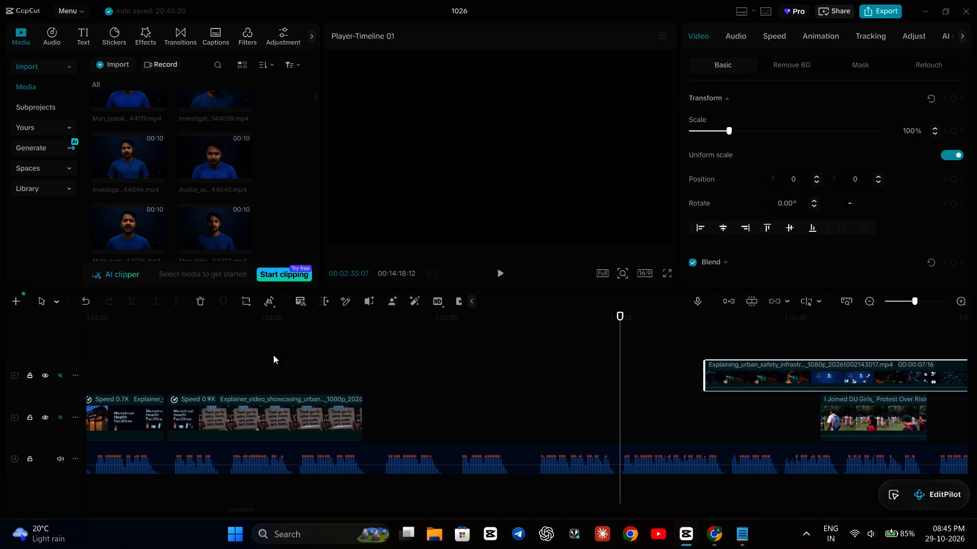
left_click(269, 377)
key("space")
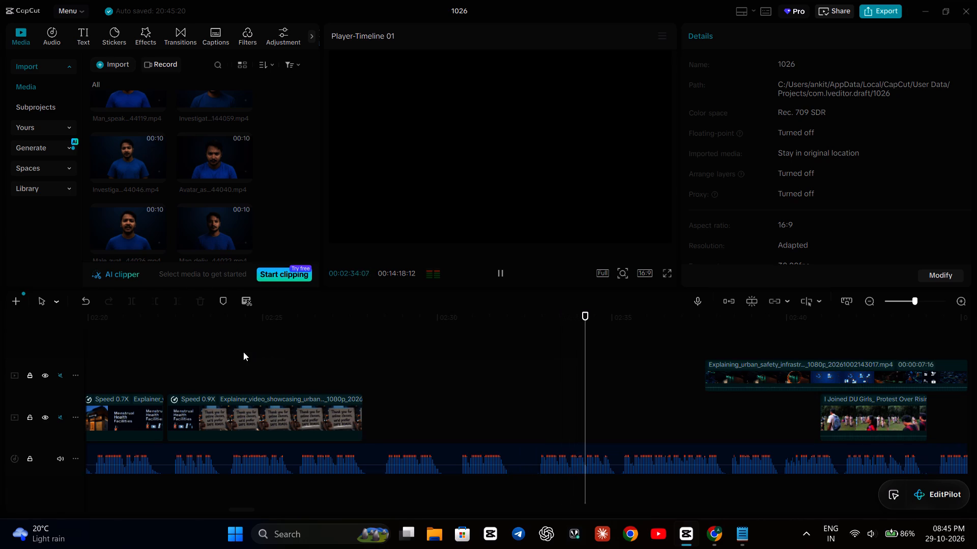
Preview the first four talking-head clips in the media library to find one matching the narration for the gap.
scroll(211, 225, "up", 5)
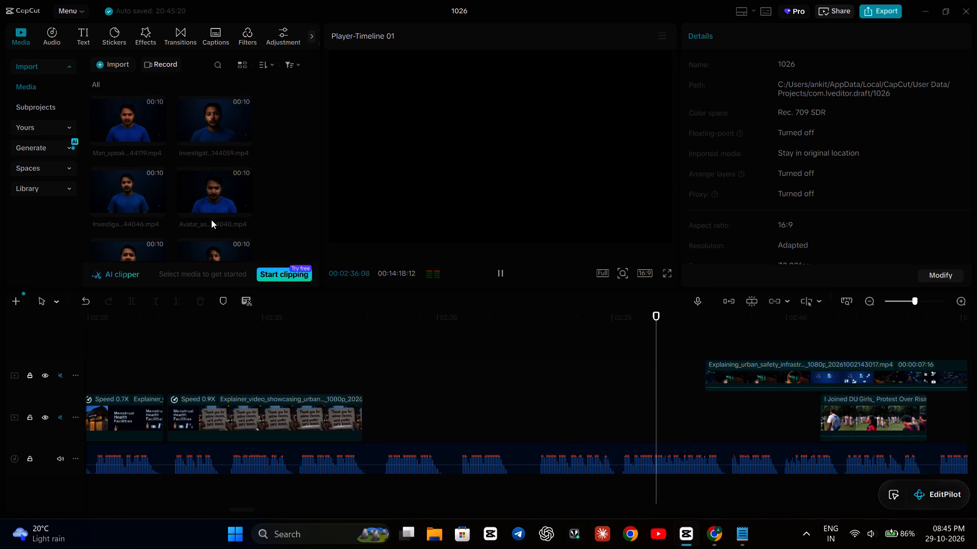
double_click(135, 125)
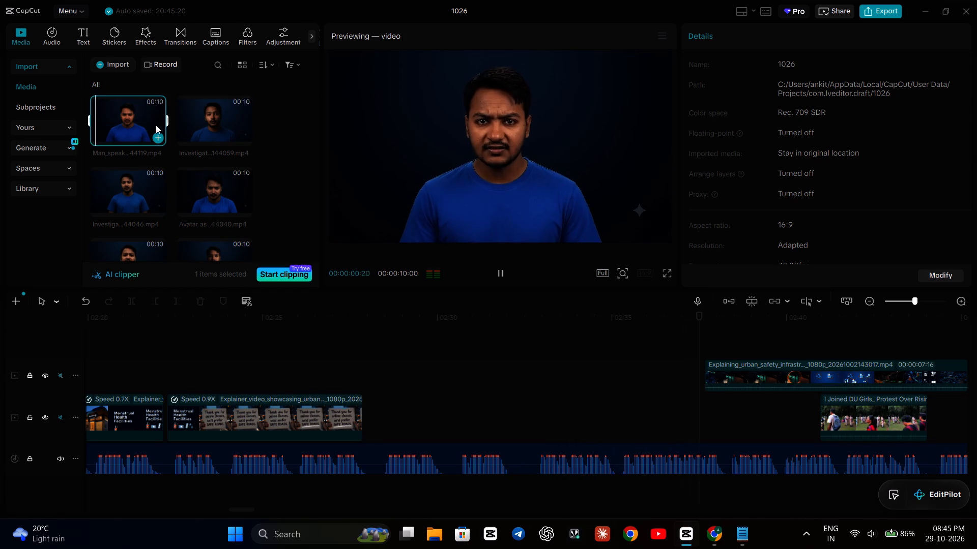
double_click(209, 121)
left_click(213, 186)
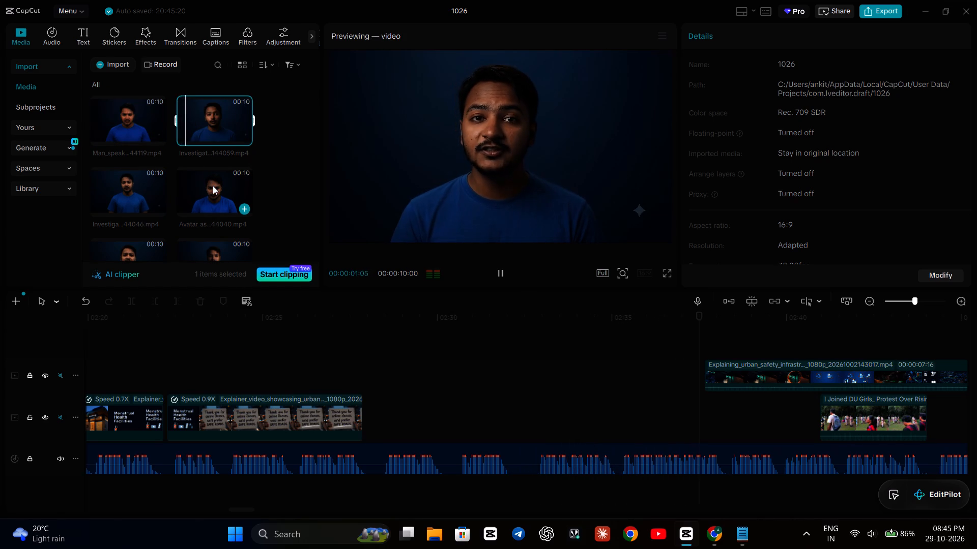
double_click(213, 186)
double_click(144, 191)
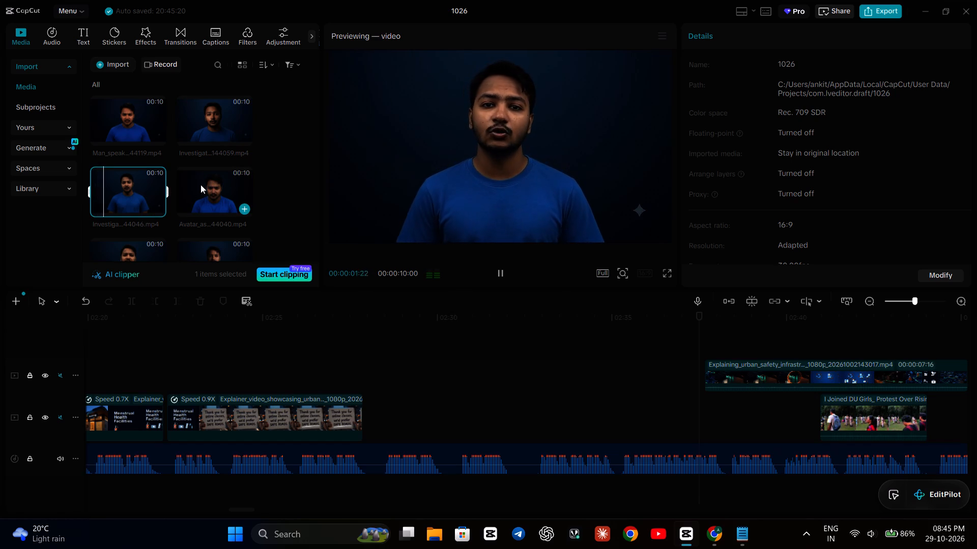
left_click(503, 270)
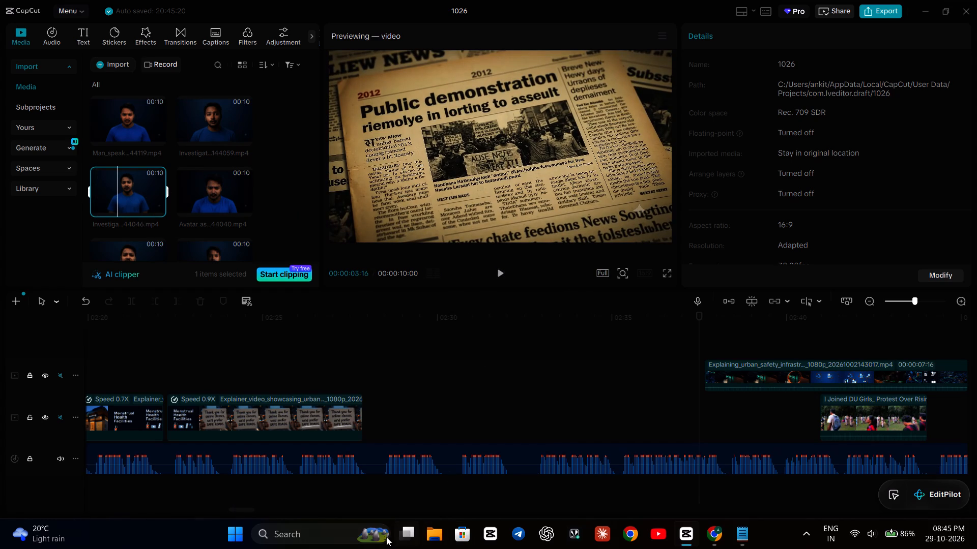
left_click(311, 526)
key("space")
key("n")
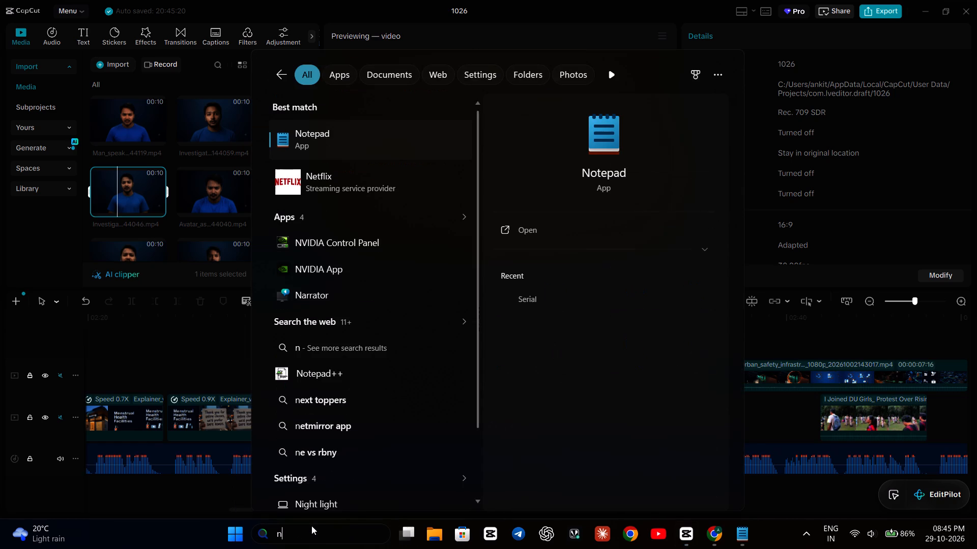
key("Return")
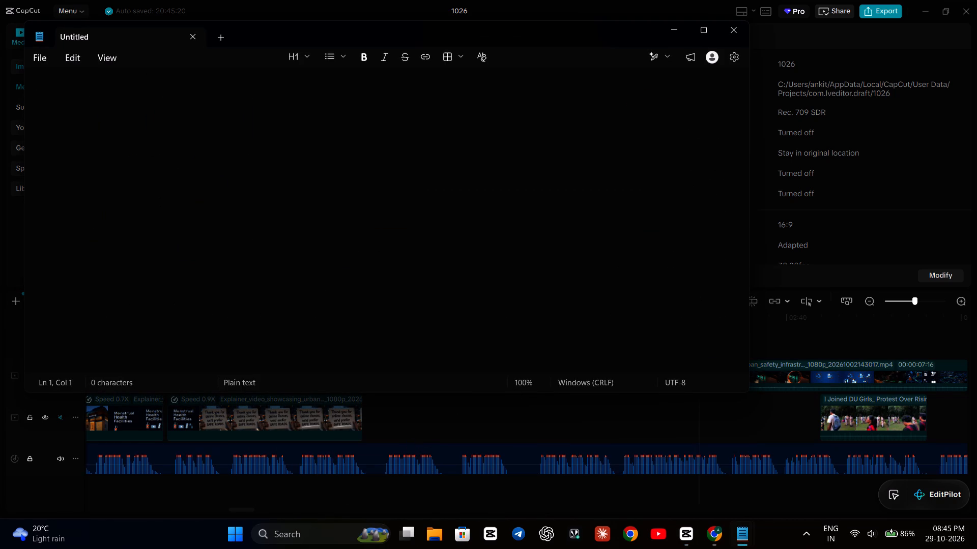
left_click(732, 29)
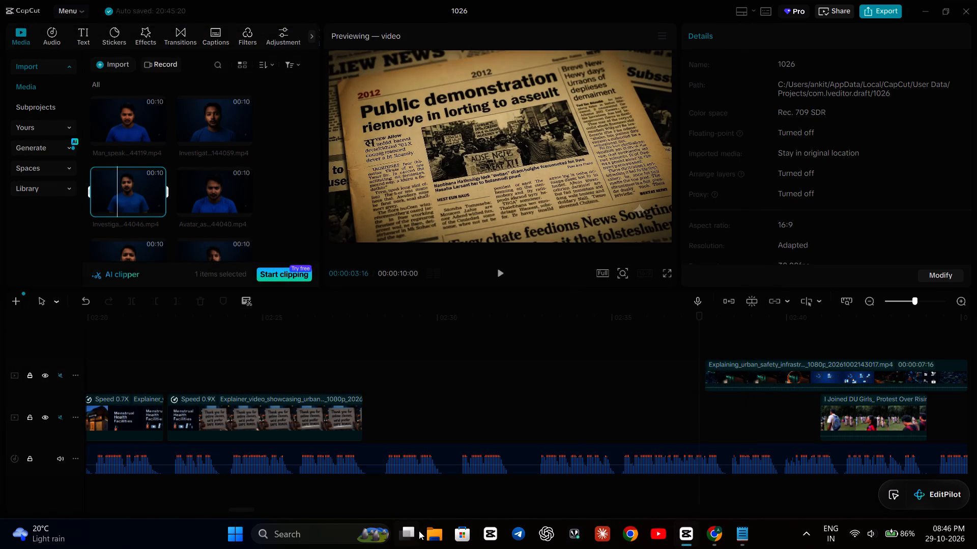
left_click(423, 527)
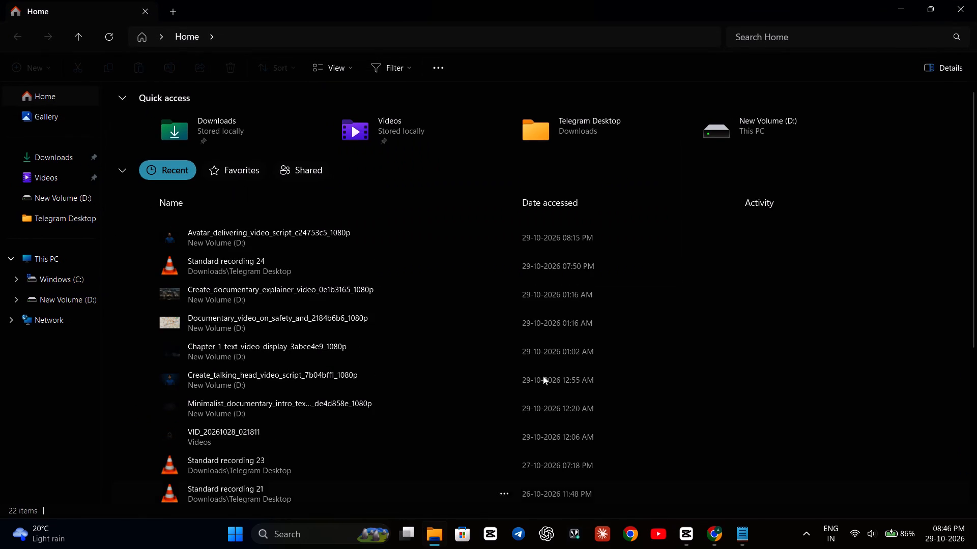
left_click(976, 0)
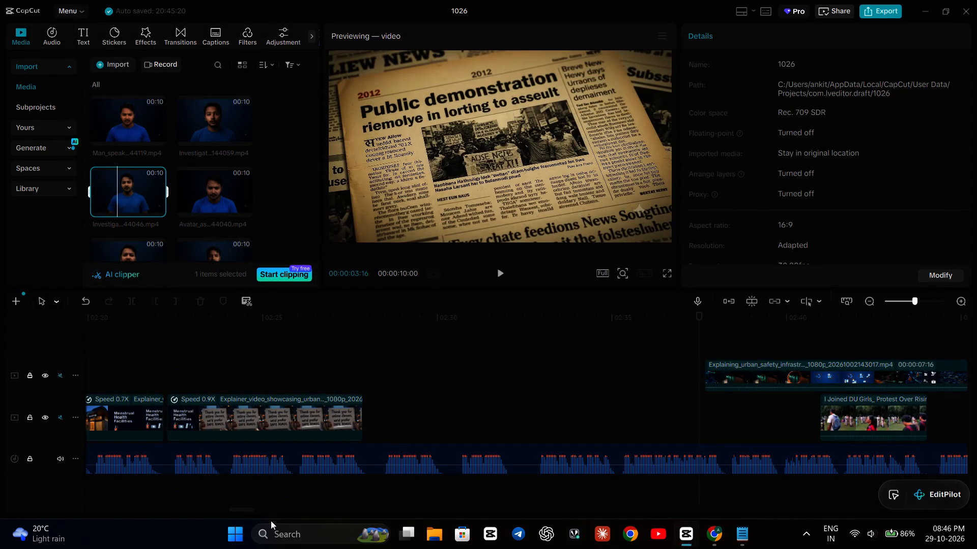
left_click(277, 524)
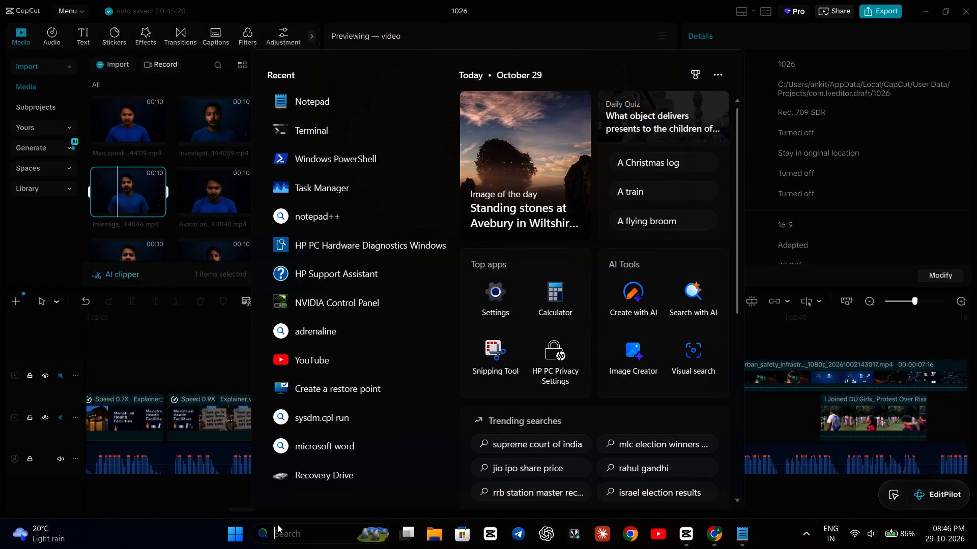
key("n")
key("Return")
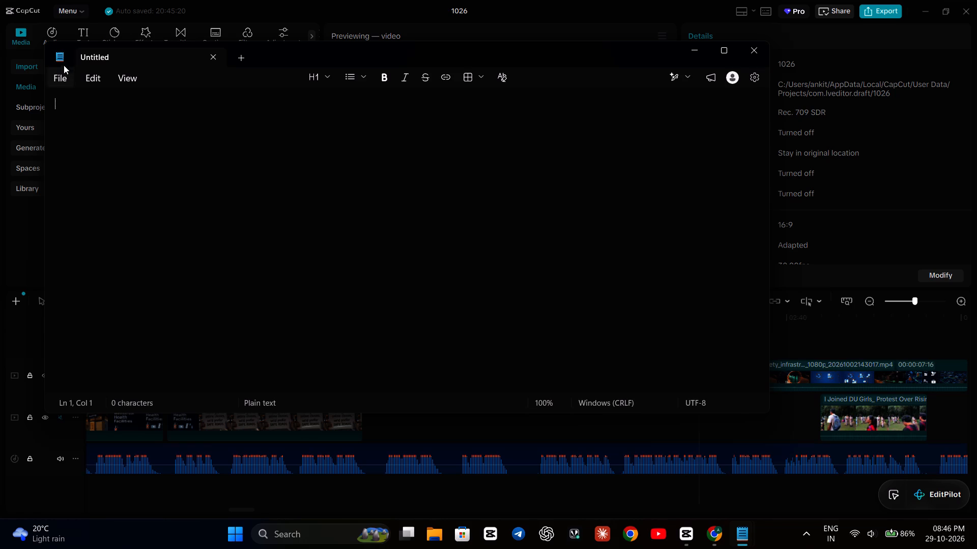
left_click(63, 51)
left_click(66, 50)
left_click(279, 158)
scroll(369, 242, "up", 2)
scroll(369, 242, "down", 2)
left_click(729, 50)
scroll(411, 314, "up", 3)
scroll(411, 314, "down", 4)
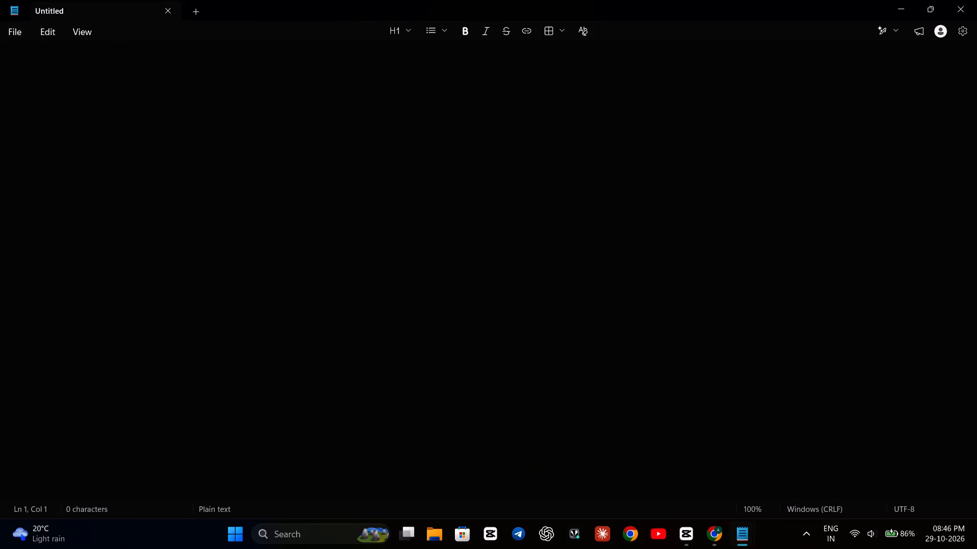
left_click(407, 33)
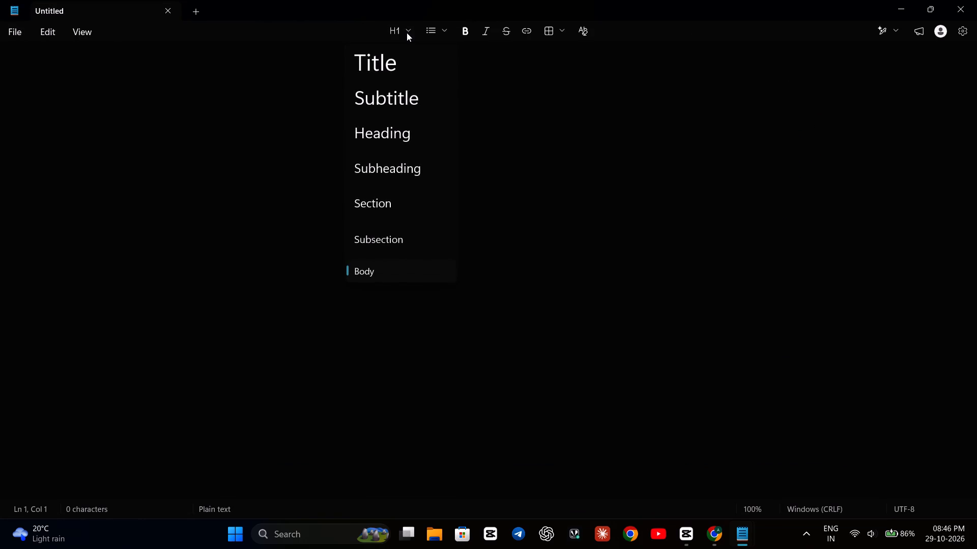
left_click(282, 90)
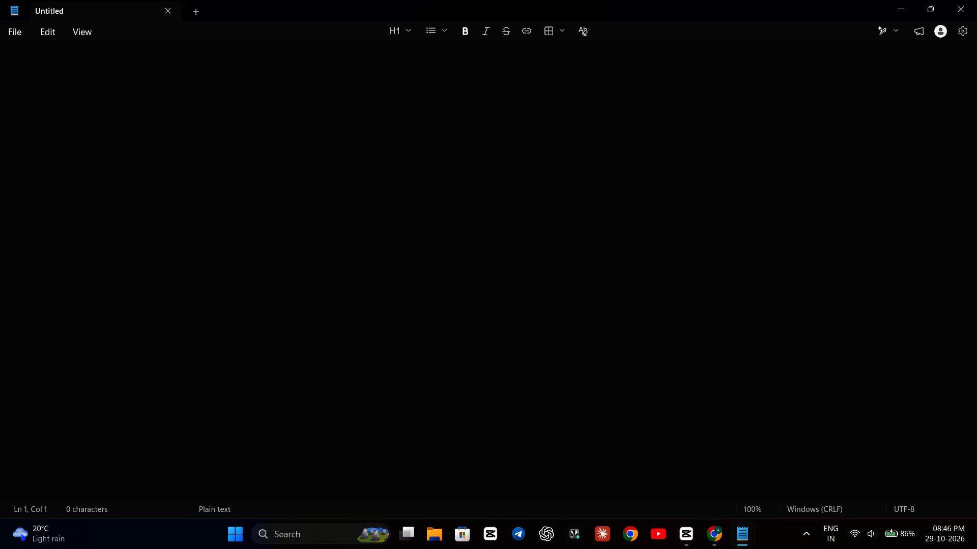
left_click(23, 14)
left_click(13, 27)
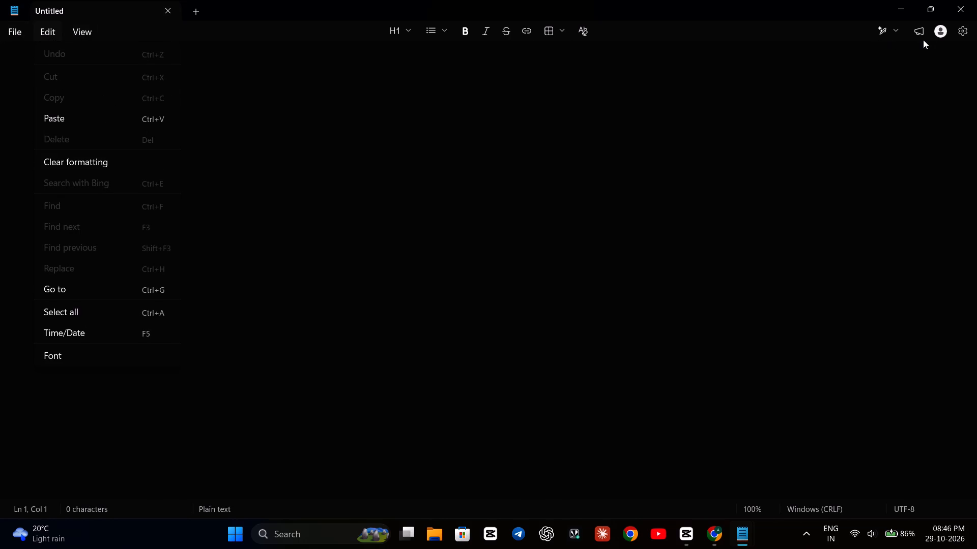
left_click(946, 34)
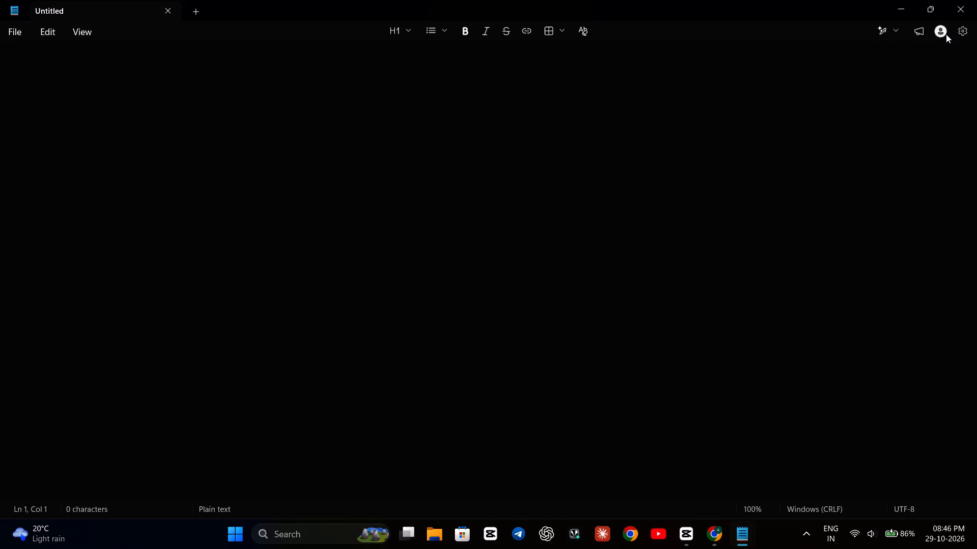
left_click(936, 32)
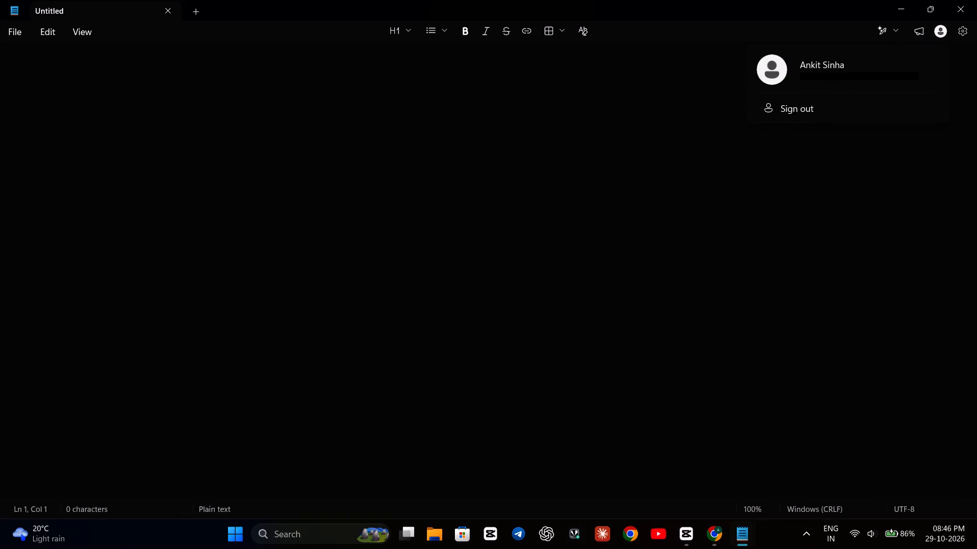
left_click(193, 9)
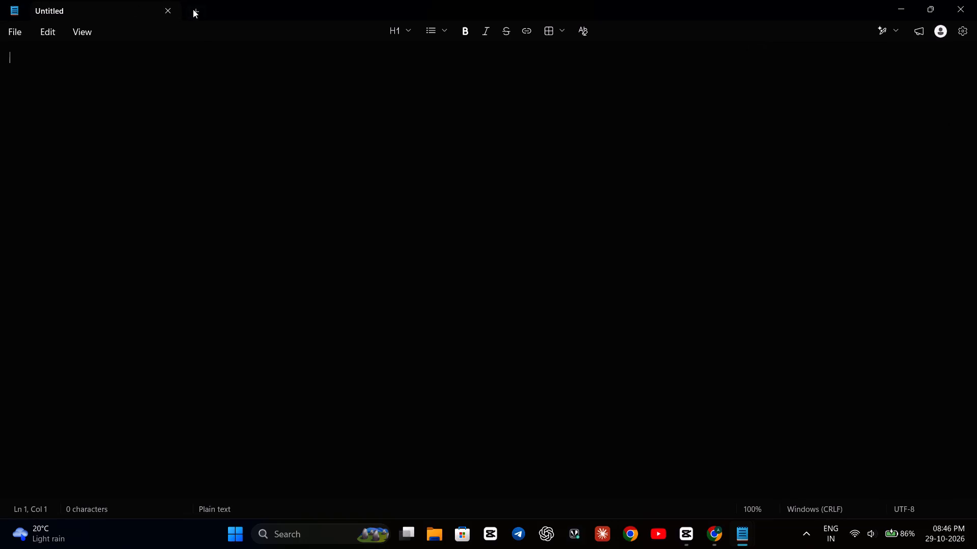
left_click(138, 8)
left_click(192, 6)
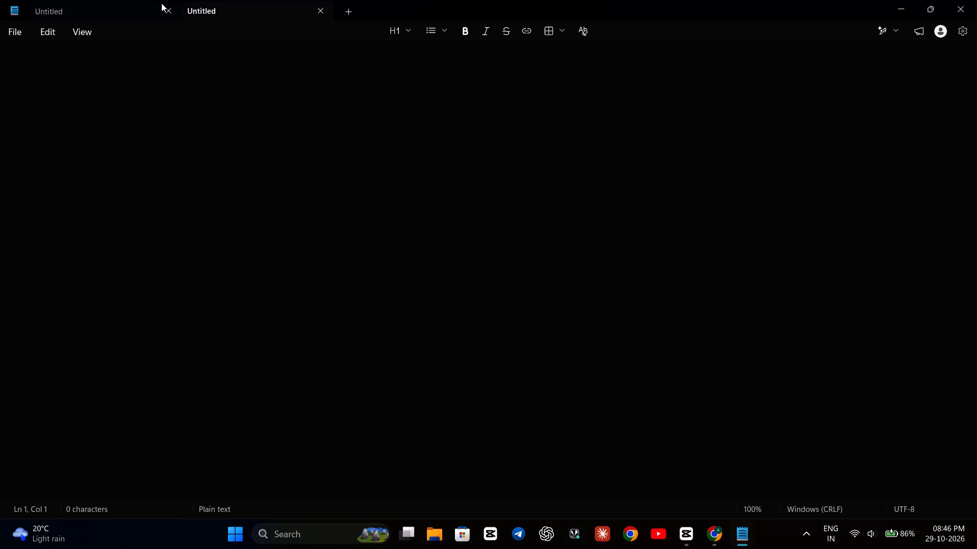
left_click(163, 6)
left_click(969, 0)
Switch to Telegram.
left_click(510, 535)
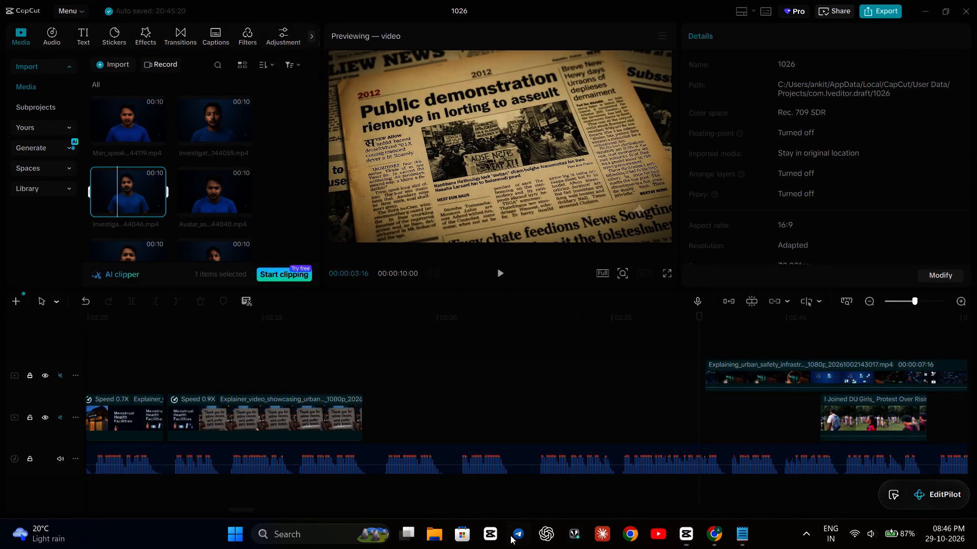
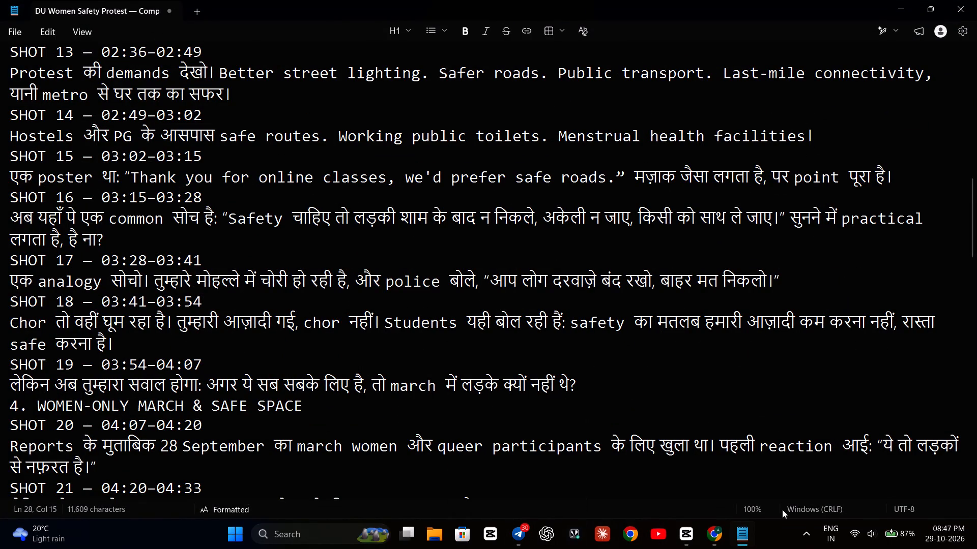
Show the hidden background app icons in the Windows system tray.
left_click(803, 530)
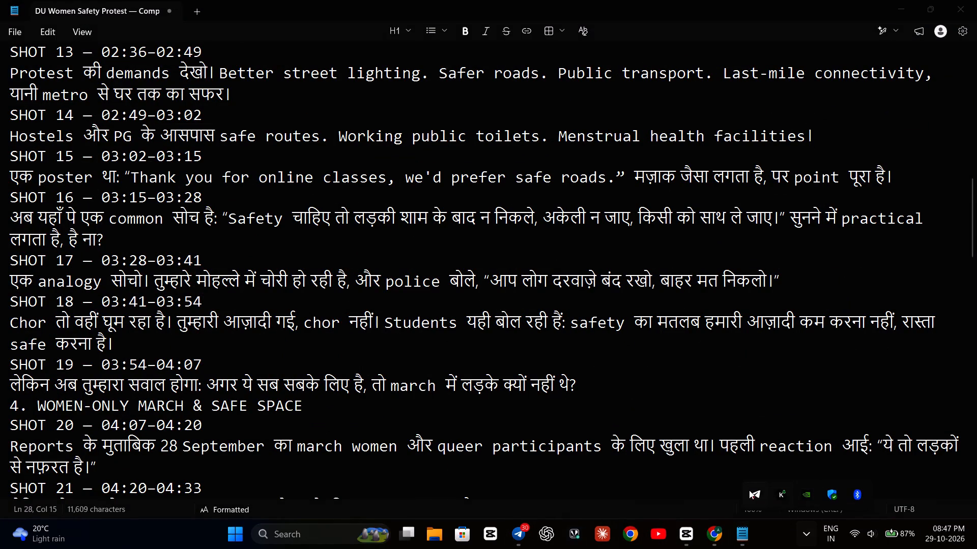
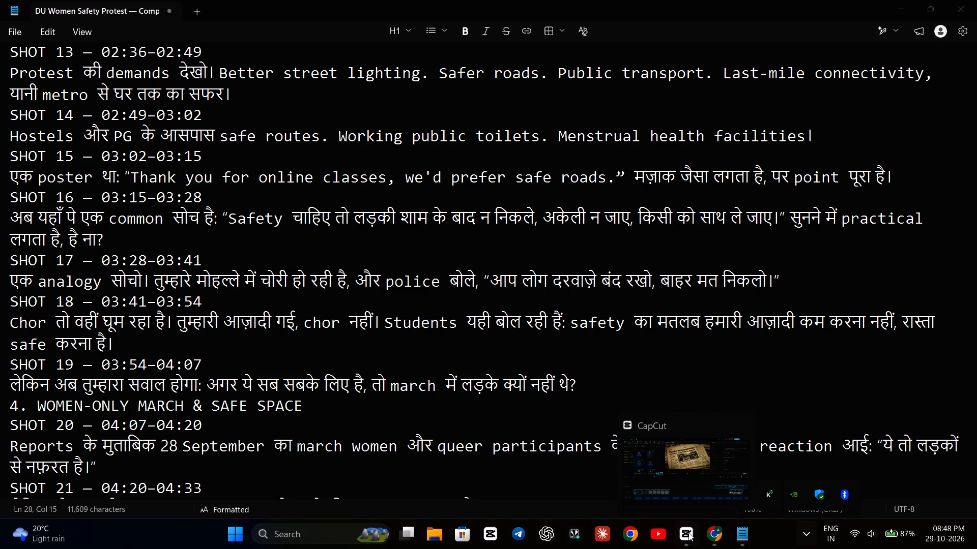
Switch to CapCut with the video project 1026 open.
left_click(688, 532)
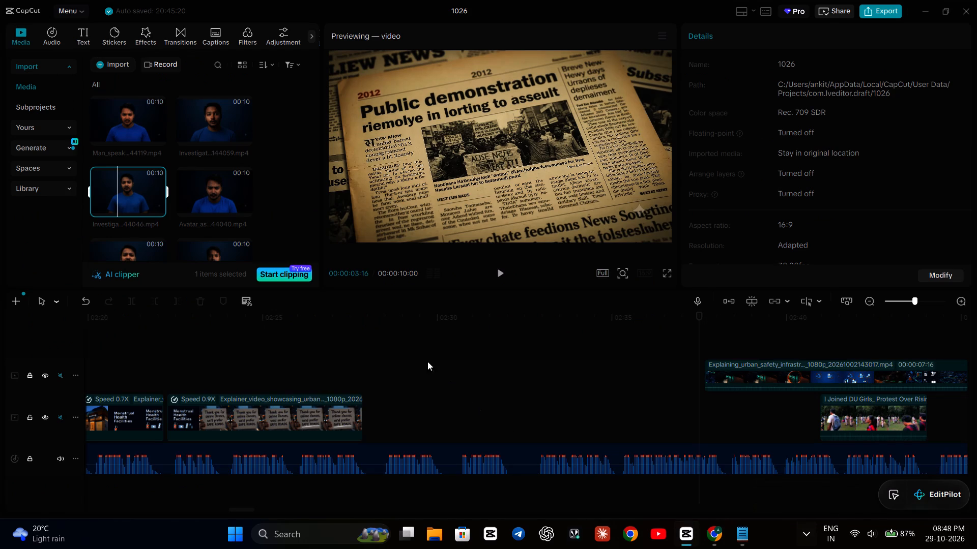
Preview the imported presenter clips in the blue T-shirt, from Avatar_as...44040.mp4 through Man_deliv...44007.mp4, to find a suitable take.
scroll(258, 197, "up", 3)
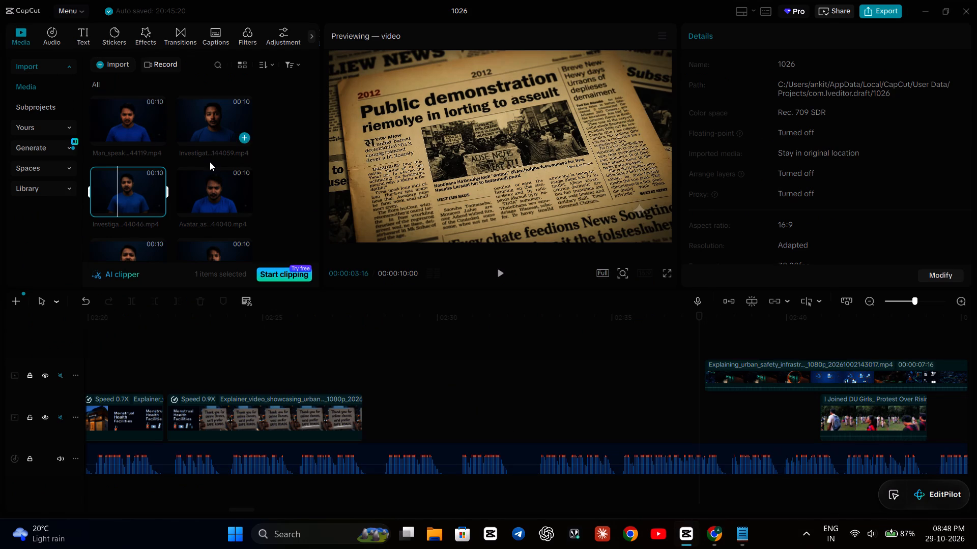
double_click(210, 170)
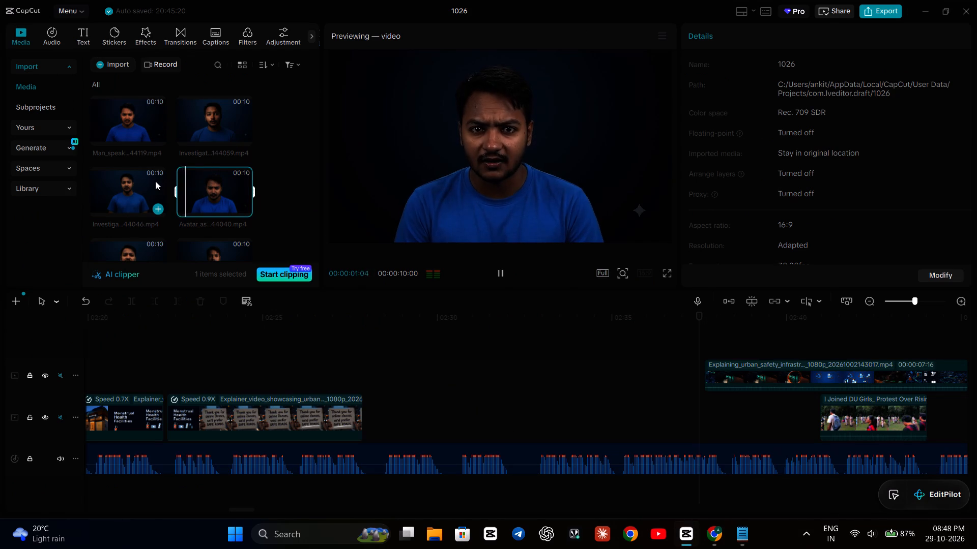
double_click(155, 181)
scroll(155, 181, "down", 1)
double_click(145, 187)
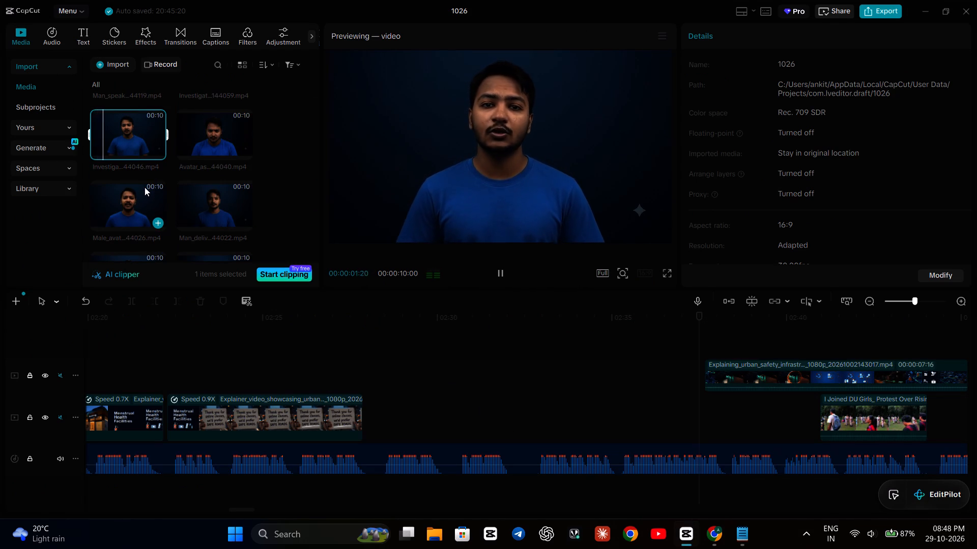
double_click(215, 190)
scroll(216, 190, "down", 1)
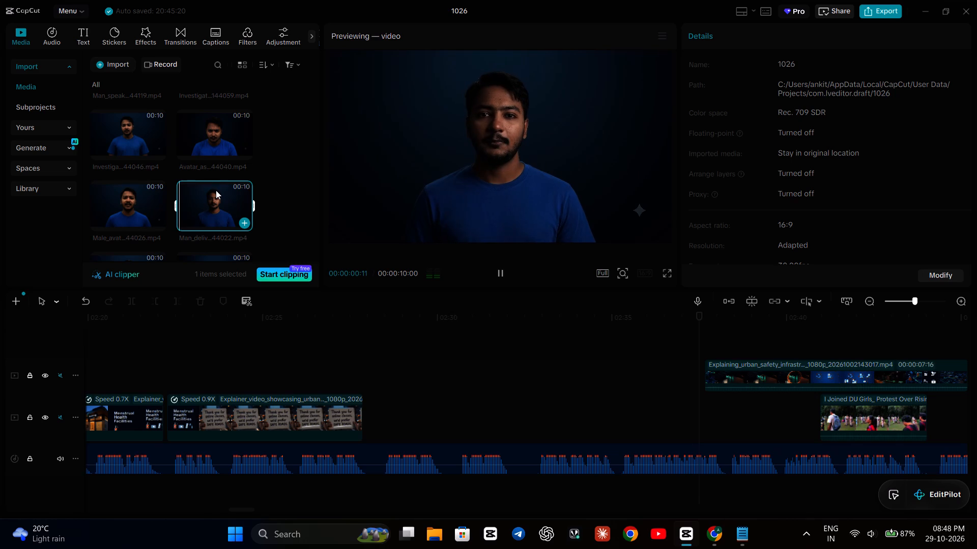
scroll(183, 175, "up", 1)
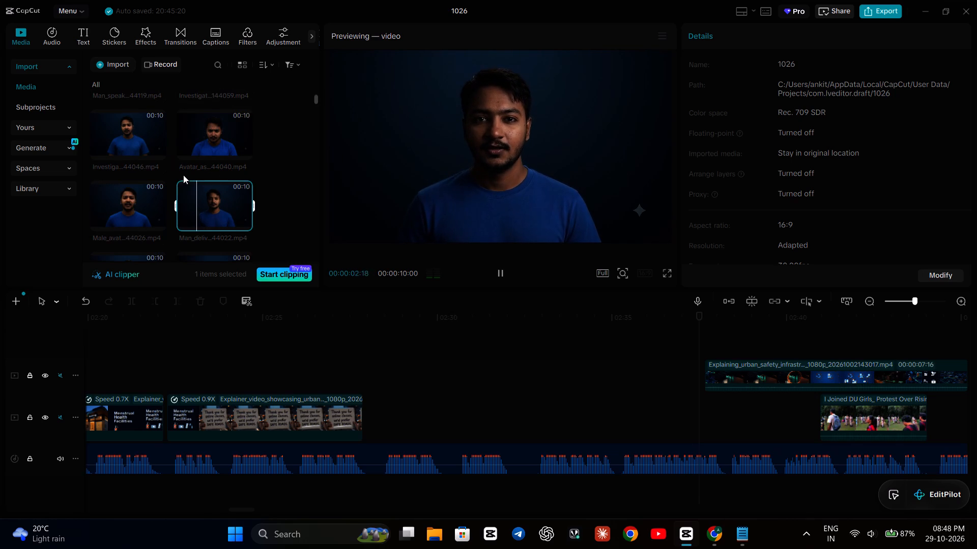
scroll(183, 175, "down", 1)
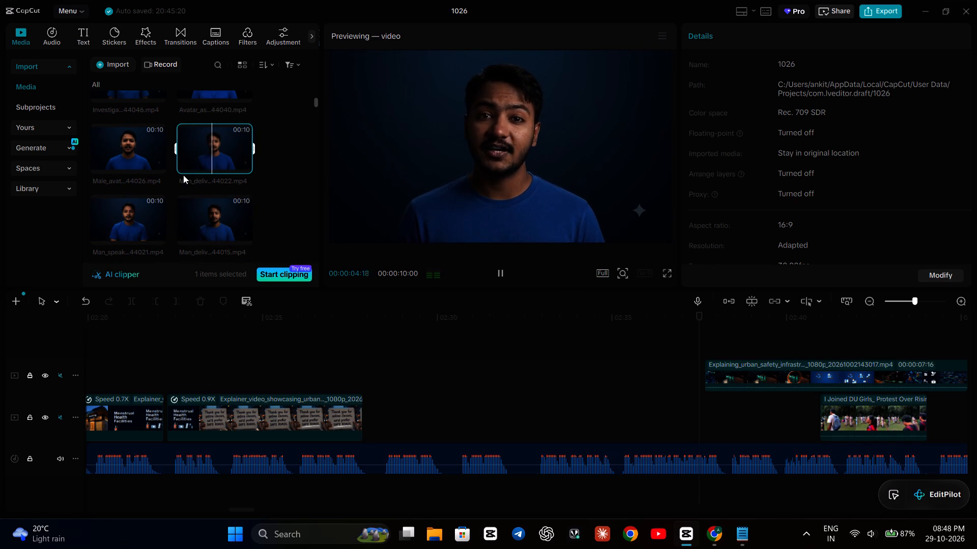
double_click(141, 203)
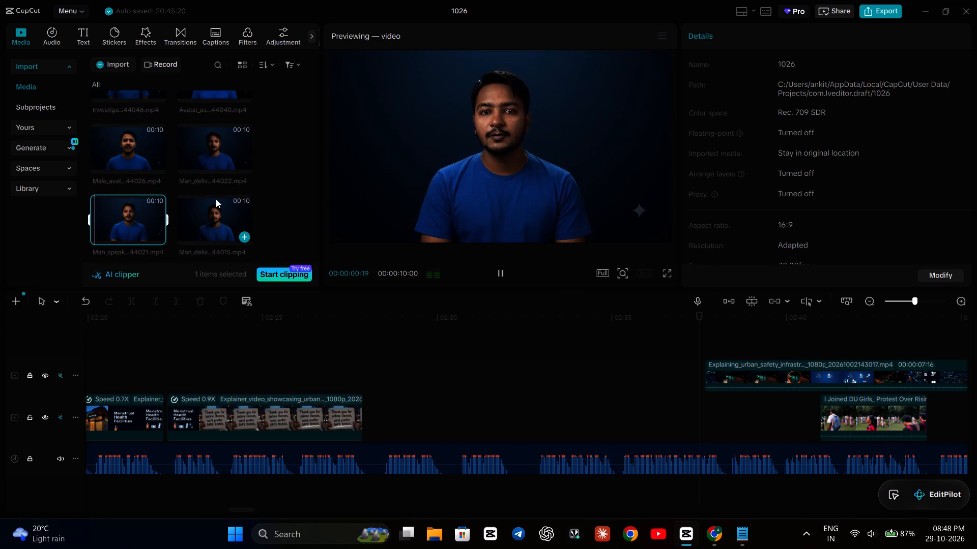
double_click(217, 199)
scroll(217, 199, "down", 1)
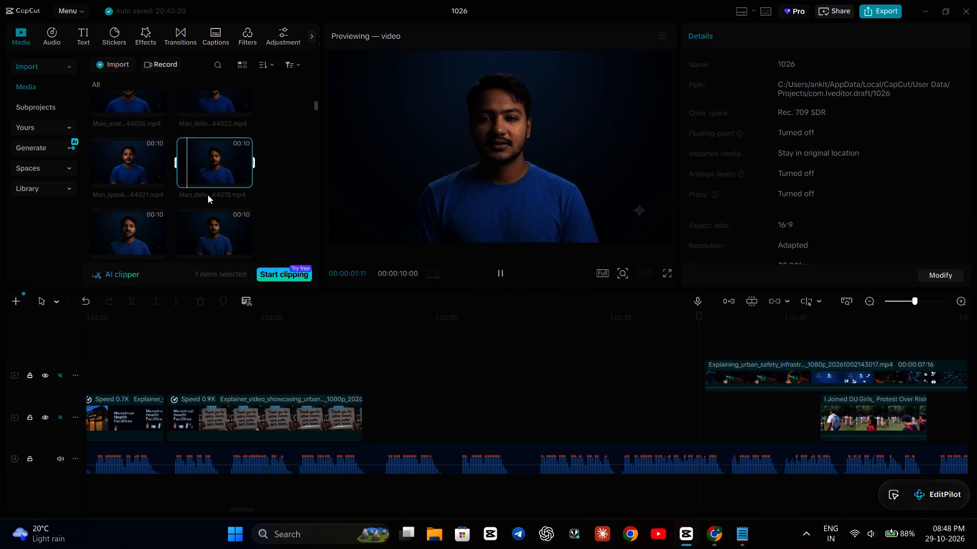
double_click(147, 163)
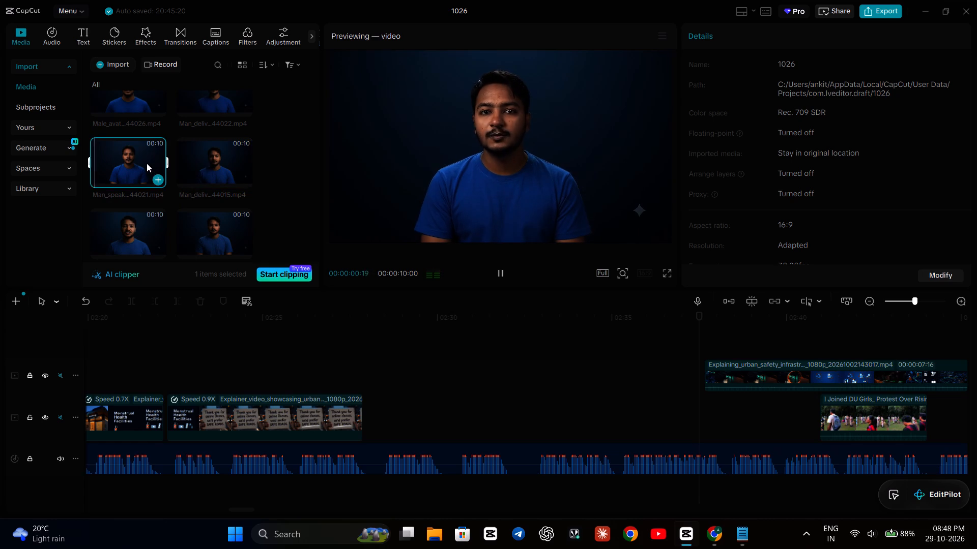
double_click(202, 164)
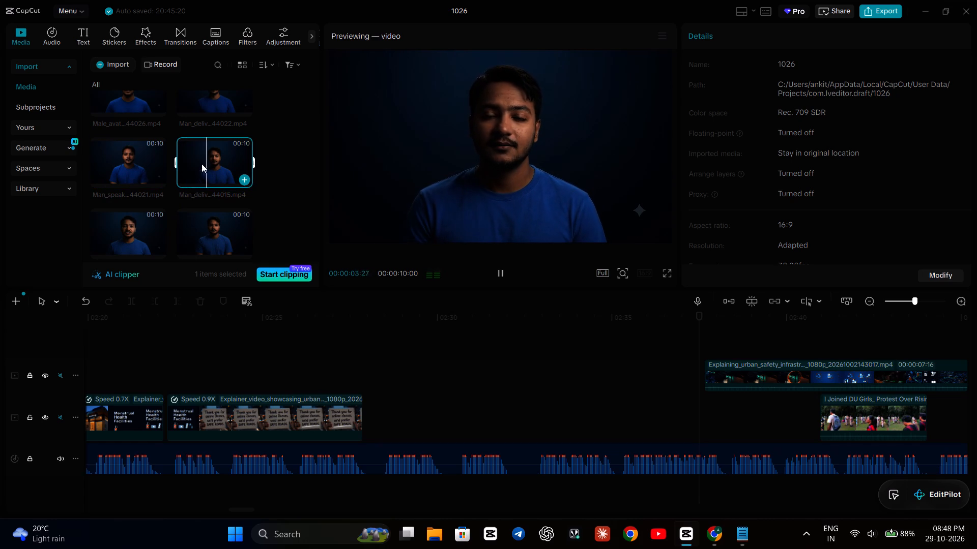
left_click(135, 232)
left_click(135, 232)
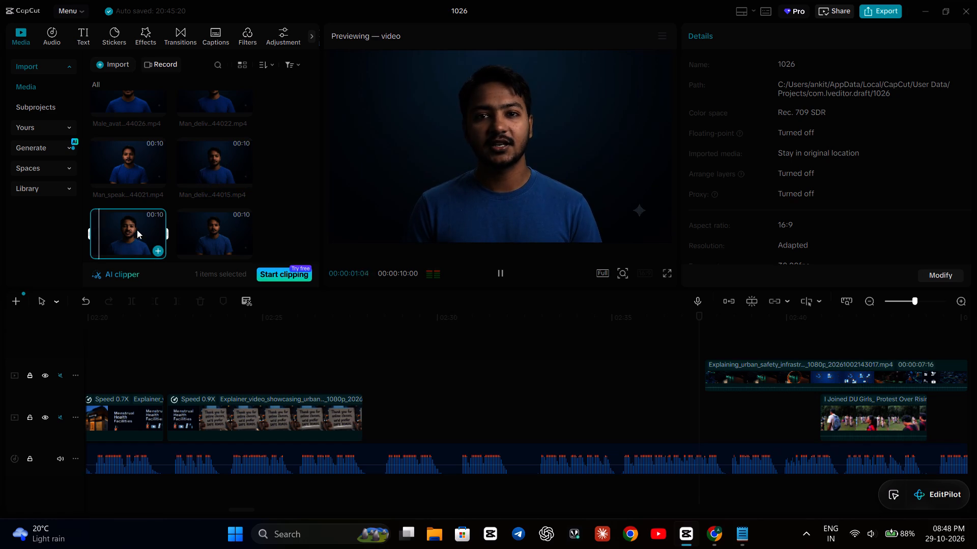
double_click(187, 220)
scroll(187, 218, "down", 1)
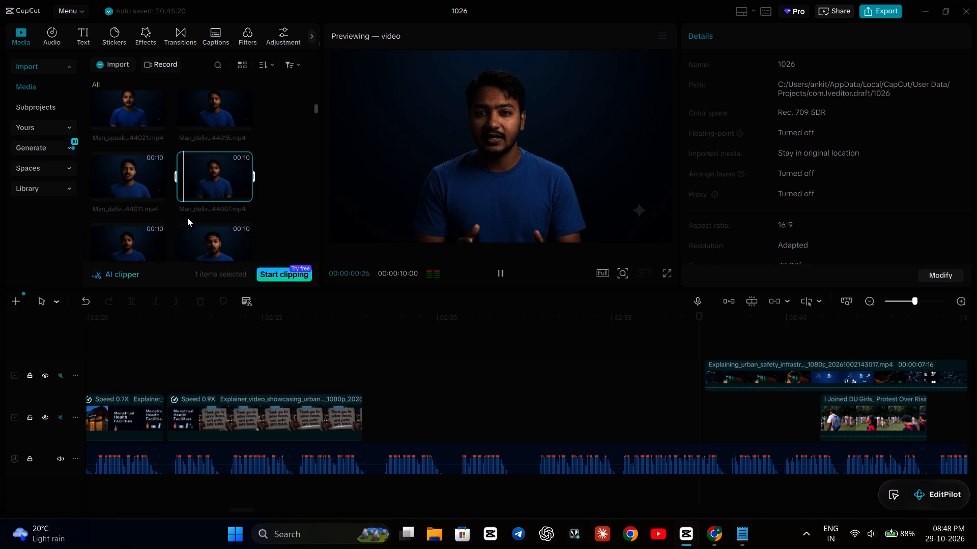
Preview the following presenter clips, from Man_deliv...43954.mp4 through Man_deliv...43827.mp4.
double_click(132, 234)
scroll(196, 209, "down", 1)
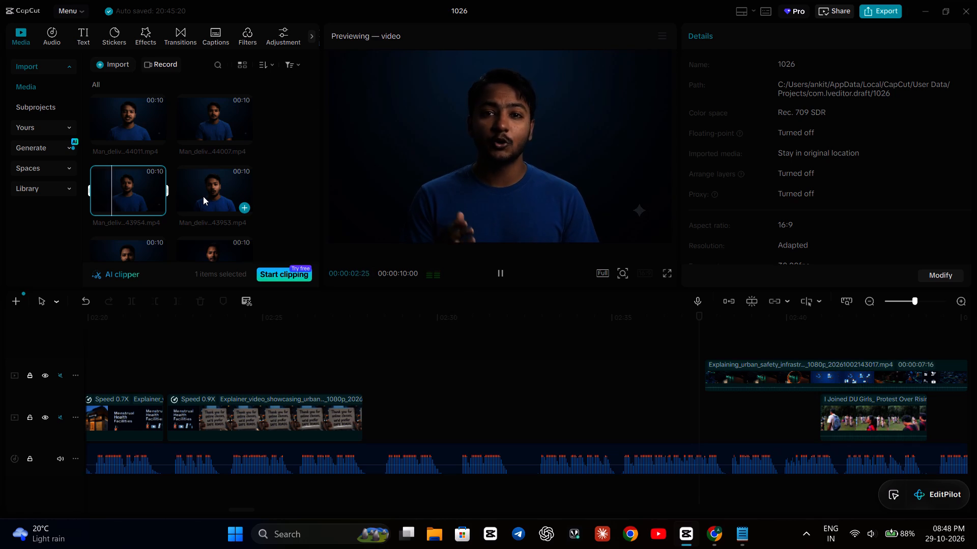
double_click(208, 193)
scroll(208, 193, "down", 1)
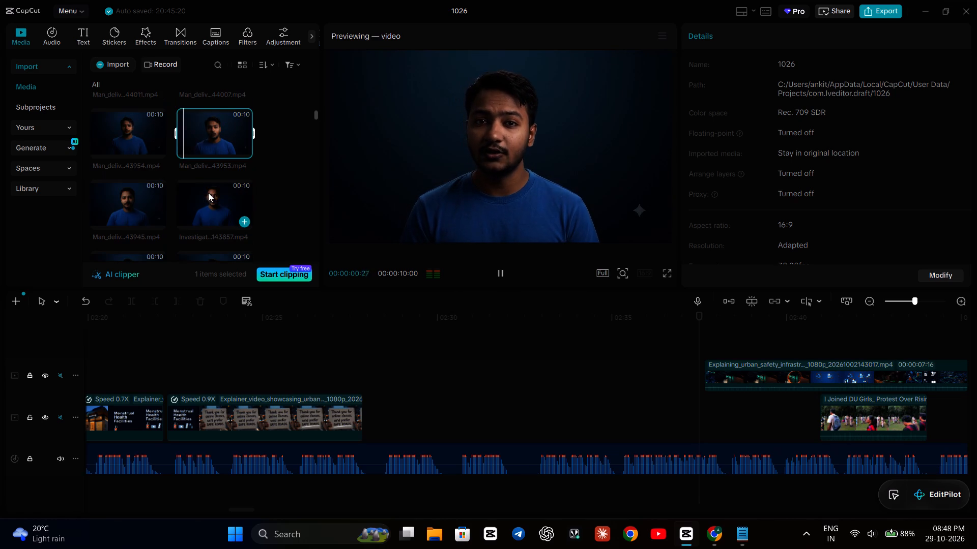
double_click(143, 198)
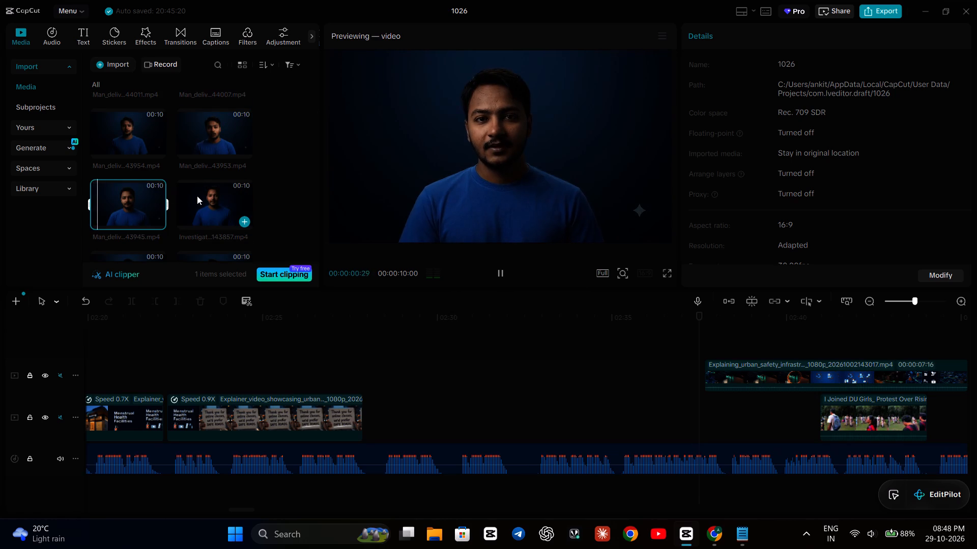
double_click(197, 196)
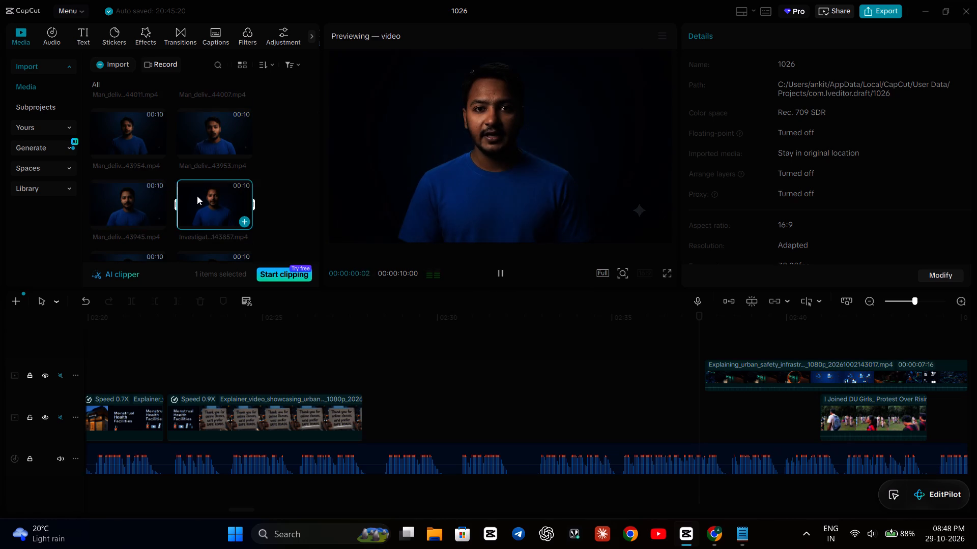
scroll(197, 196, "down", 1)
double_click(153, 210)
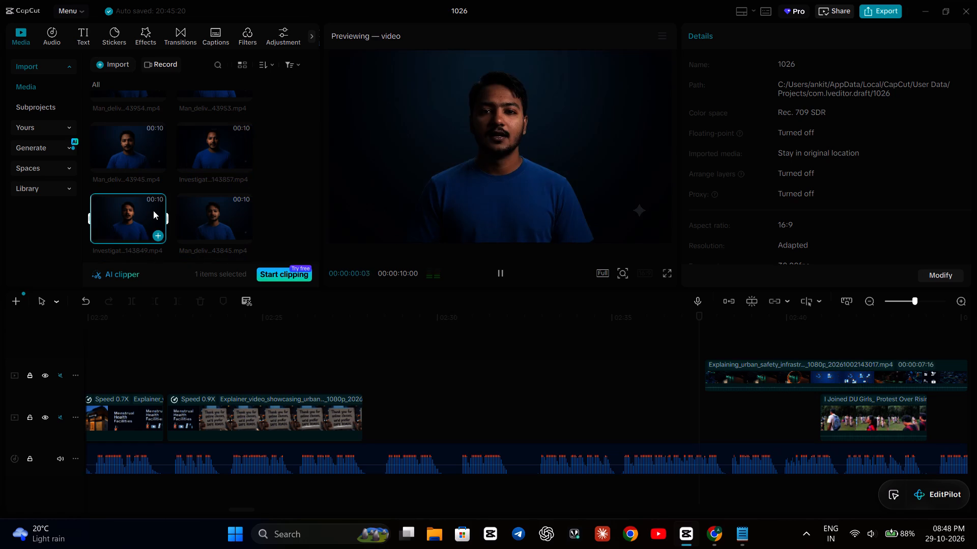
double_click(208, 205)
scroll(208, 205, "down", 2)
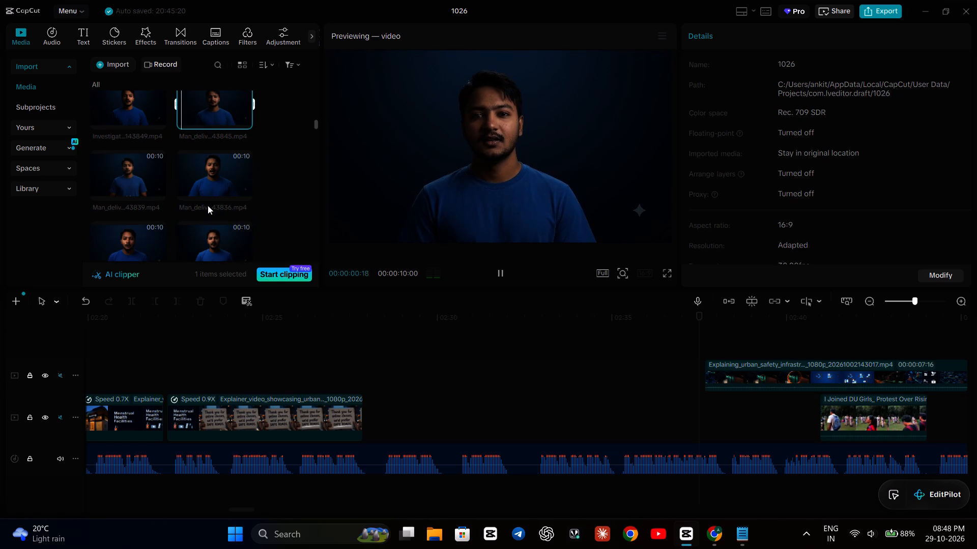
double_click(121, 181)
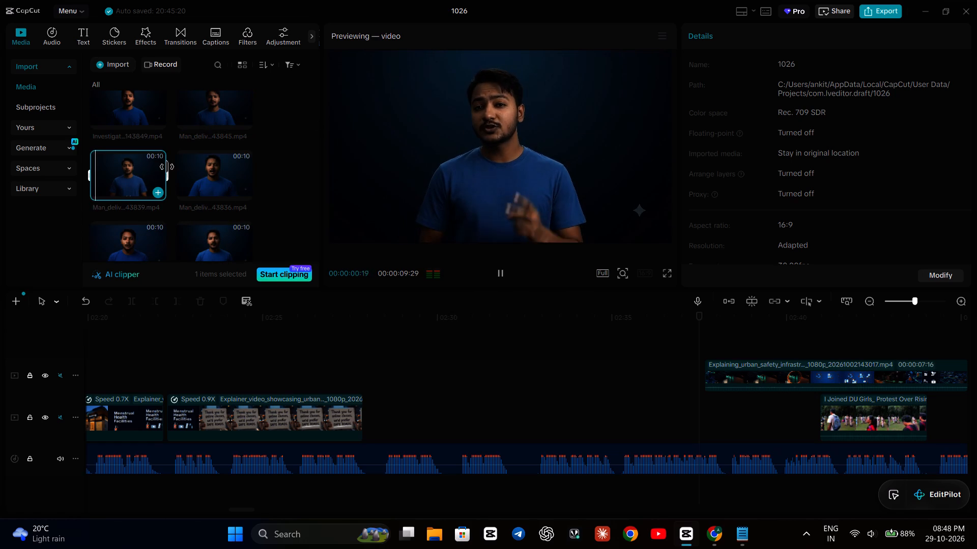
double_click(212, 166)
scroll(197, 178, "down", 1)
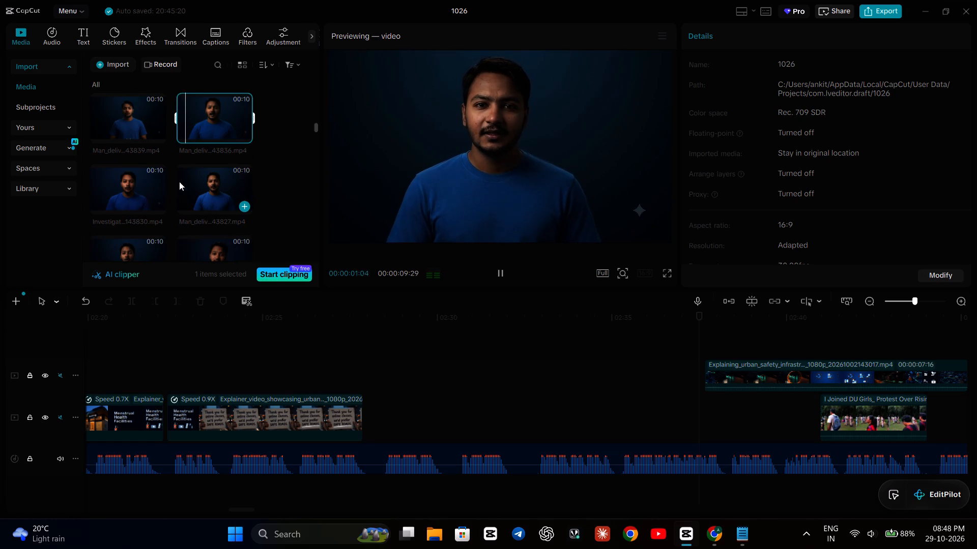
double_click(131, 188)
double_click(203, 177)
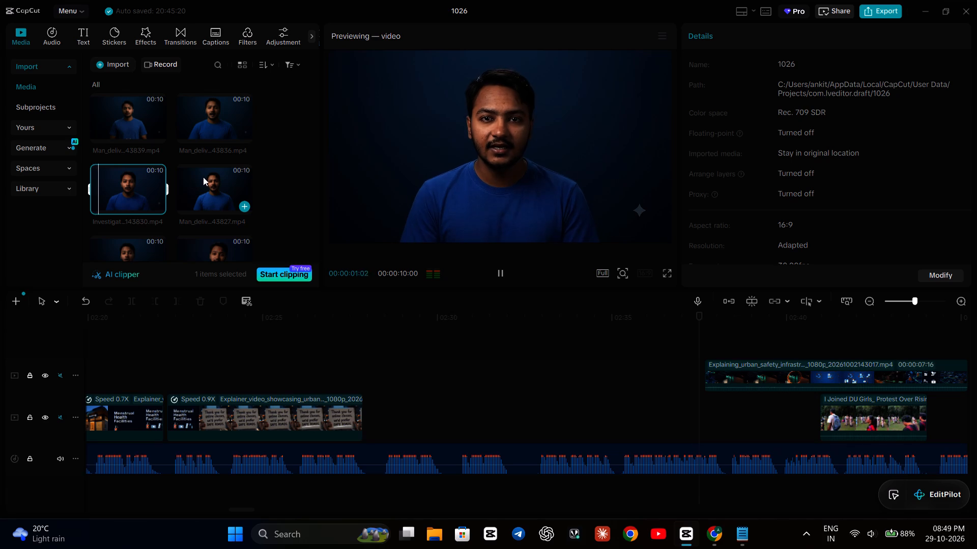
scroll(203, 177, "down", 1)
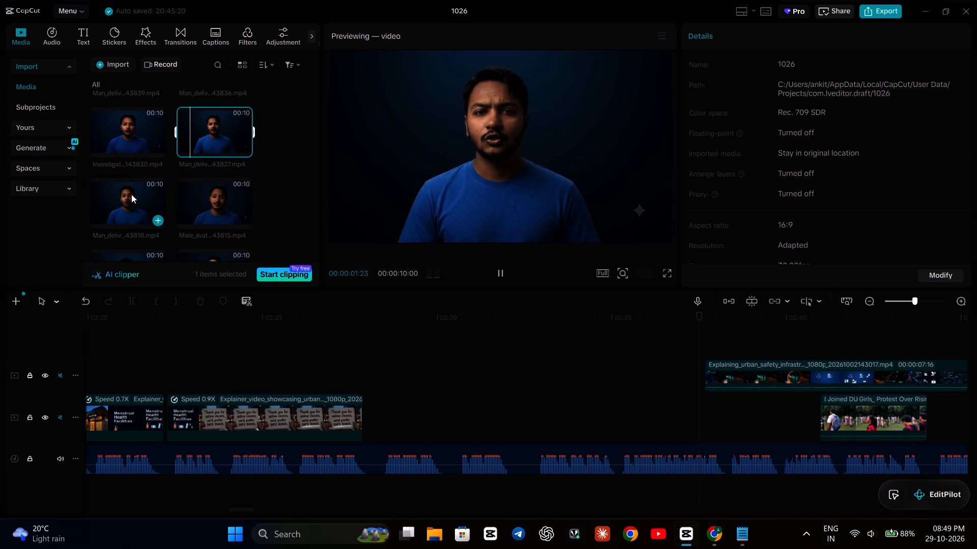
Preview the remaining presenter clips, from Man_deliv...43818.mp4 through Young_man...43719.mp4.
double_click(131, 194)
left_click(211, 178)
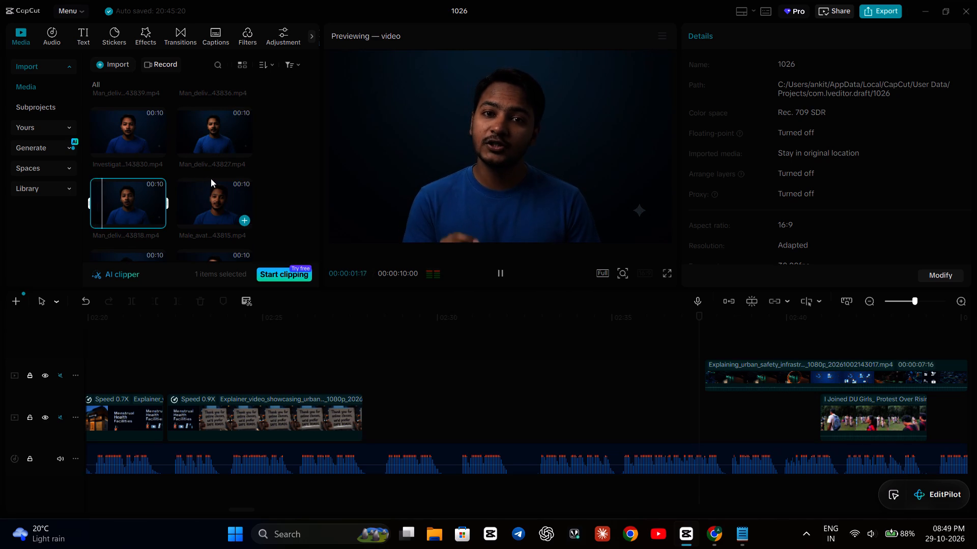
double_click(208, 189)
scroll(208, 189, "down", 2)
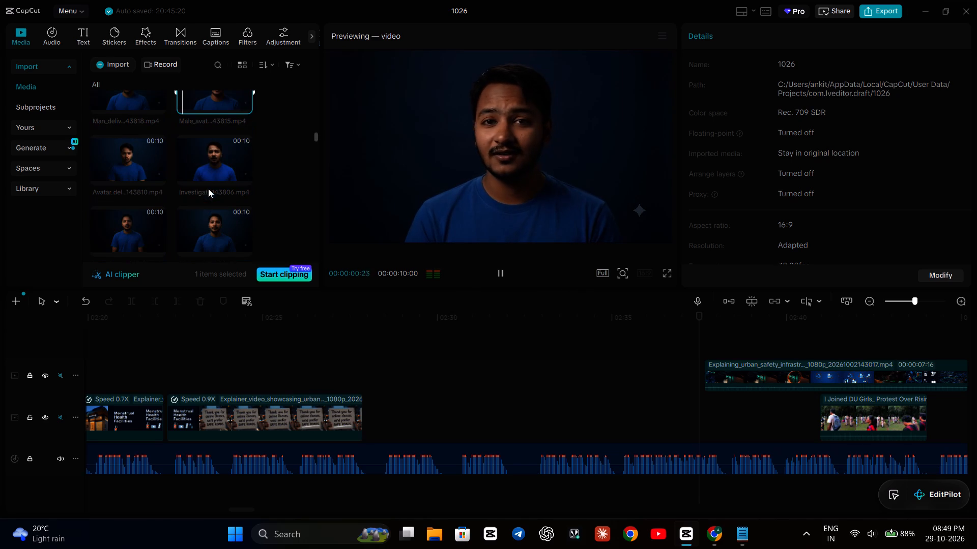
double_click(137, 164)
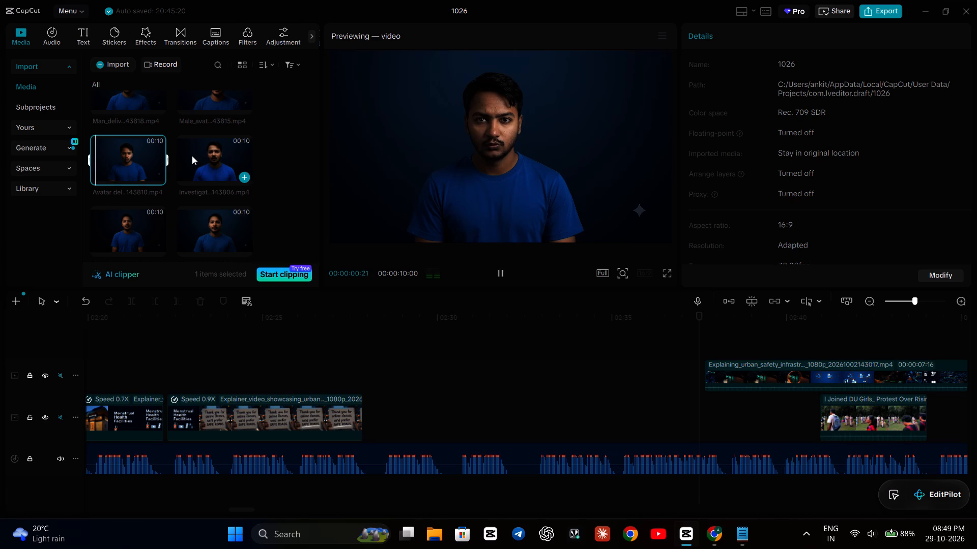
double_click(197, 156)
double_click(146, 217)
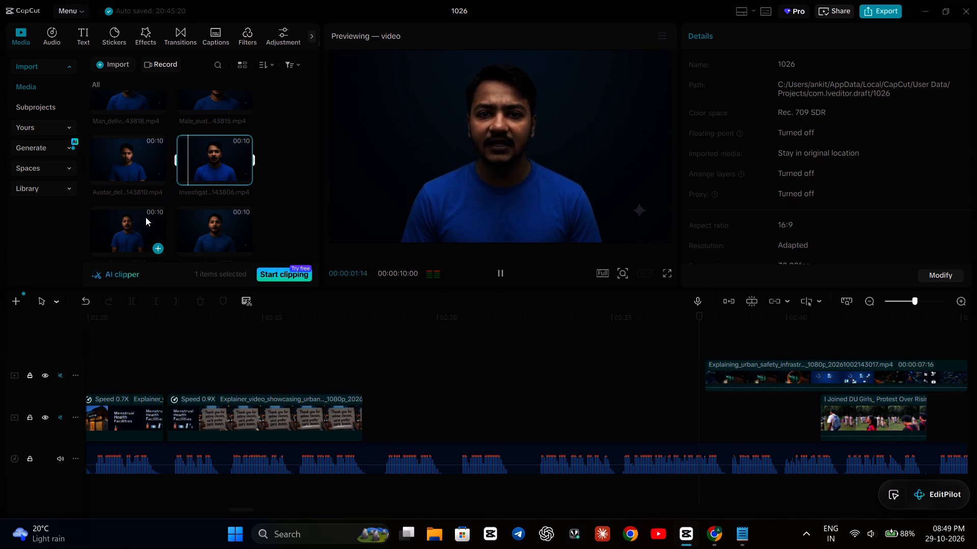
left_click(231, 213)
left_click(231, 213)
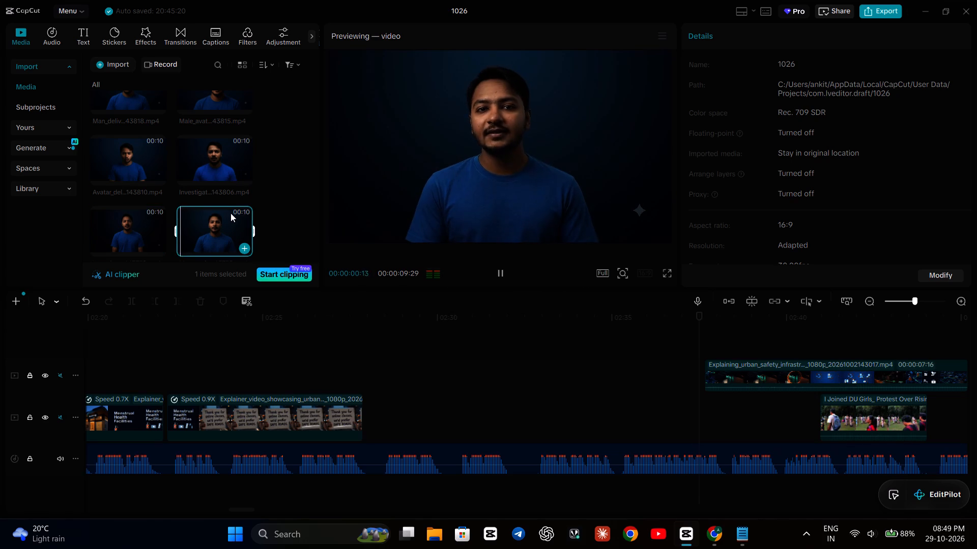
scroll(231, 213, "down", 1)
left_click(131, 233)
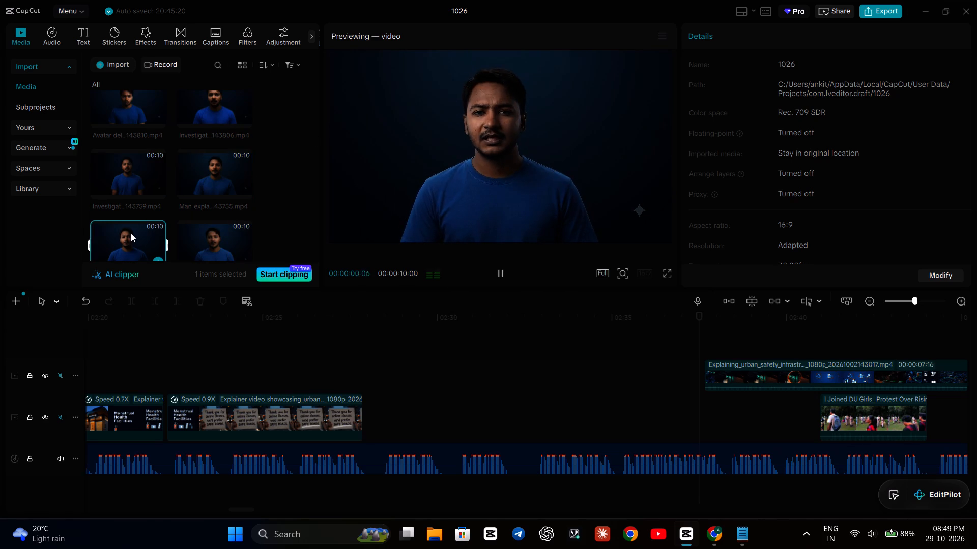
scroll(187, 194, "down", 2)
left_click(209, 138)
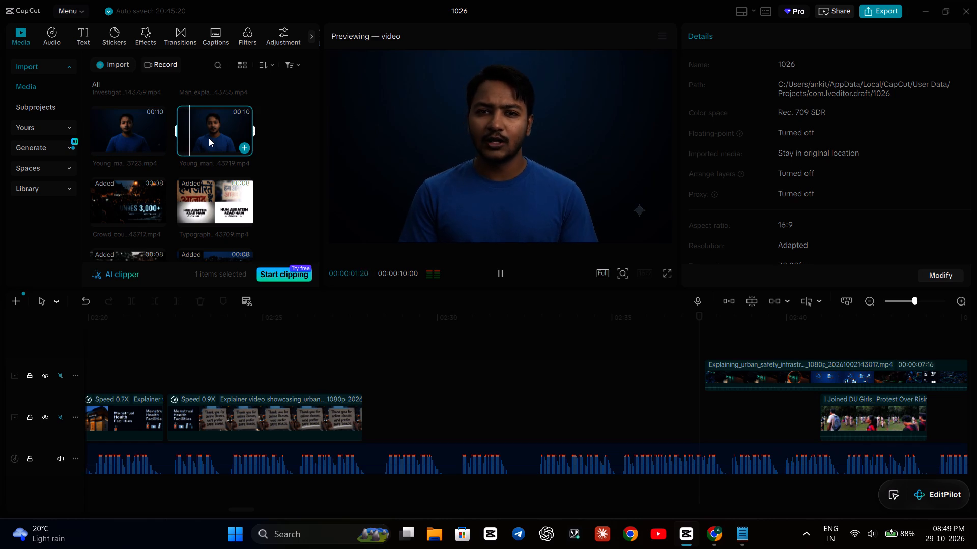
Look through the illustrative media clips and preview the students clip ending in 143627.mp4.
scroll(209, 138, "down", 3)
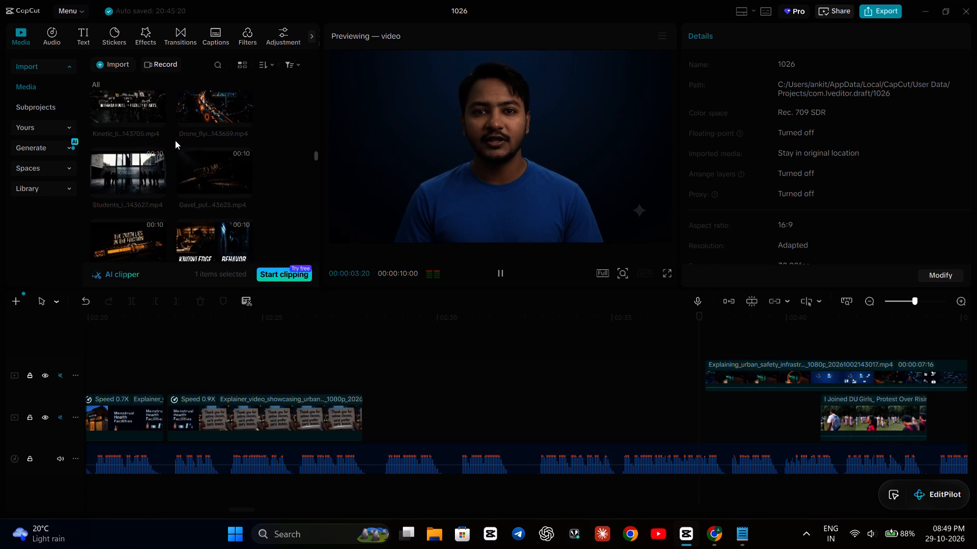
scroll(175, 140, "down", 1)
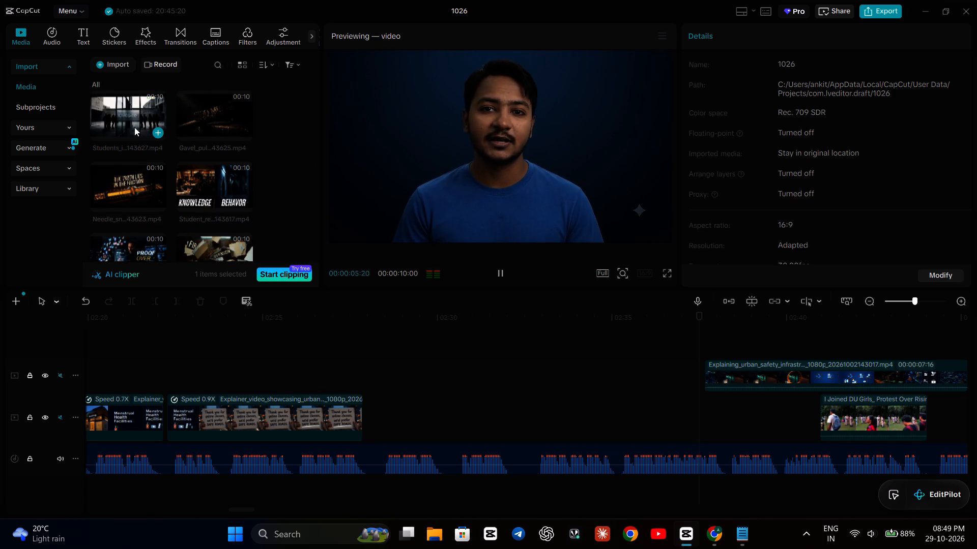
left_click(134, 127)
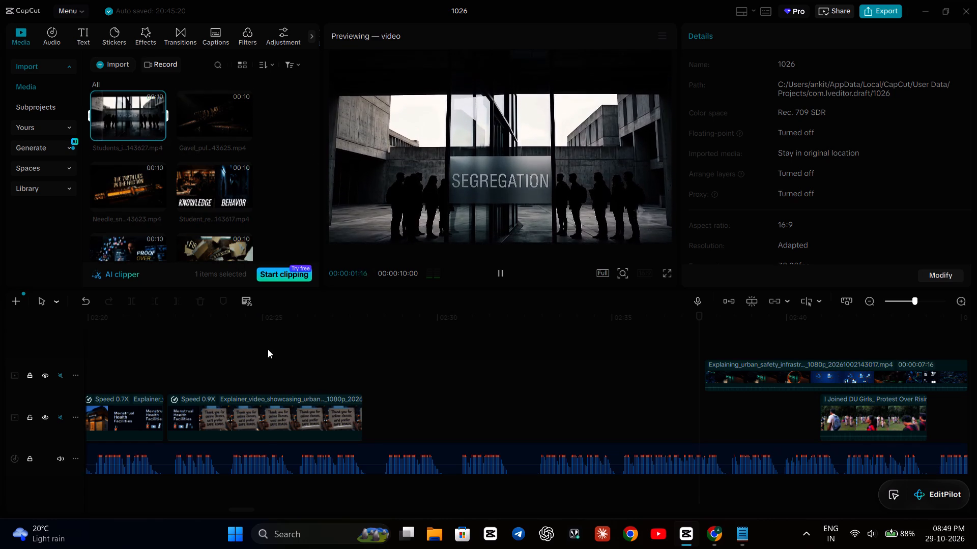
Play the narration over the empty timeline gap from about 02:27 and preview the students clip ending in 143627.mp4 again.
left_click(268, 349)
key("space")
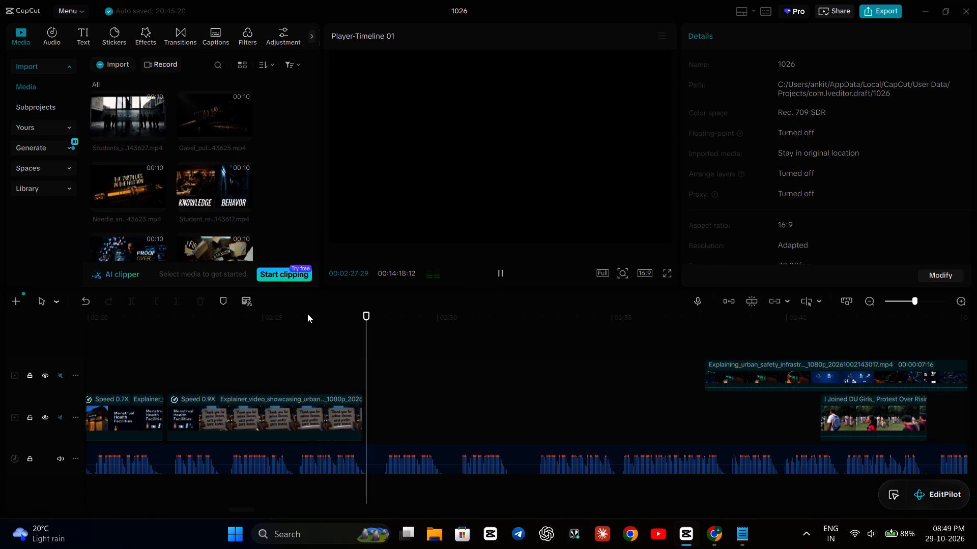
scroll(186, 194, "up", 2)
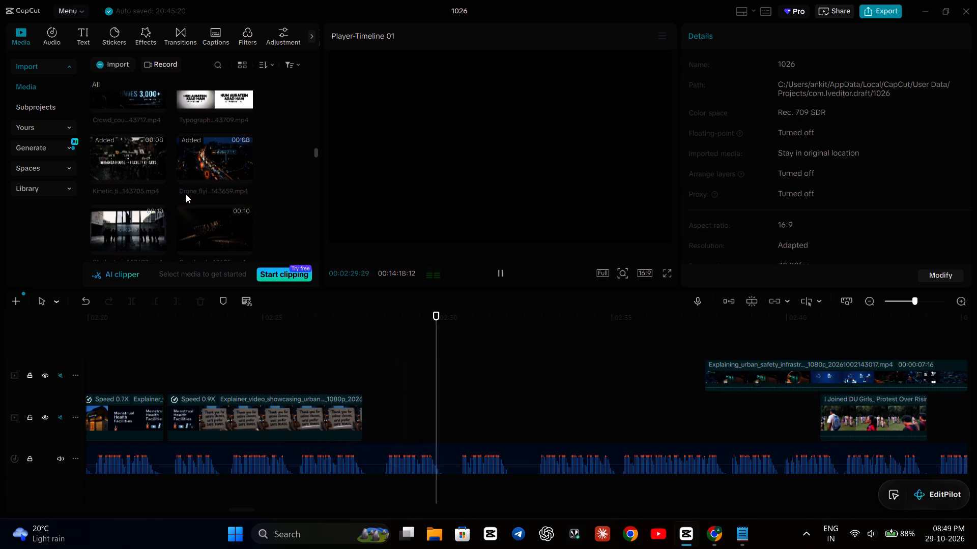
scroll(186, 194, "down", 1)
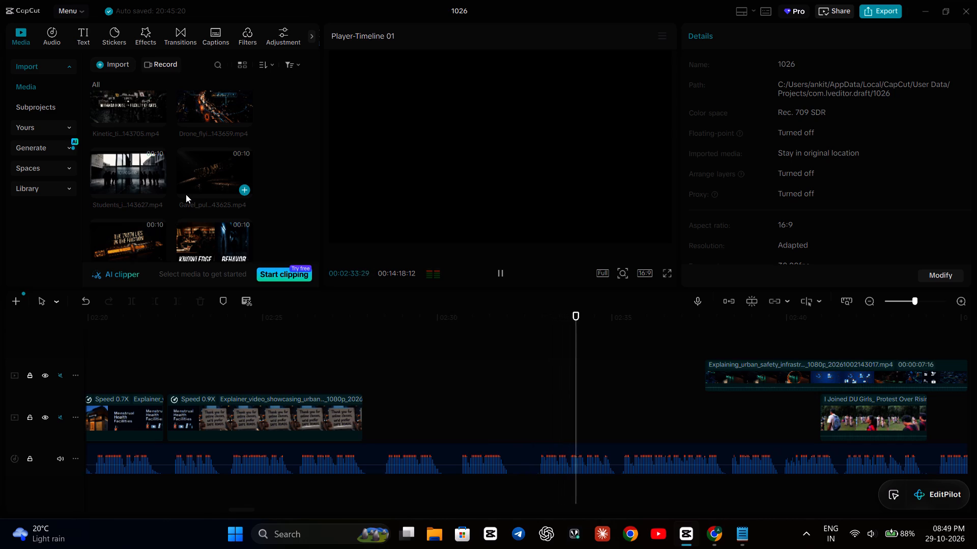
scroll(186, 194, "down", 1)
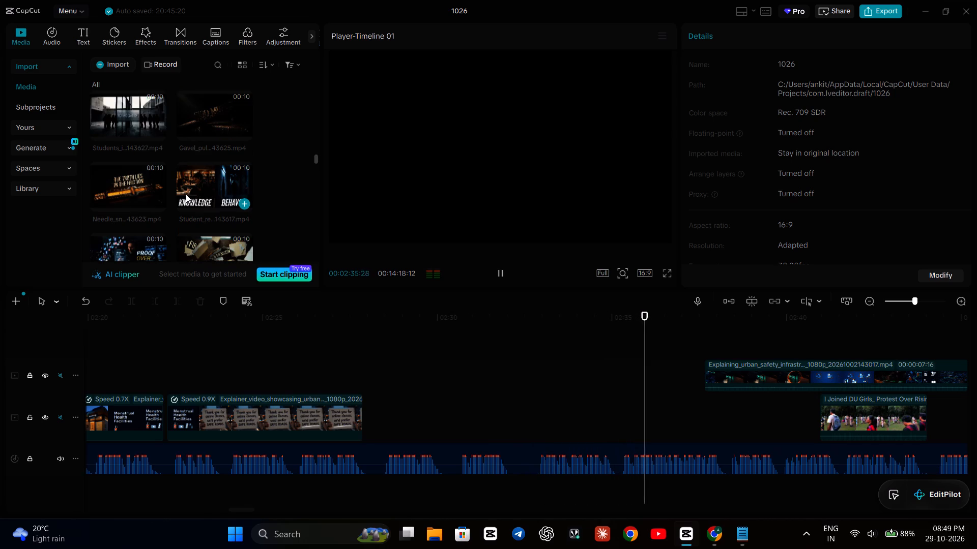
scroll(186, 194, "up", 2)
left_click(133, 218)
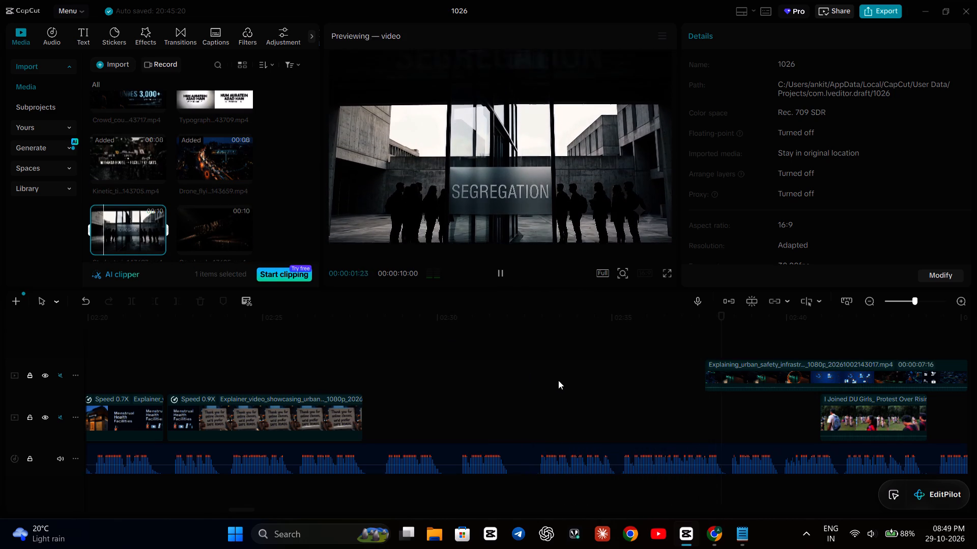
Preview the following illustrative clips, from Gavel_pul...43625.mp4 through SUV_follo...43435.mp4, to find footage for the gap.
left_click(208, 218)
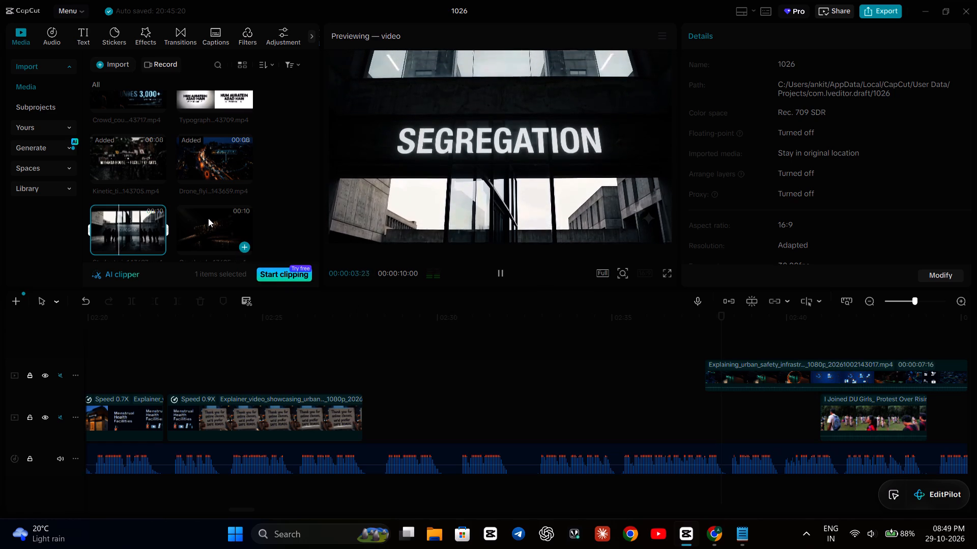
scroll(208, 218, "down", 2)
left_click(208, 208)
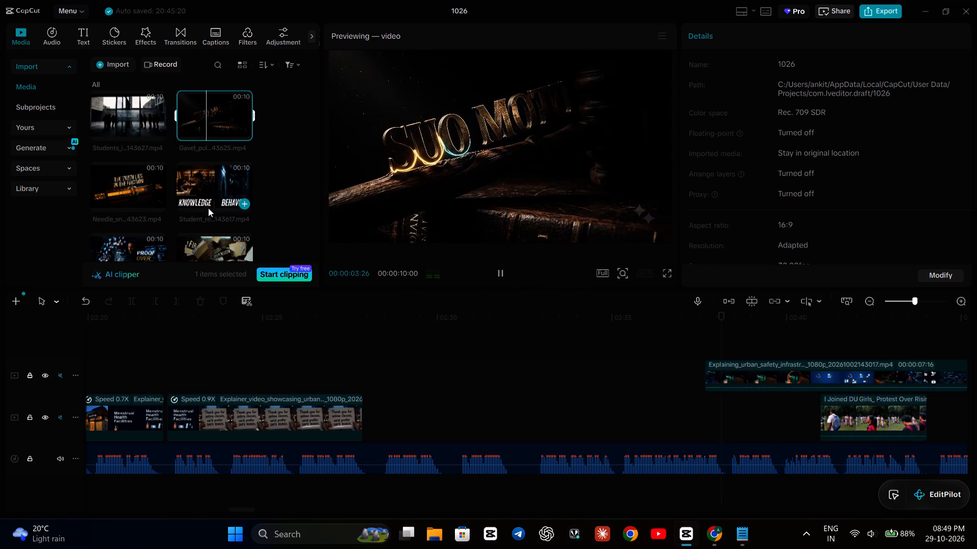
scroll(208, 208, "down", 1)
left_click(208, 208)
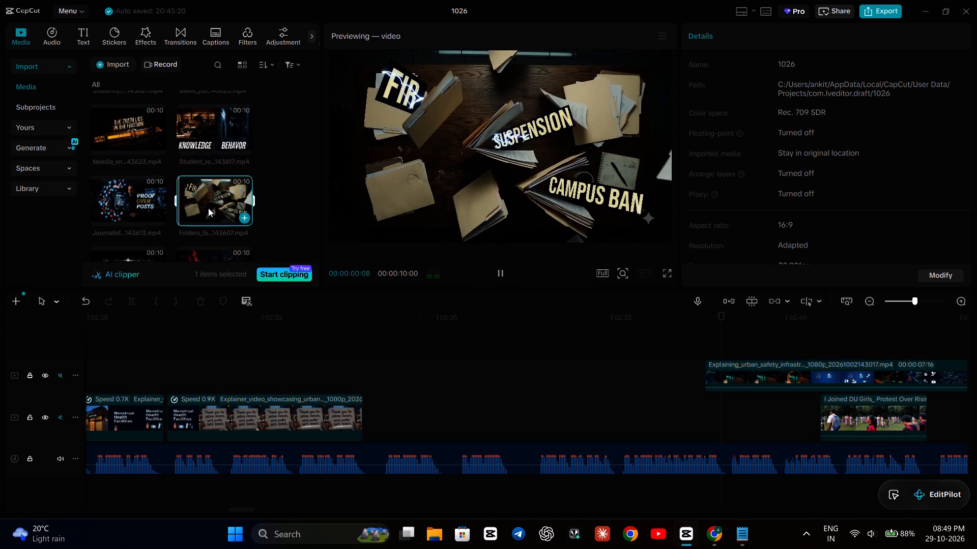
scroll(208, 208, "down", 2)
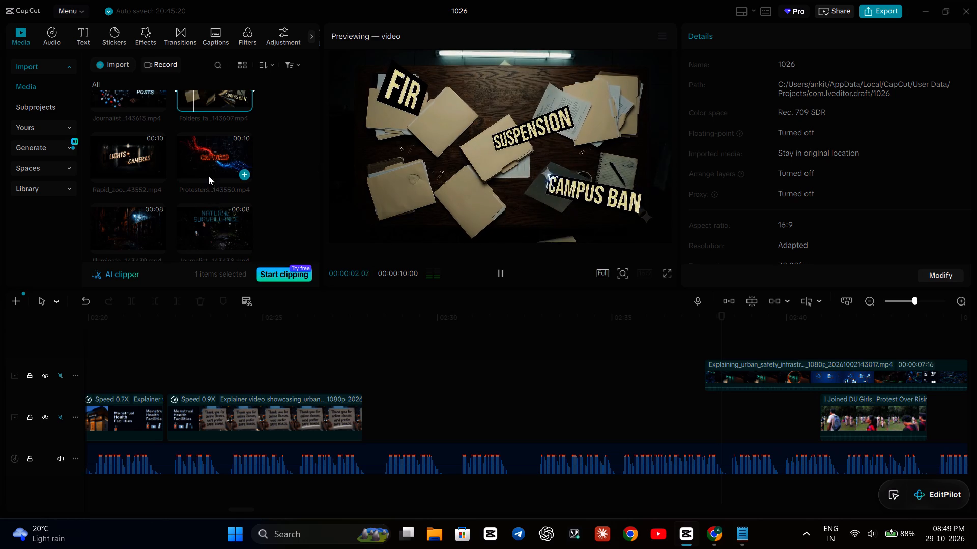
left_click(208, 170)
left_click(208, 170)
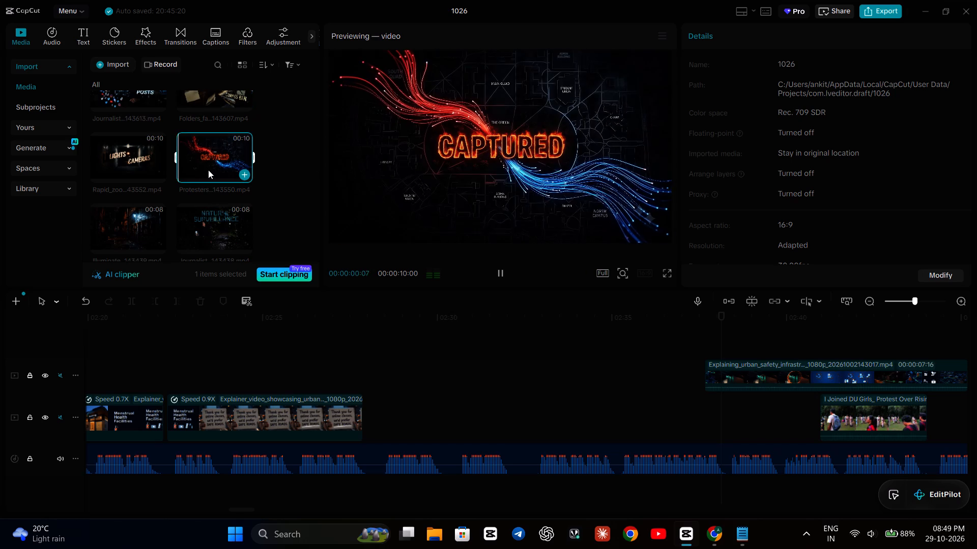
scroll(208, 170, "down", 1)
left_click(208, 170)
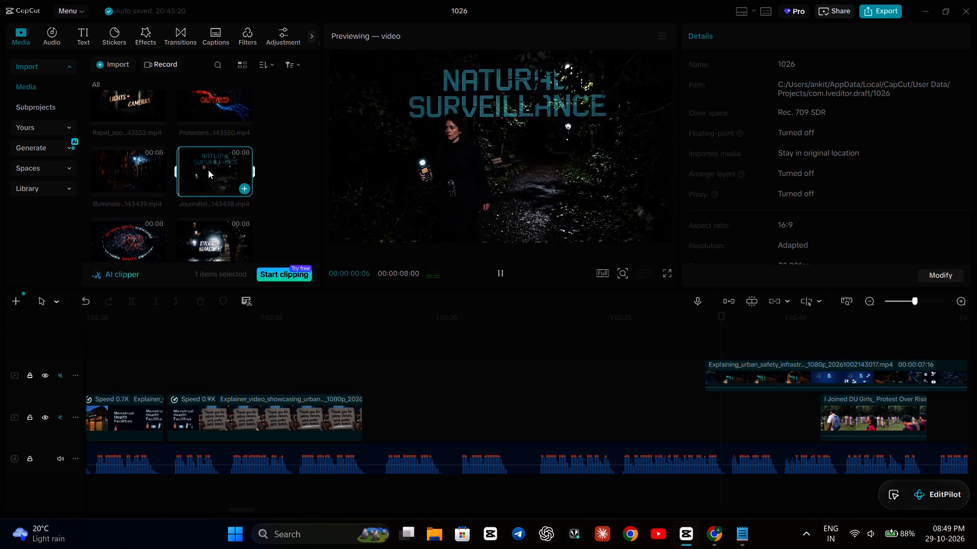
scroll(209, 194, "down", 1)
left_click(209, 194)
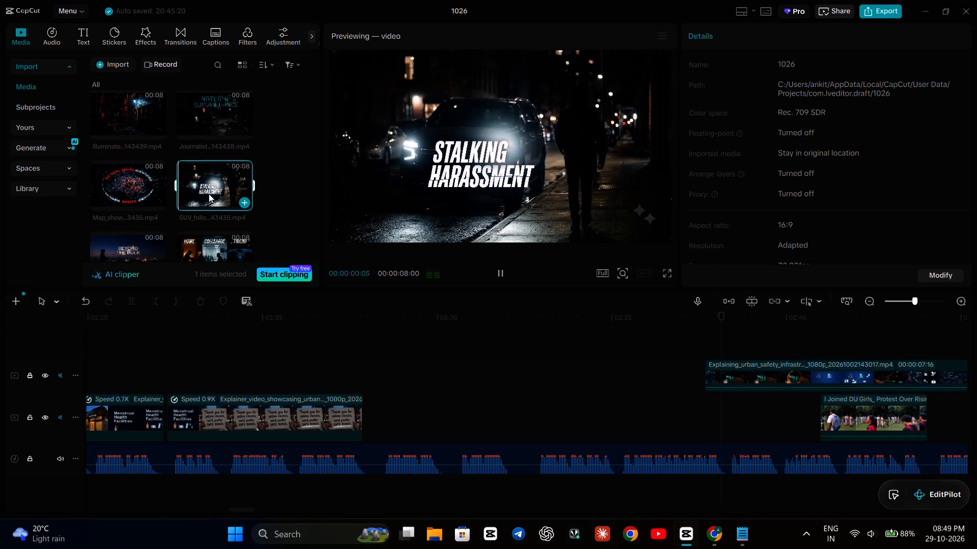
Preview further illustrative clips, from Split_scre...143412.mp4 through Woman_sc...3328.mp4, to find footage for the gap.
scroll(209, 194, "down", 1)
left_click(209, 194)
scroll(209, 194, "down", 2)
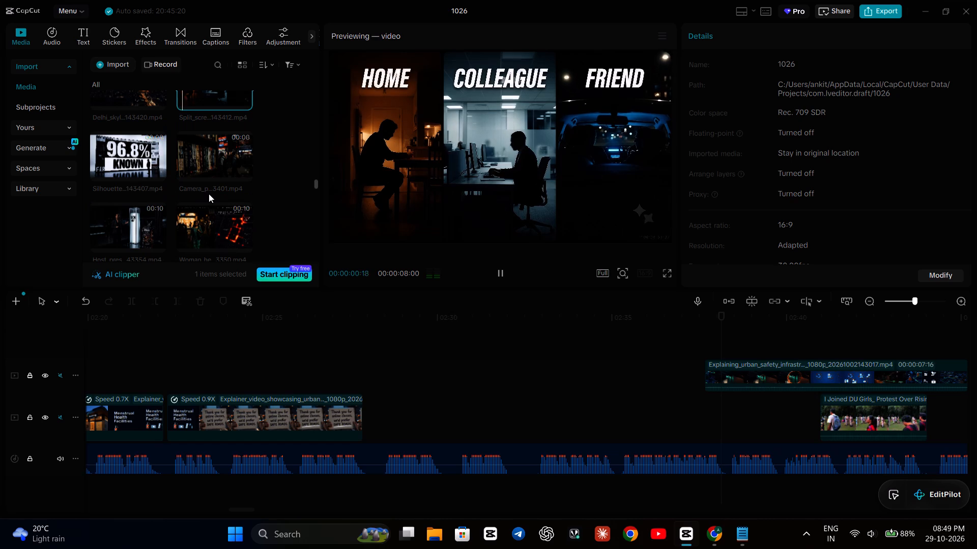
left_click(214, 160)
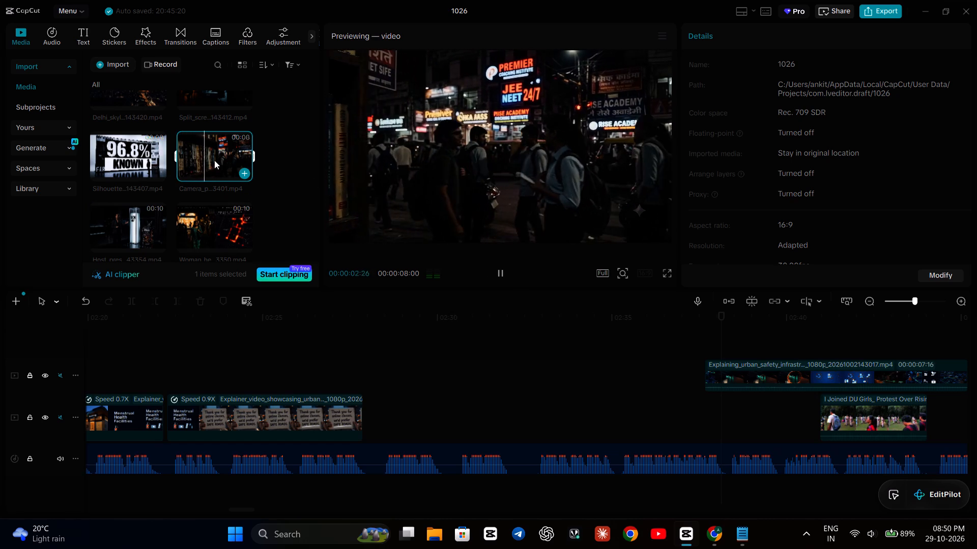
scroll(214, 160, "down", 1)
left_click(214, 160)
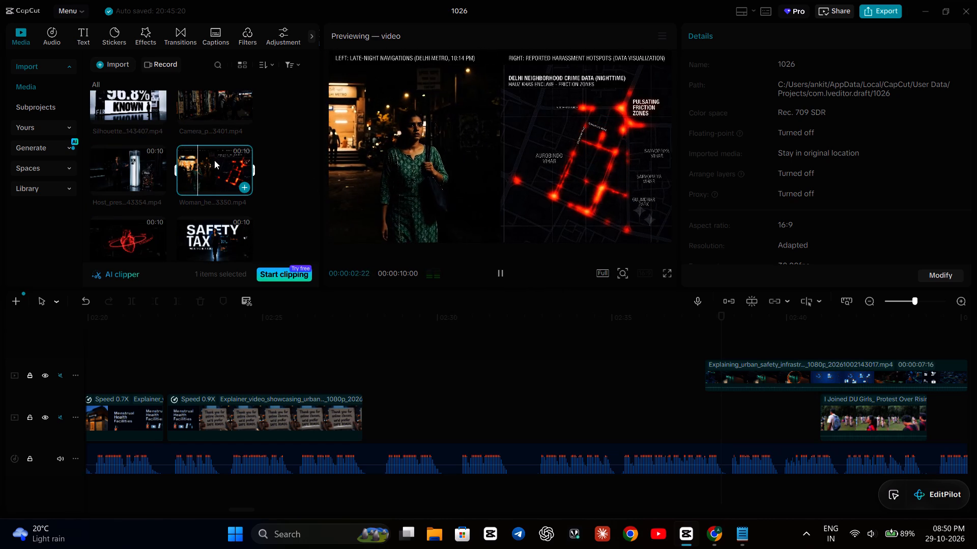
scroll(214, 160, "down", 1)
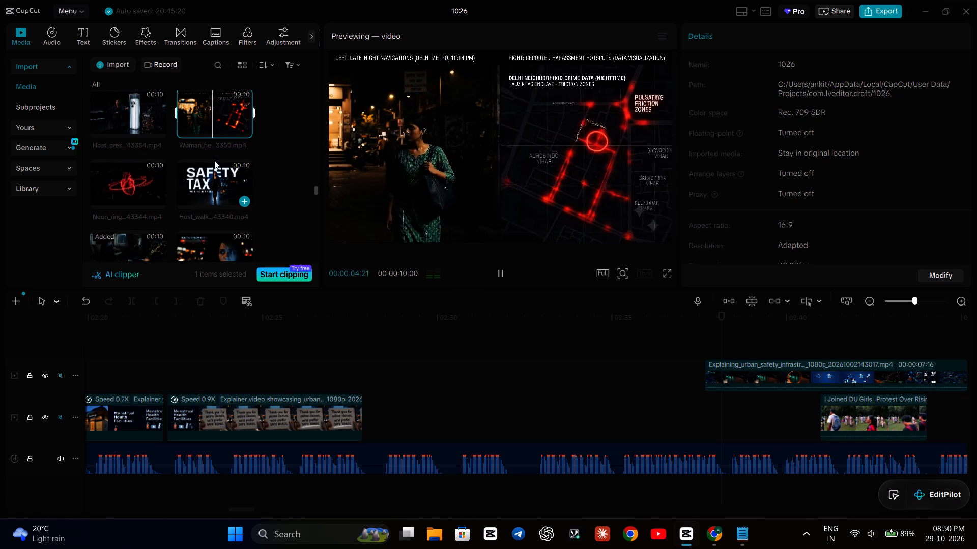
left_click(209, 171)
left_click(150, 175)
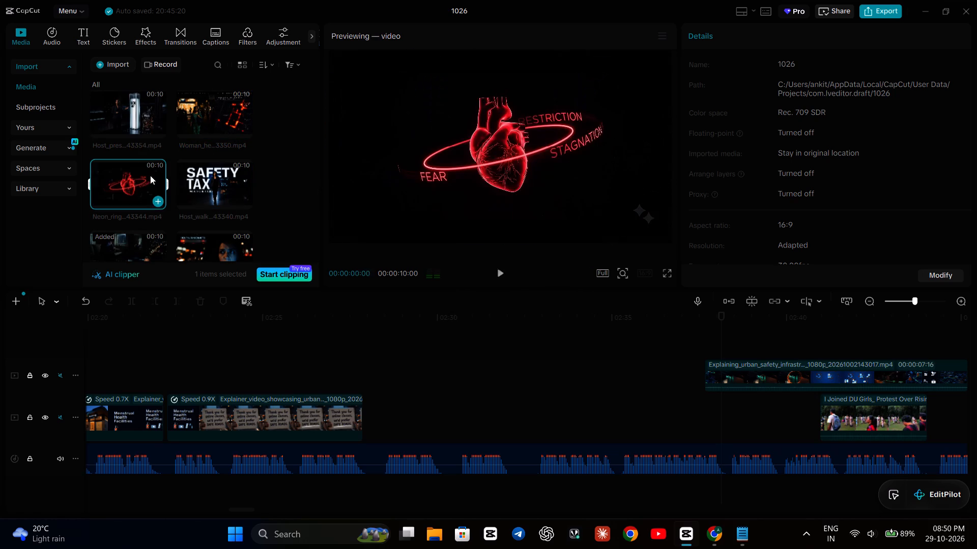
left_click(220, 249)
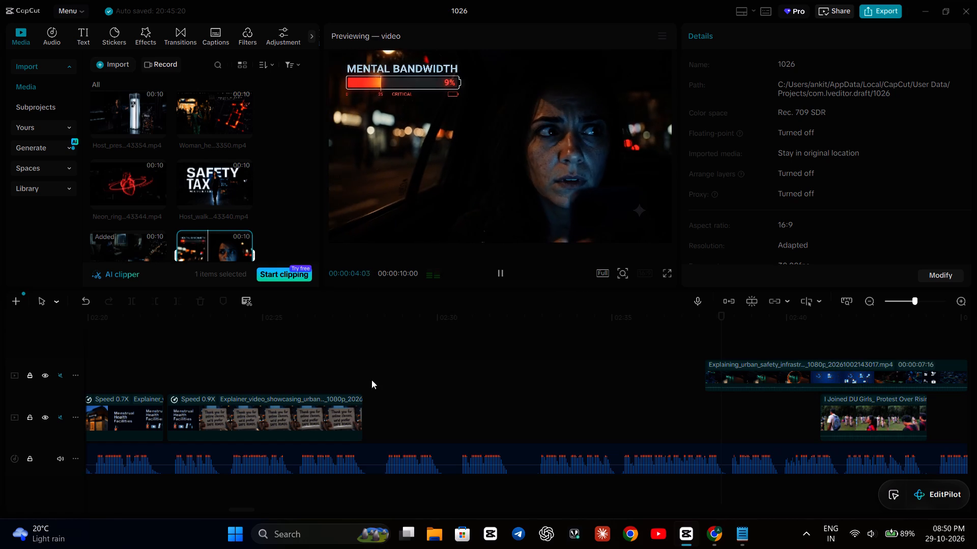
Add the Woman_scanning_surroundings clip ending in 143328.mp4 to the lower video track, directly after the "Thank you for online classes" poster clip.
scroll(247, 247, "down", 1)
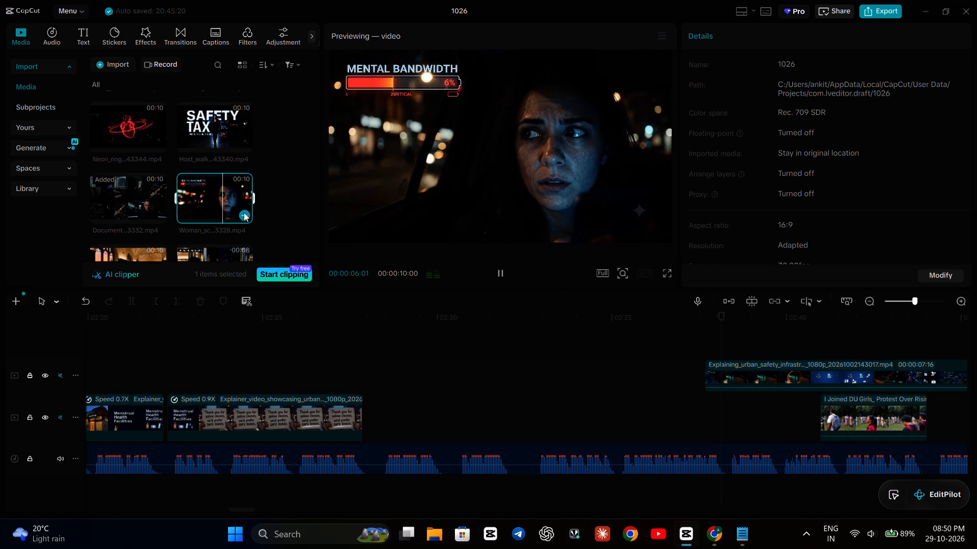
left_click(243, 212)
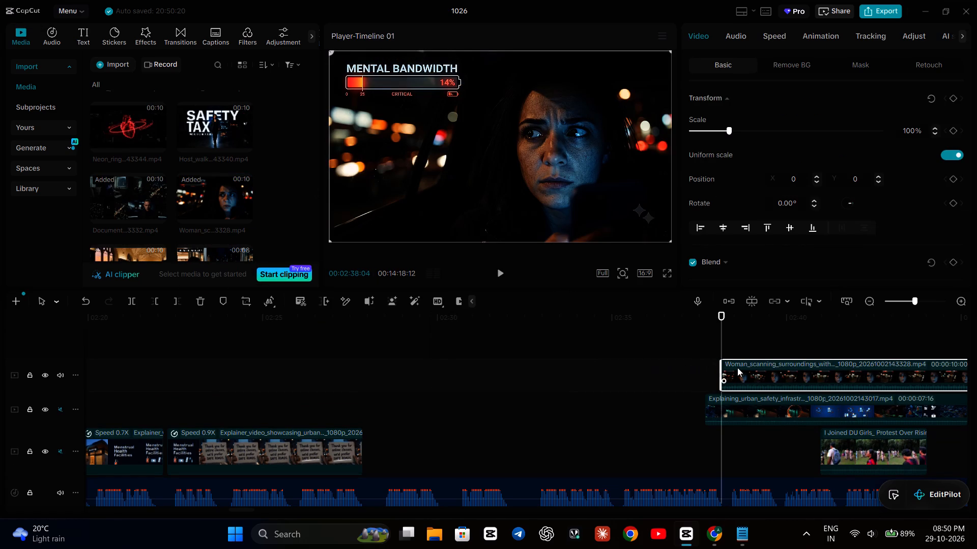
left_click_drag(739, 368, 379, 449)
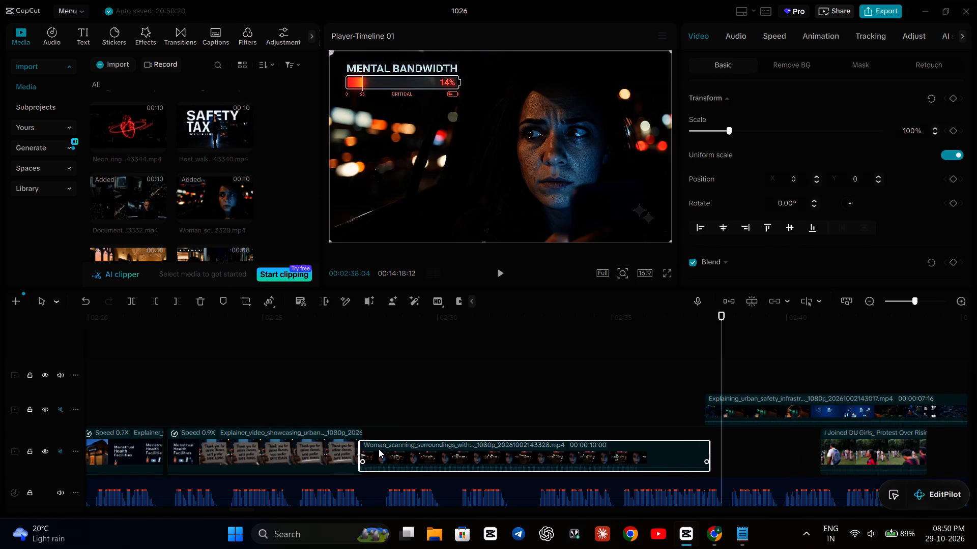
left_click_drag(379, 449, 382, 446)
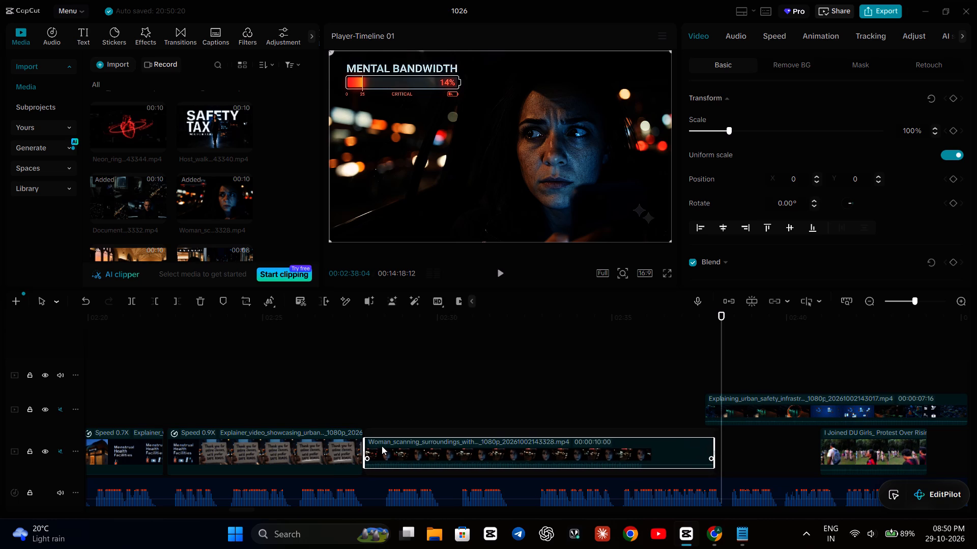
left_click_drag(382, 446, 380, 447)
Play back the timeline around the newly placed woman clip and preview the Woman_ch...3322.mp4 and Ghost_silh...143327.mp4 clips.
left_click(307, 351)
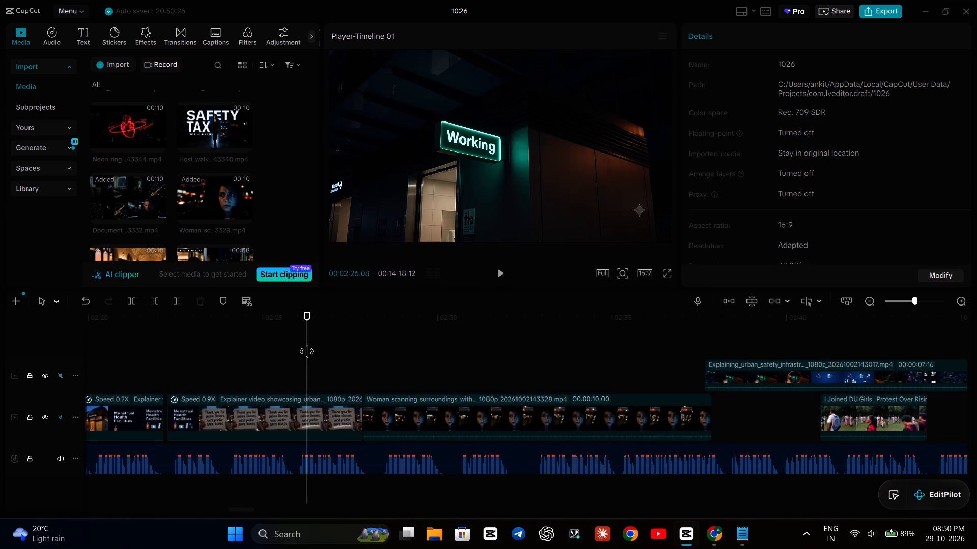
key("space")
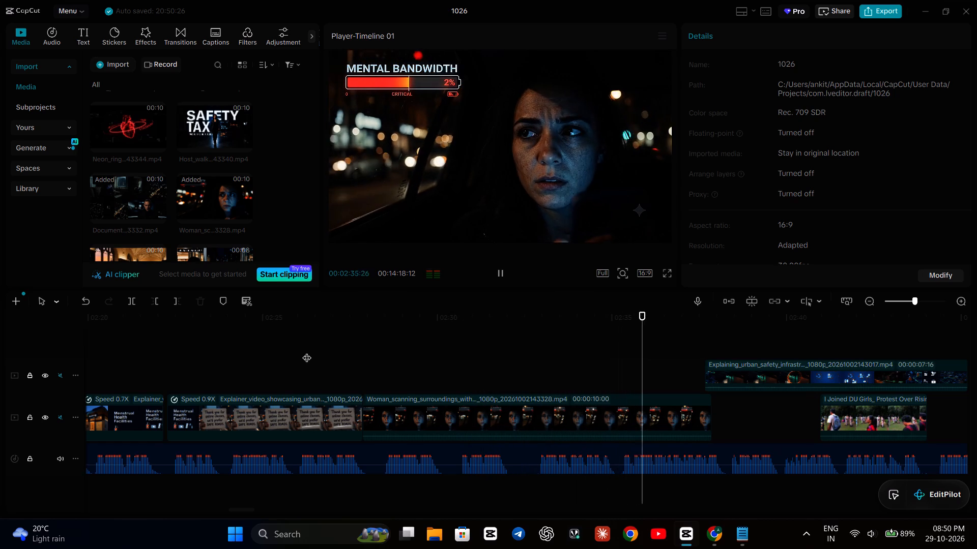
scroll(223, 227, "down", 1)
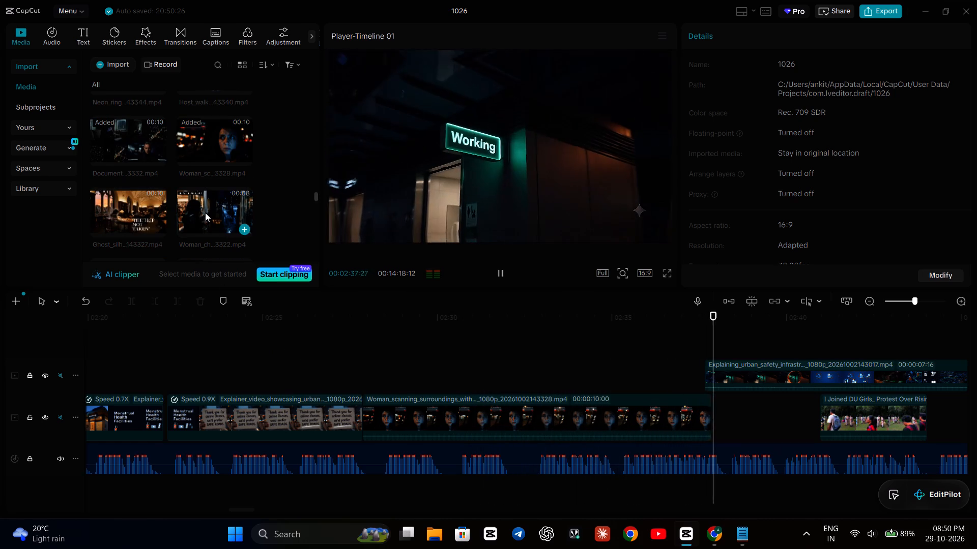
left_click(204, 211)
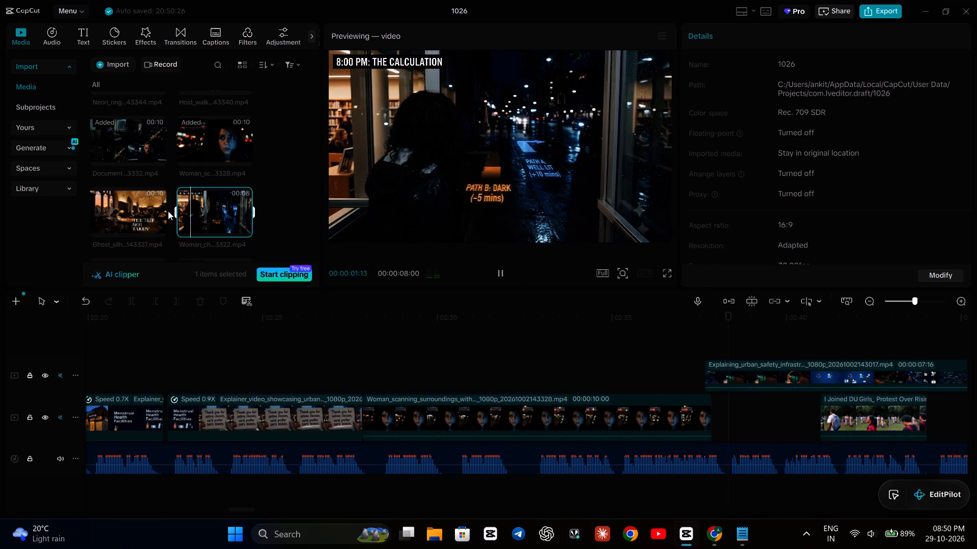
left_click(151, 214)
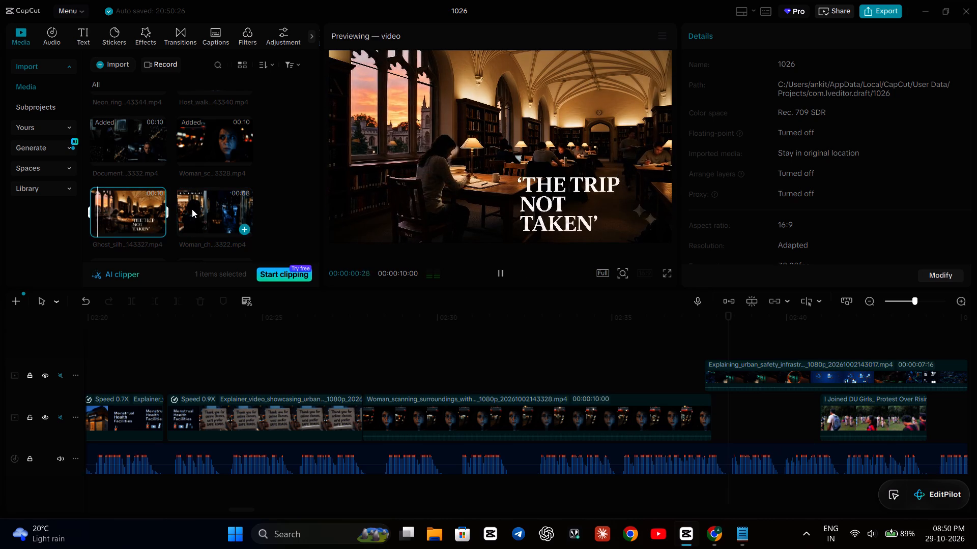
left_click(192, 209)
left_click(569, 359)
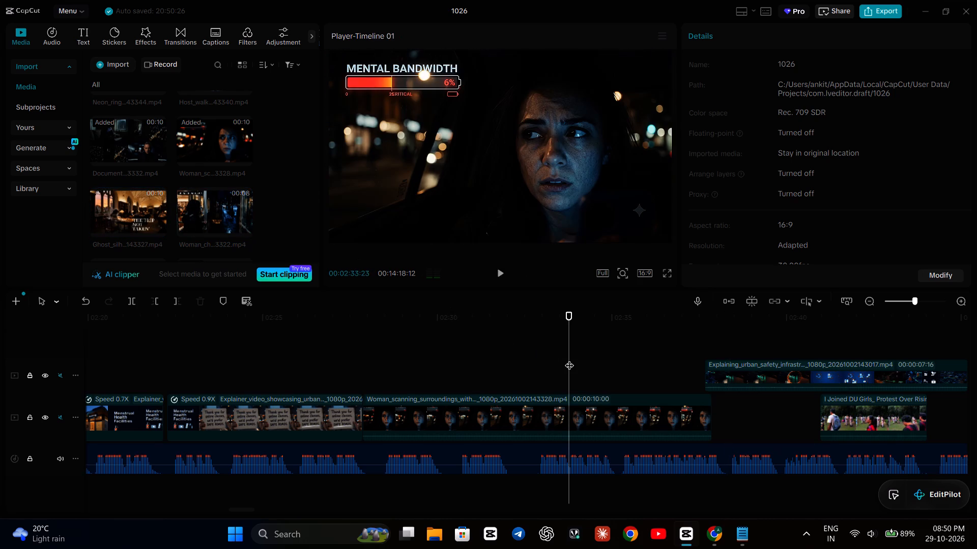
key("space")
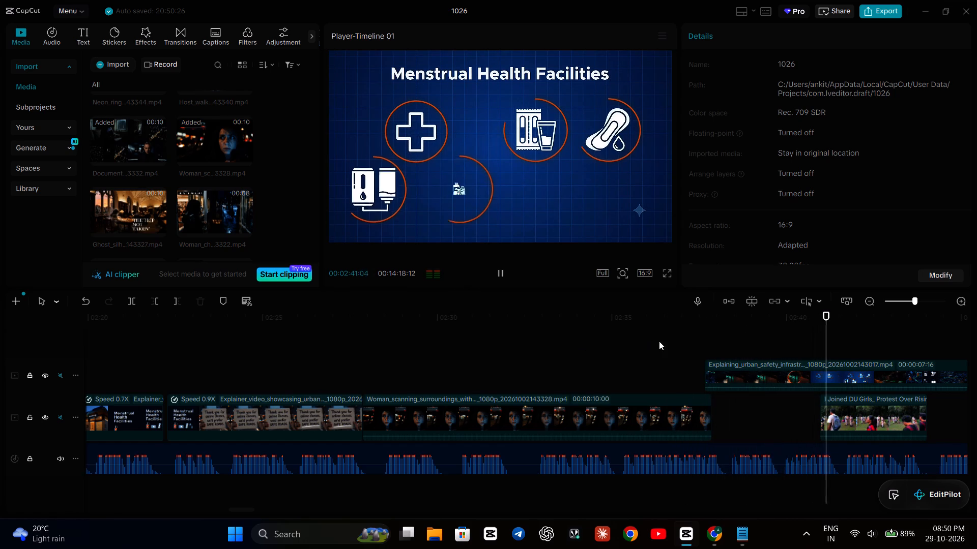
left_click(496, 272)
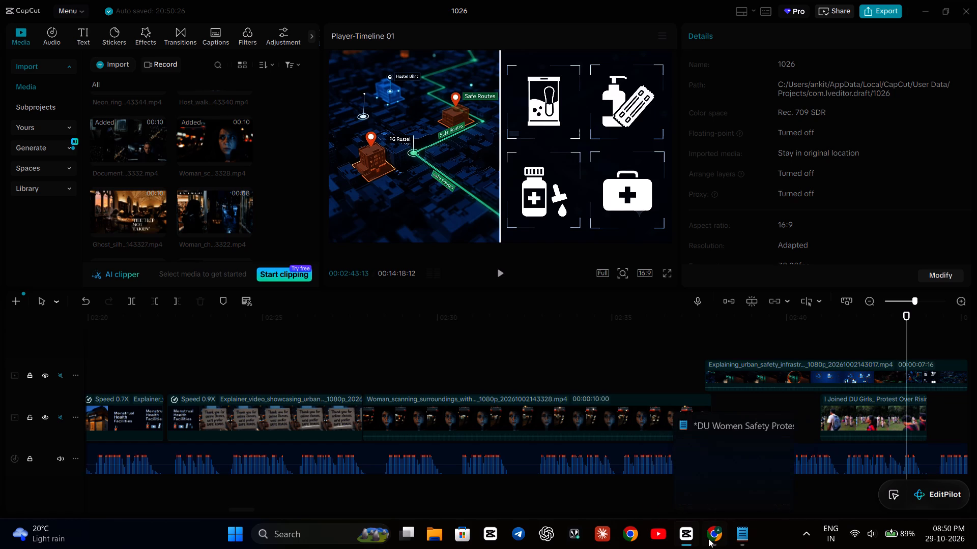
Copy the full Shot 16 narration (03:15–03:28) from the DU Women Safety Protest script in Notepad.
left_click(742, 532)
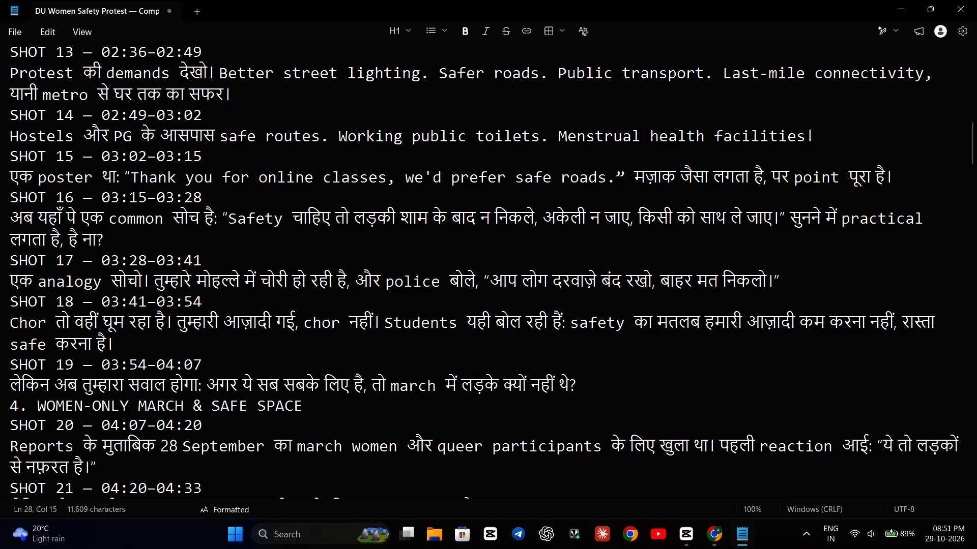
left_click_drag(11, 217, 85, 216)
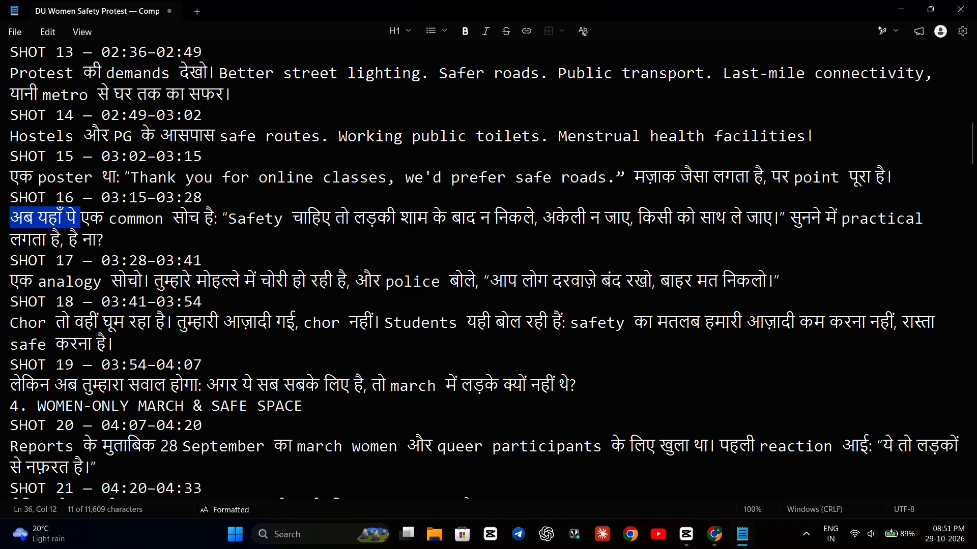
left_click_drag(85, 216, 421, 229)
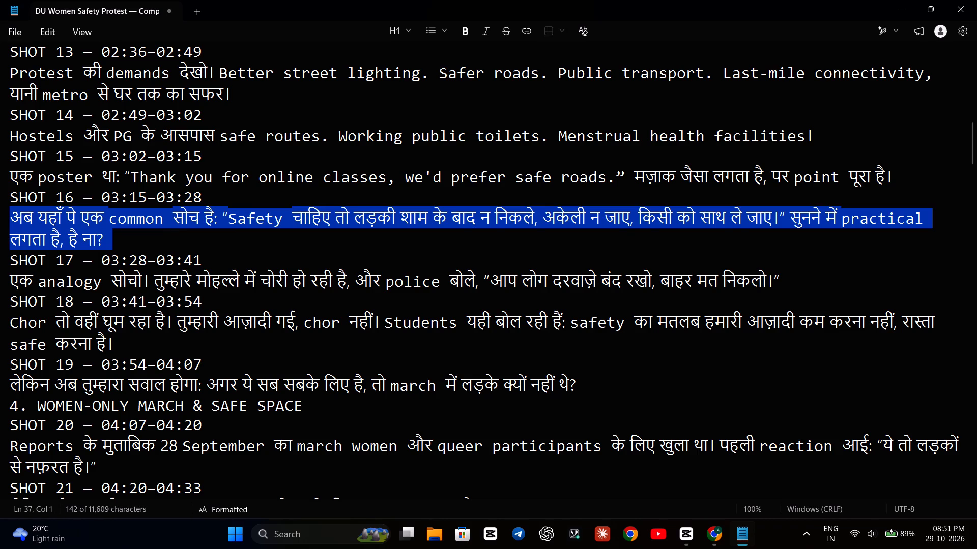
left_click_drag(421, 229, 821, 219)
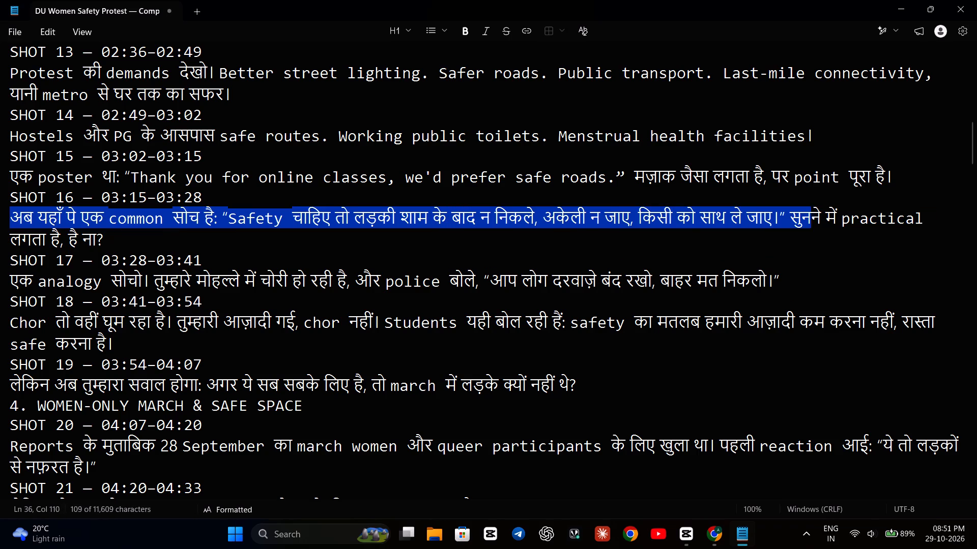
left_click_drag(821, 219, 890, 237)
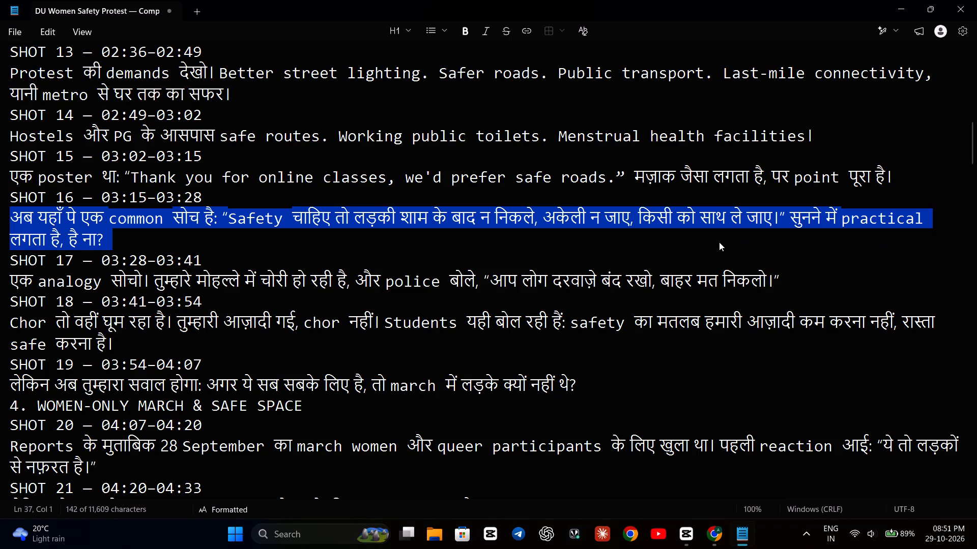
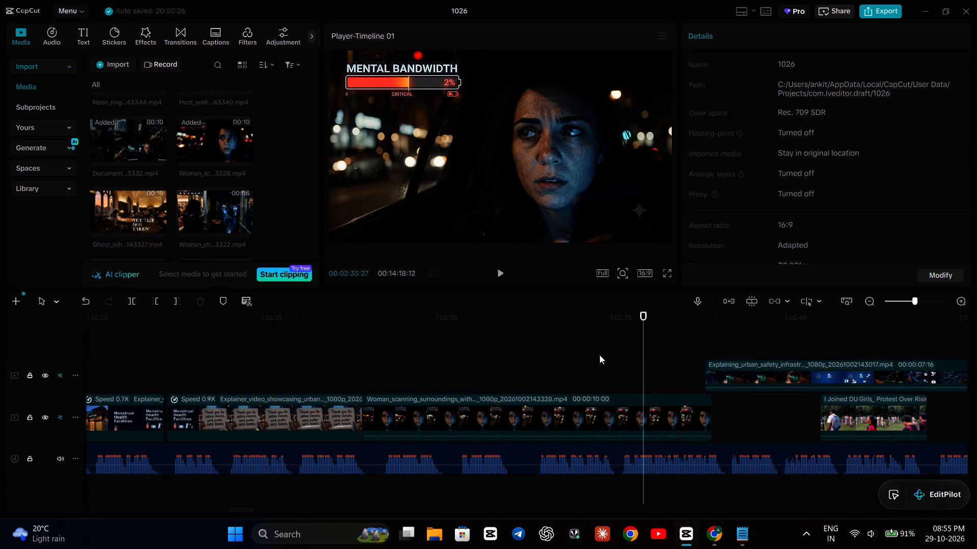
left_click(556, 416)
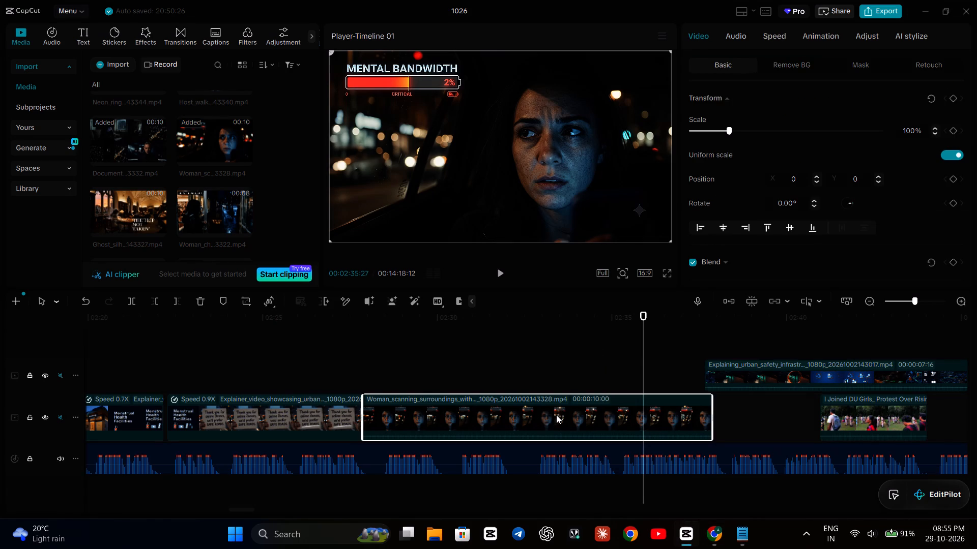
right_click(556, 414)
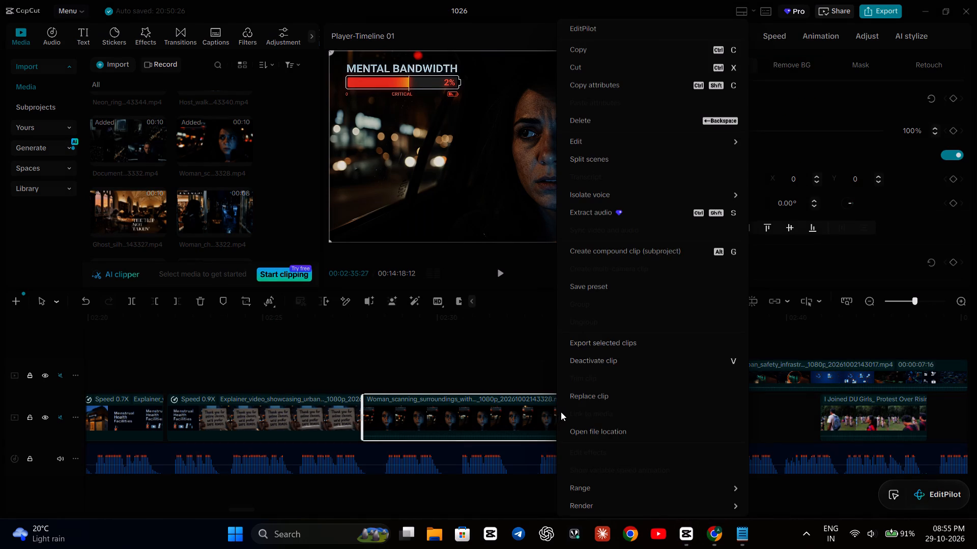
left_click(530, 378)
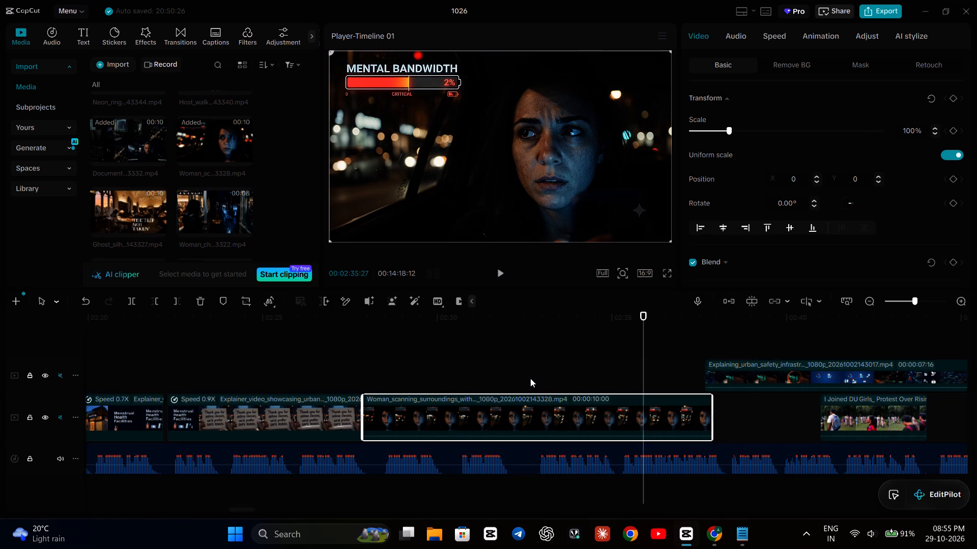
key("BackSpace")
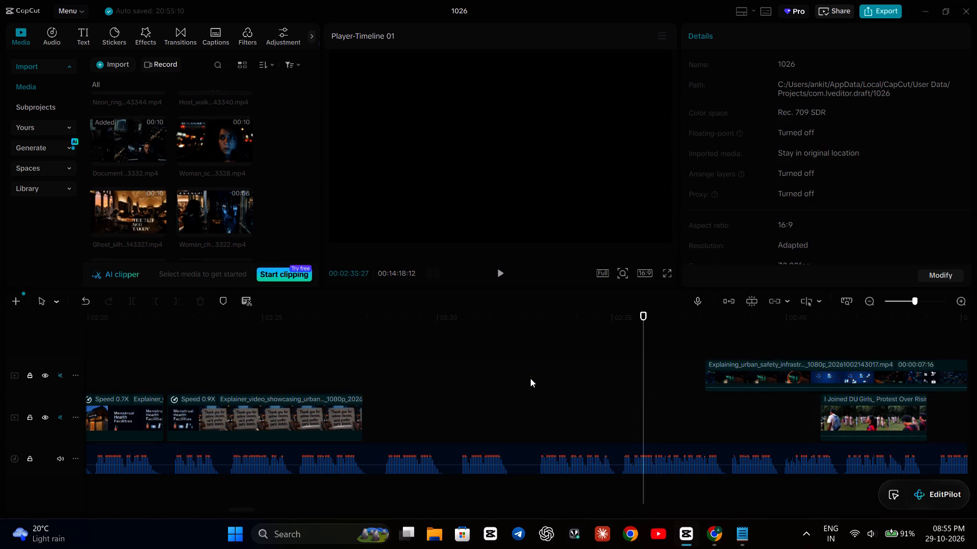
Play back the narration from the emptied stretch after the poster clip through about 02:48, checking it against the urban safety clip.
left_click(380, 354)
key("space")
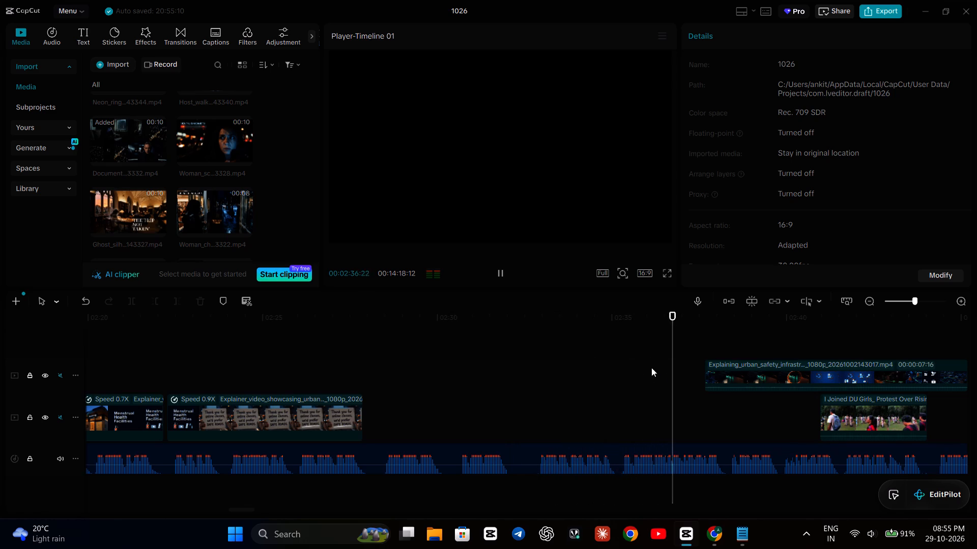
scroll(673, 376, "left", 1)
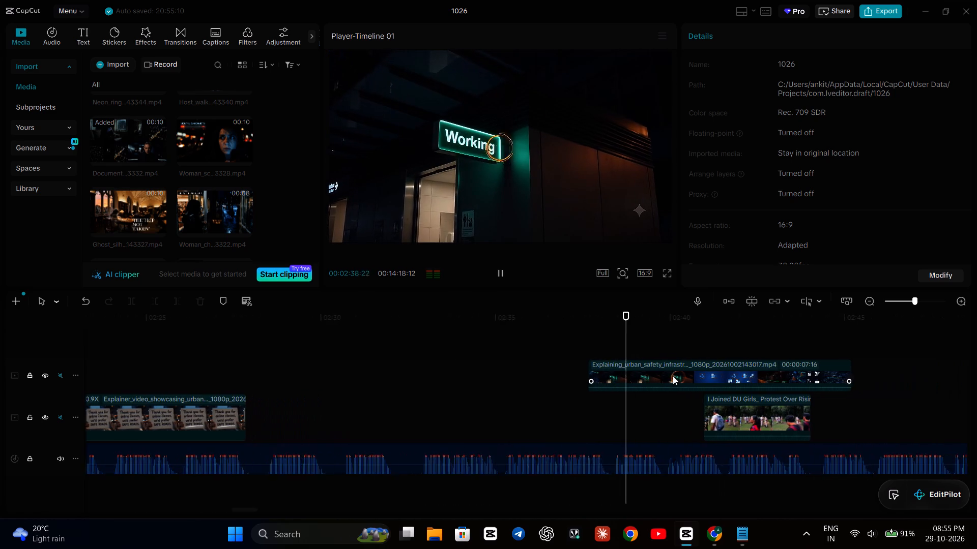
scroll(673, 376, "left", 1)
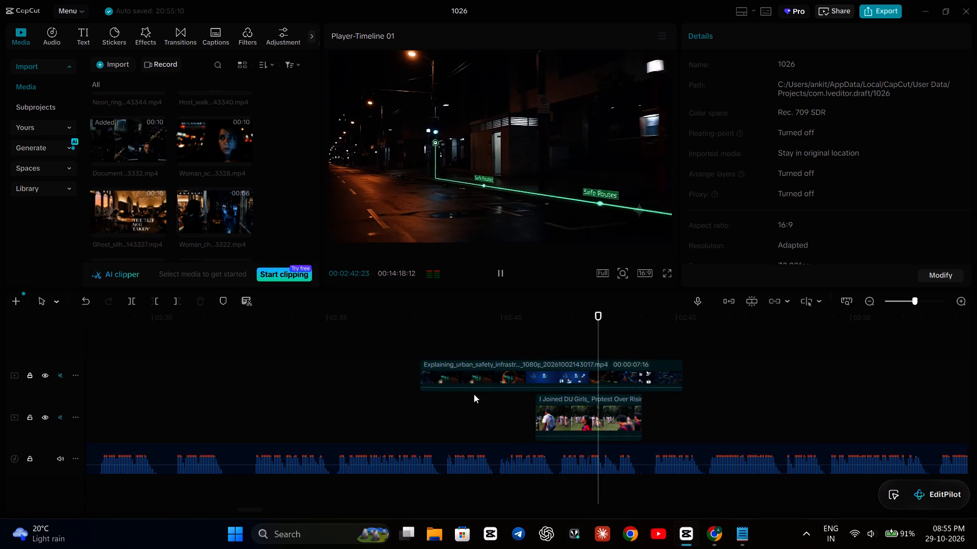
left_click(402, 341)
key("space")
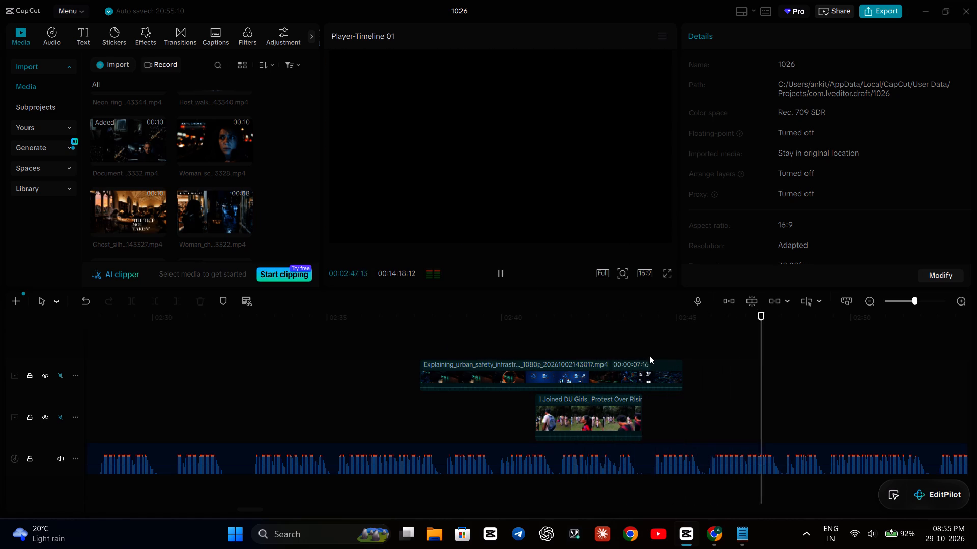
key("space")
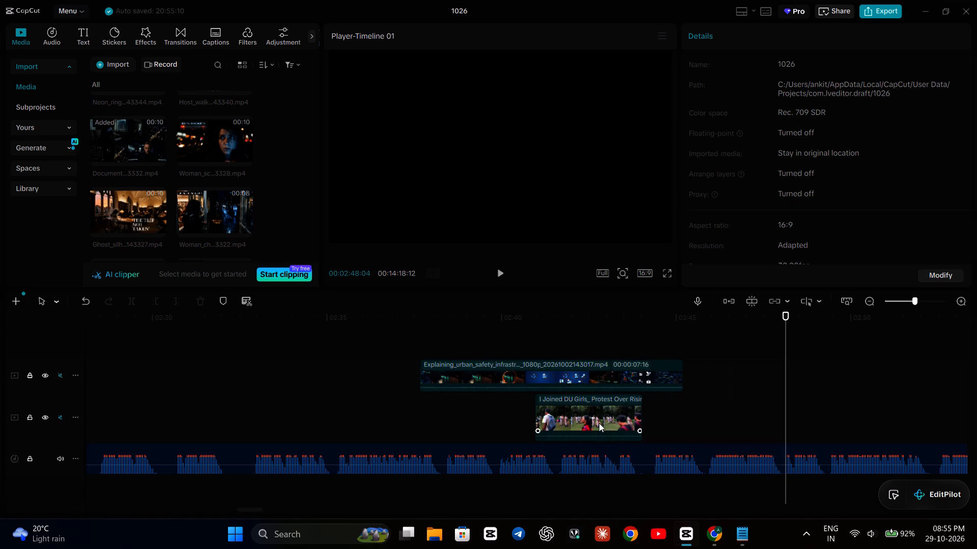
Move the "I Joined DU Girls_ Protest" clip later on its track, starting at about 02:54.
left_click_drag(599, 423, 876, 428)
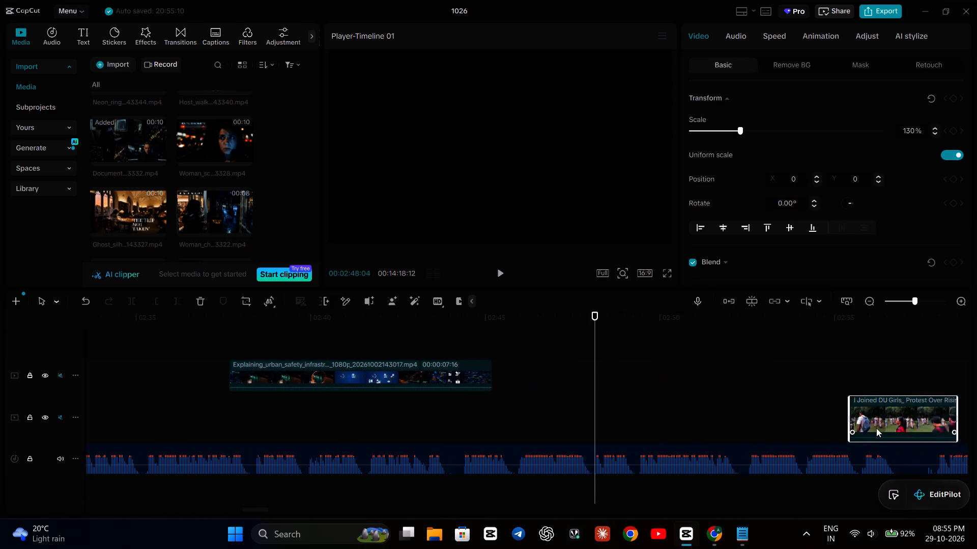
left_click_drag(876, 428, 868, 428)
Delete the Explaining_urban_safety_infrastructure clip from the upper video track.
left_click_drag(358, 366, 393, 363)
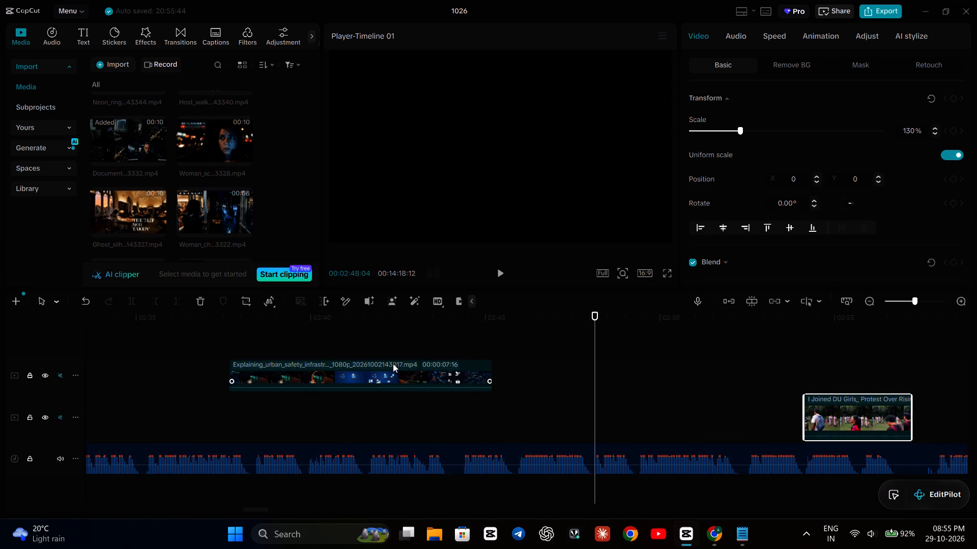
left_click_drag(393, 363, 463, 362)
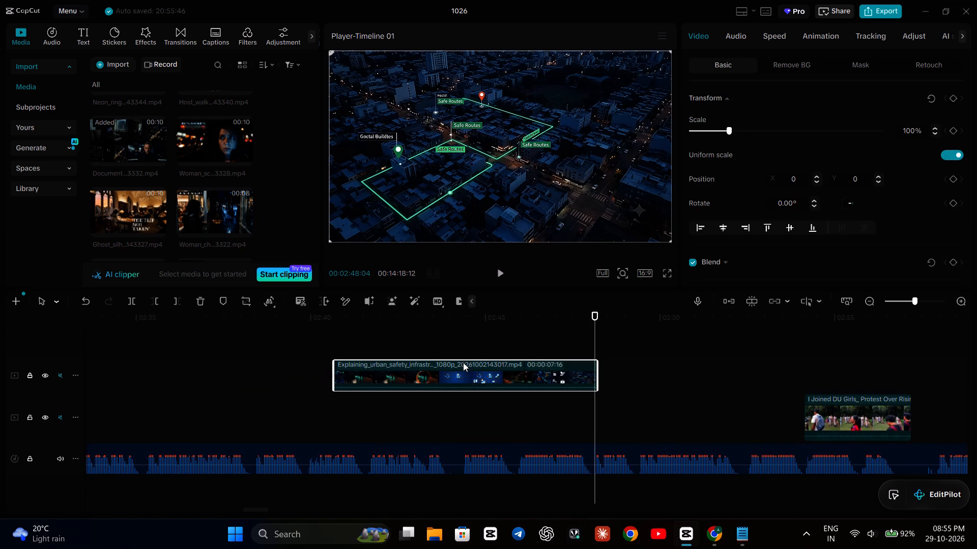
key("BackSpace")
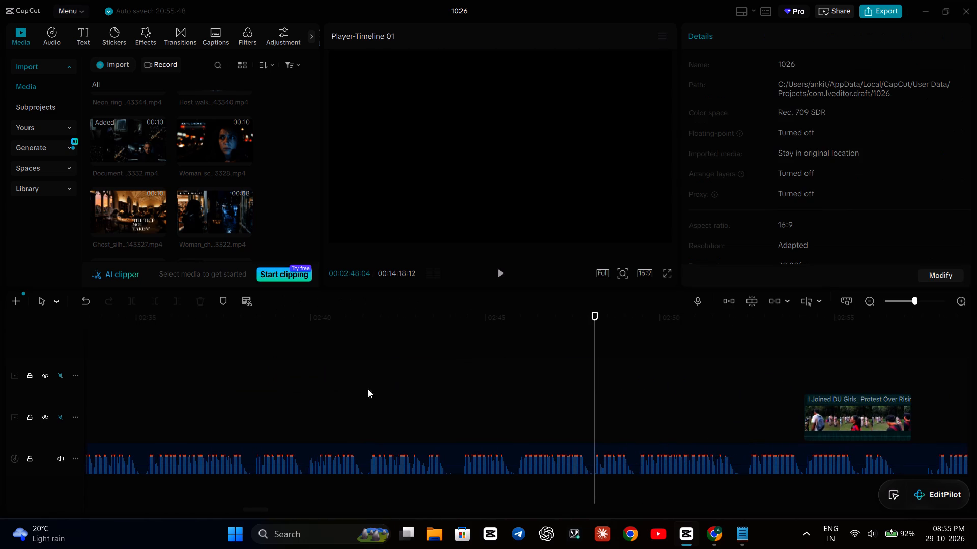
Listen to the narration in the emptied stretch up to about 02:45 and preview the blue-shirt presenter clips as candidates for the gap.
left_click(299, 407)
key("space")
key("space")
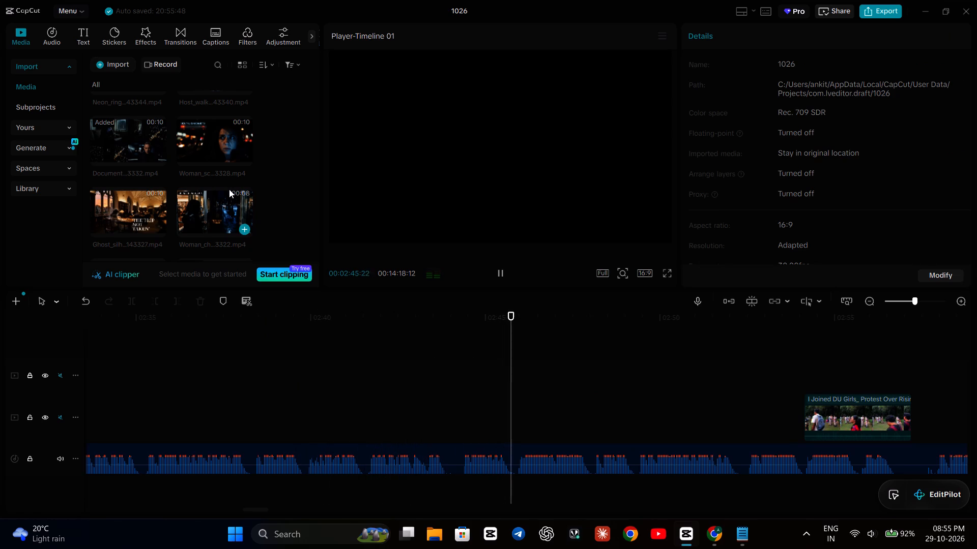
key("space")
scroll(228, 185, "up", 12)
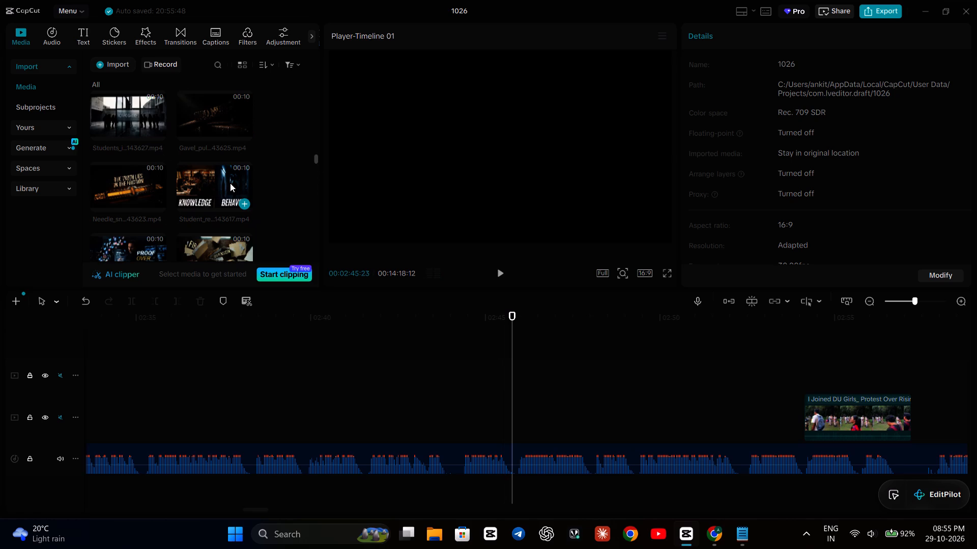
scroll(230, 183, "up", 5)
left_click(230, 182)
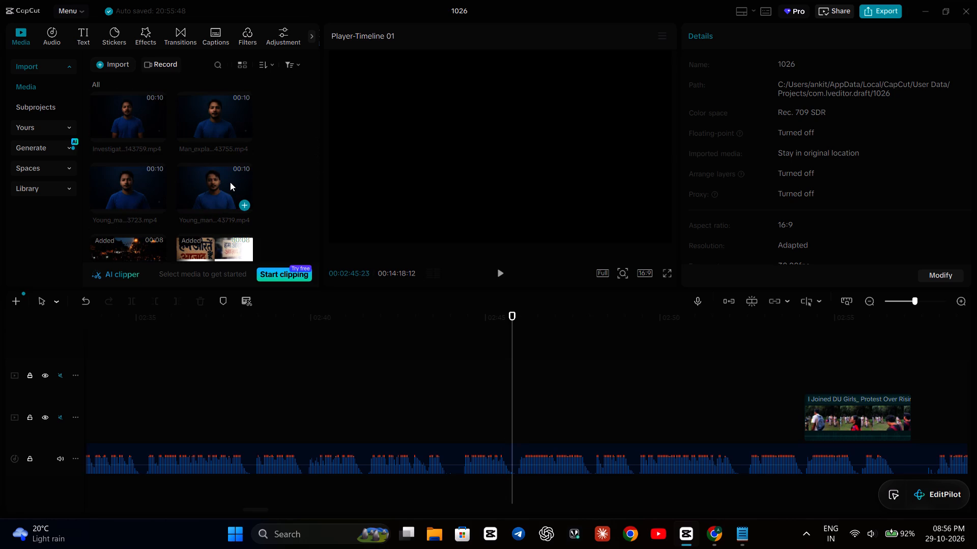
left_click(218, 131)
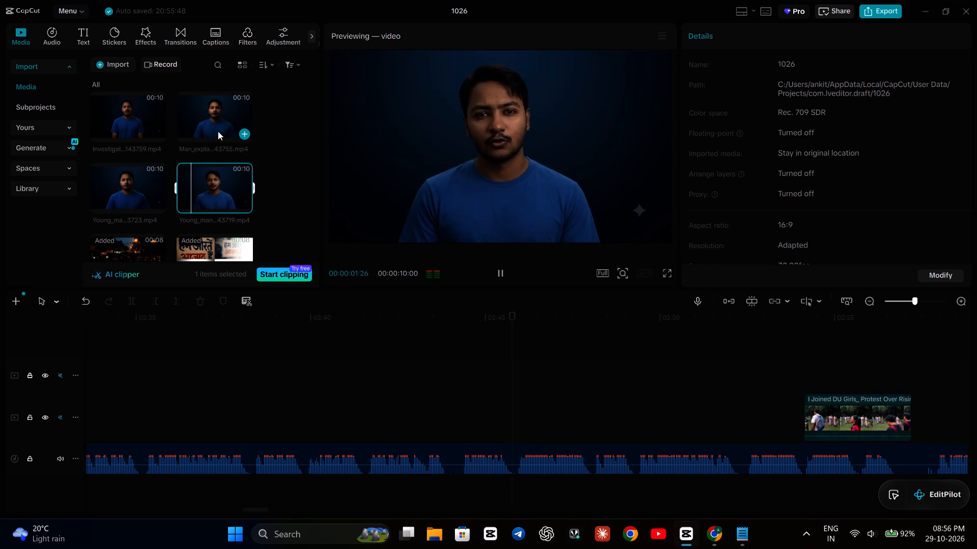
left_click(141, 131)
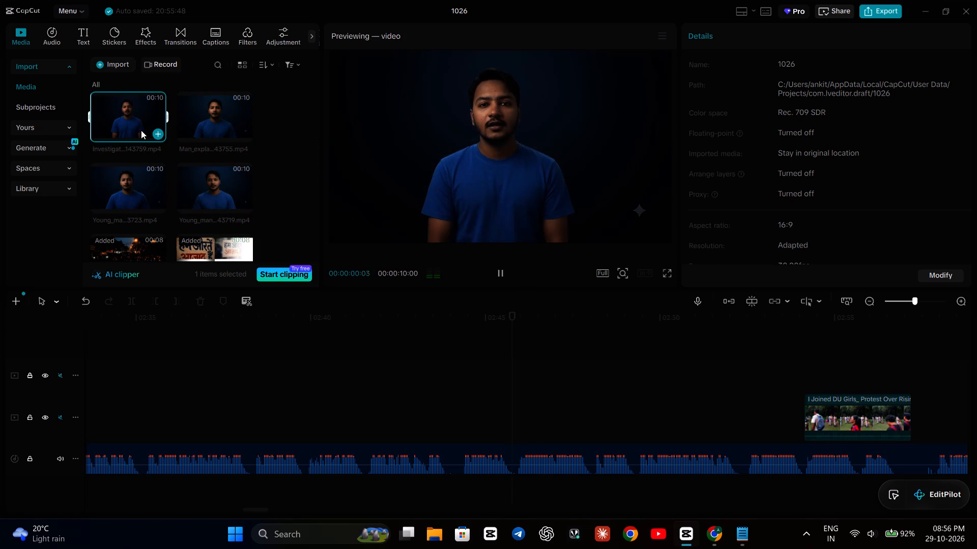
left_click(130, 184)
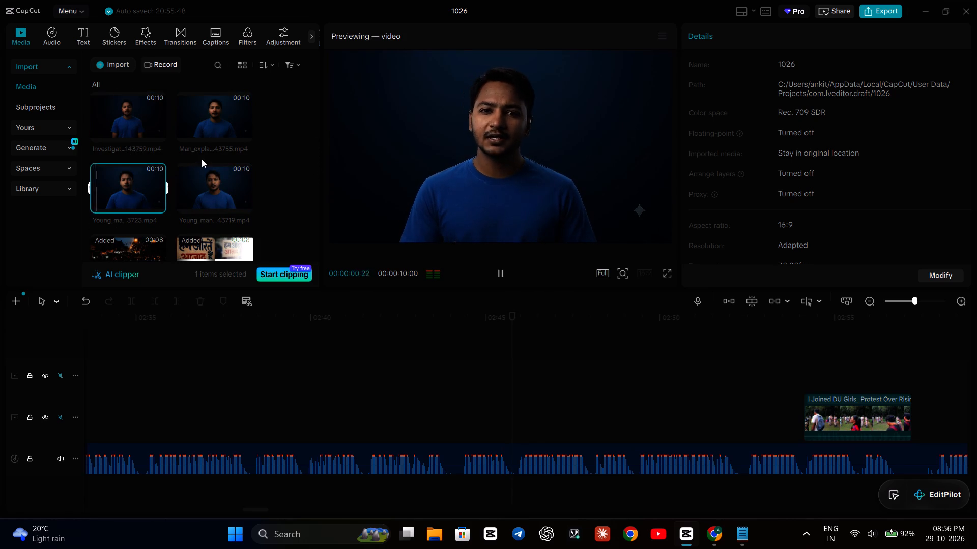
scroll(202, 159, "up", 2)
scroll(209, 171, "down", 1)
left_click(209, 171)
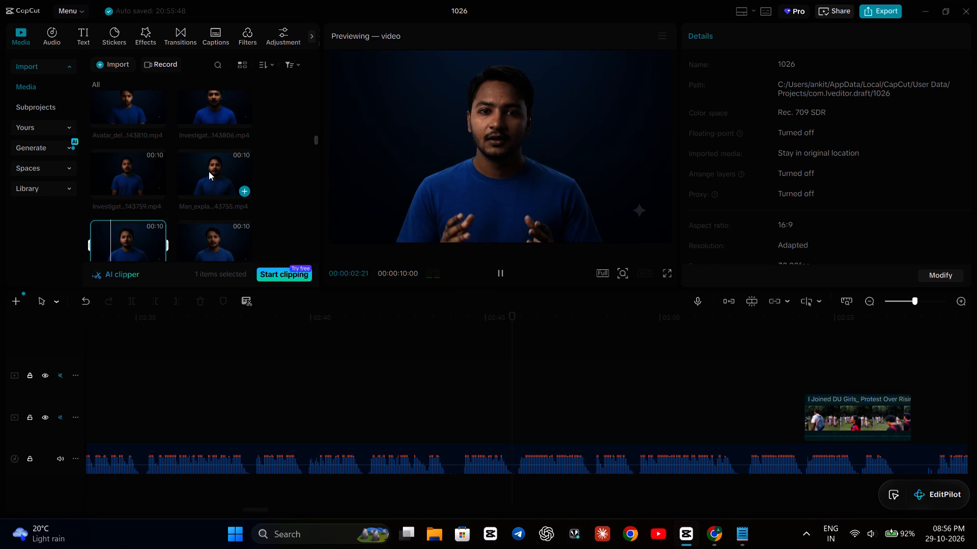
left_click(135, 178)
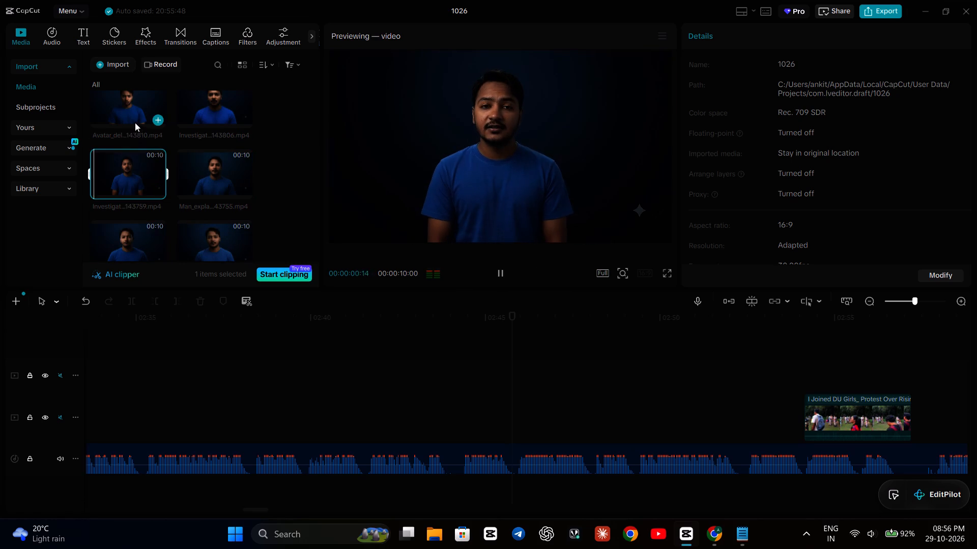
left_click(138, 112)
left_click(199, 111)
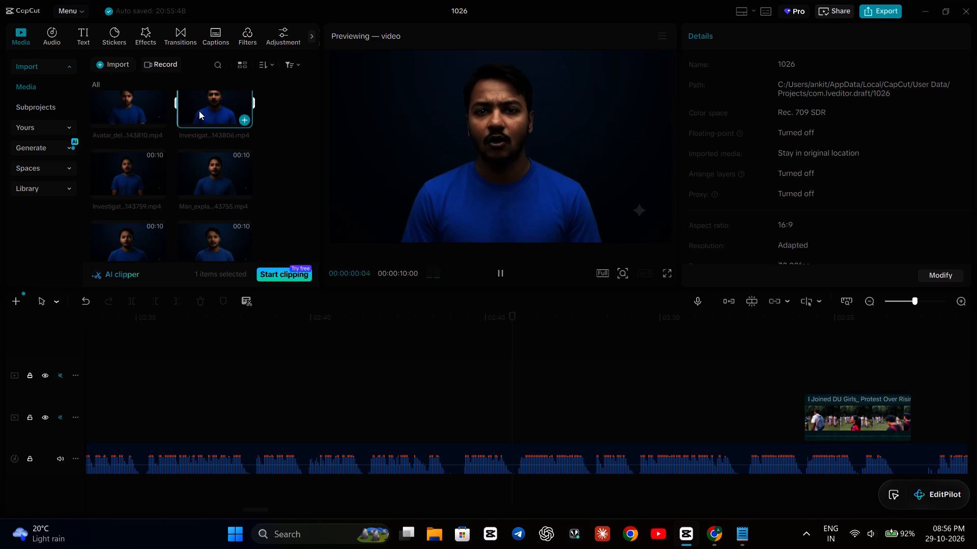
scroll(199, 111, "up", 1)
left_click(199, 111)
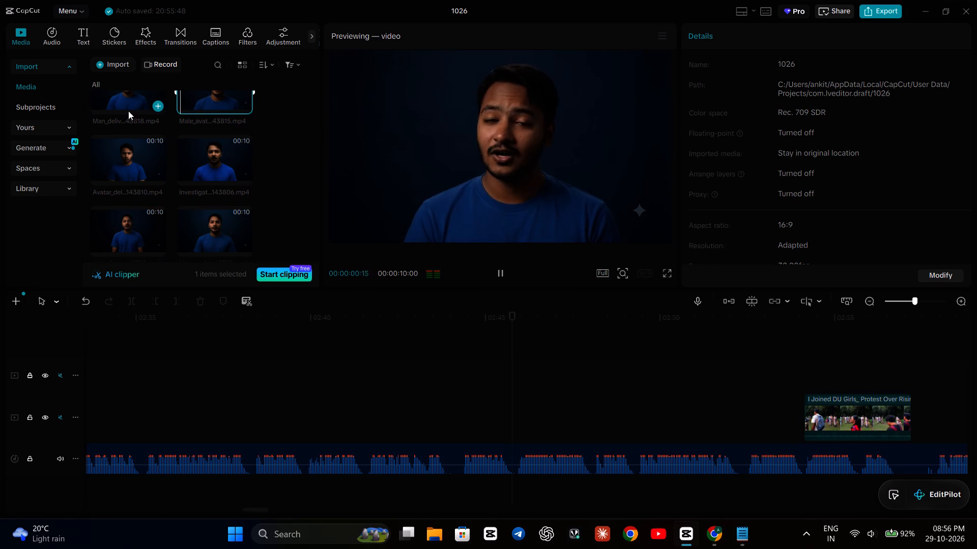
left_click(130, 104)
scroll(130, 103, "up", 1)
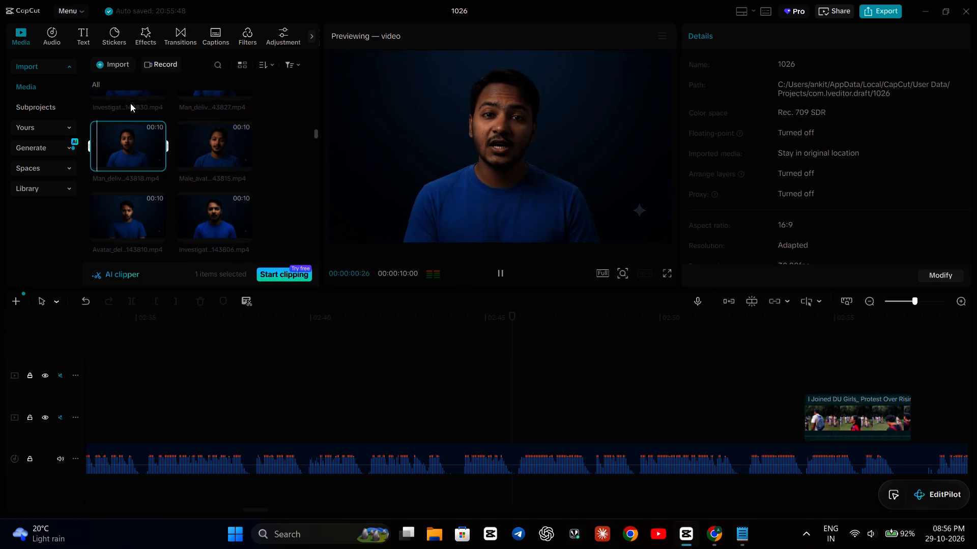
left_click(130, 103)
scroll(130, 103, "up", 2)
left_click(127, 176)
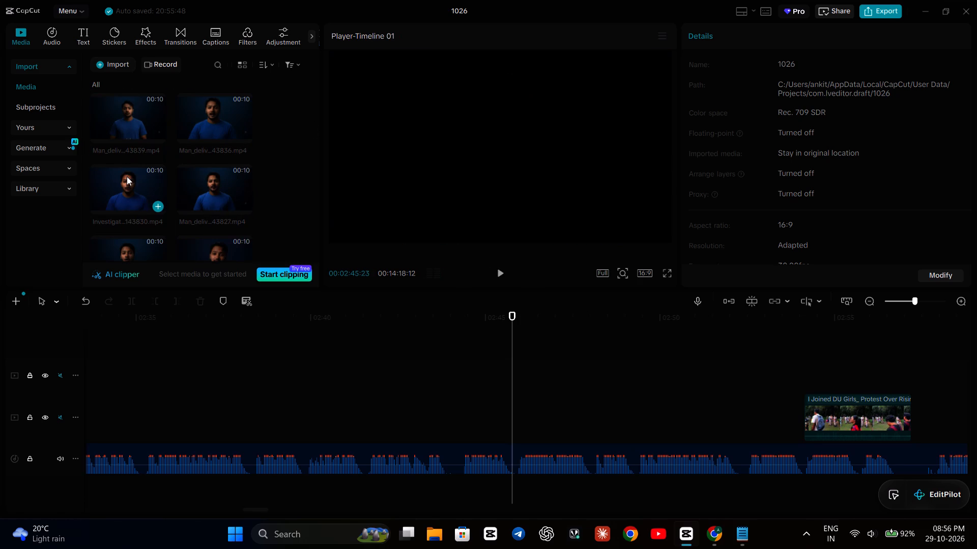
left_click(237, 192)
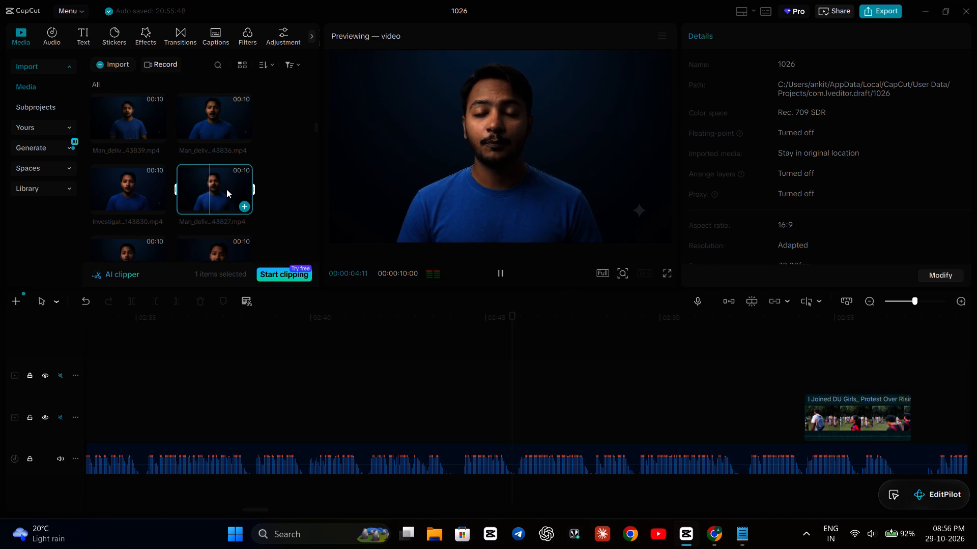
Add the Man_delivering_investigative_script clip ending 143827 to the timeline and place it on the protest clip's track, starting at about 02:42.
left_click(244, 205)
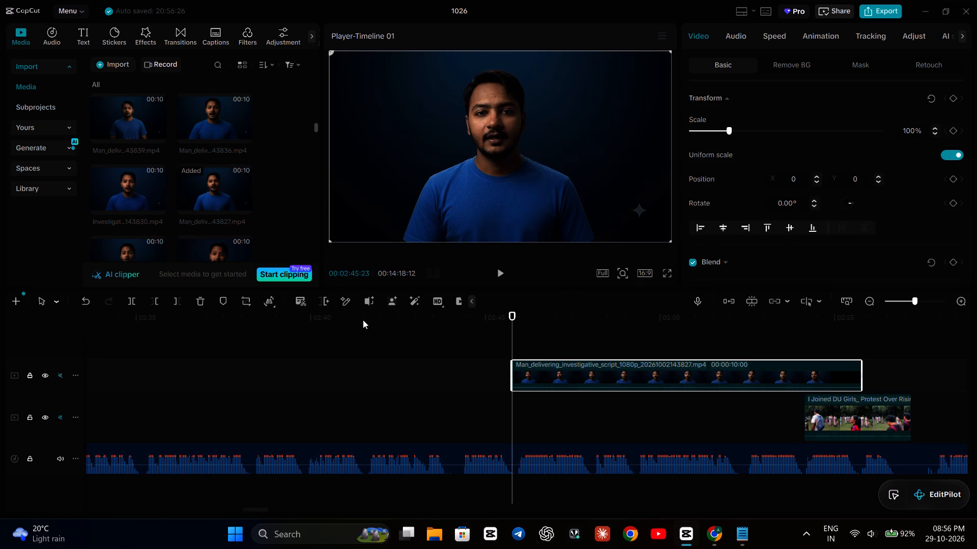
key("space")
key("space")
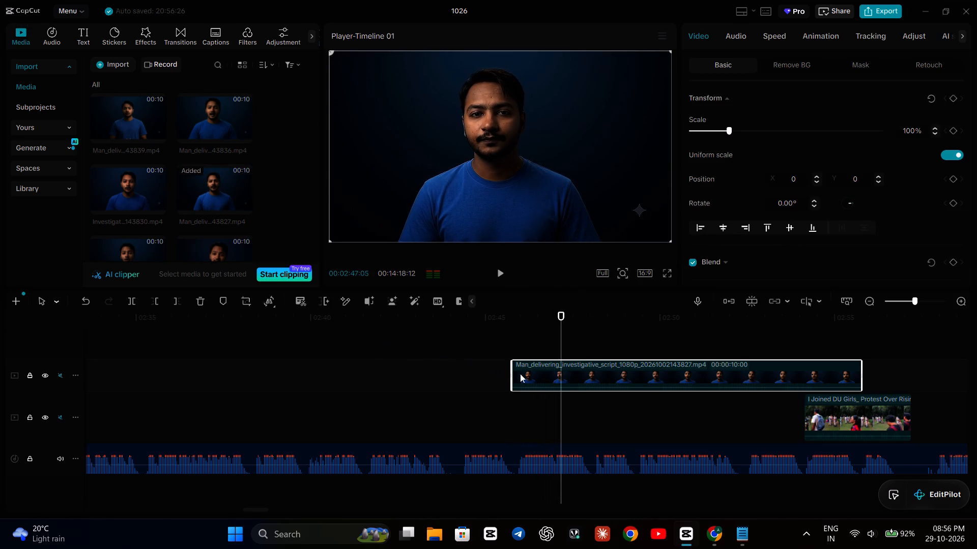
left_click_drag(542, 379, 399, 427)
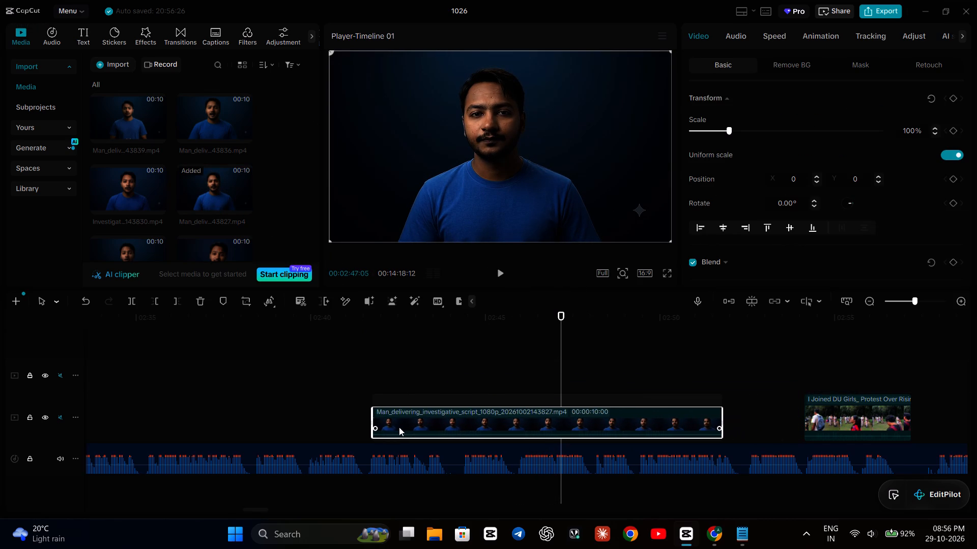
left_click_drag(399, 427, 398, 427)
Play the narration leading into the presenter clip, and shift that clip later on the same track to start at about 02:44.
left_click(298, 384)
key("space")
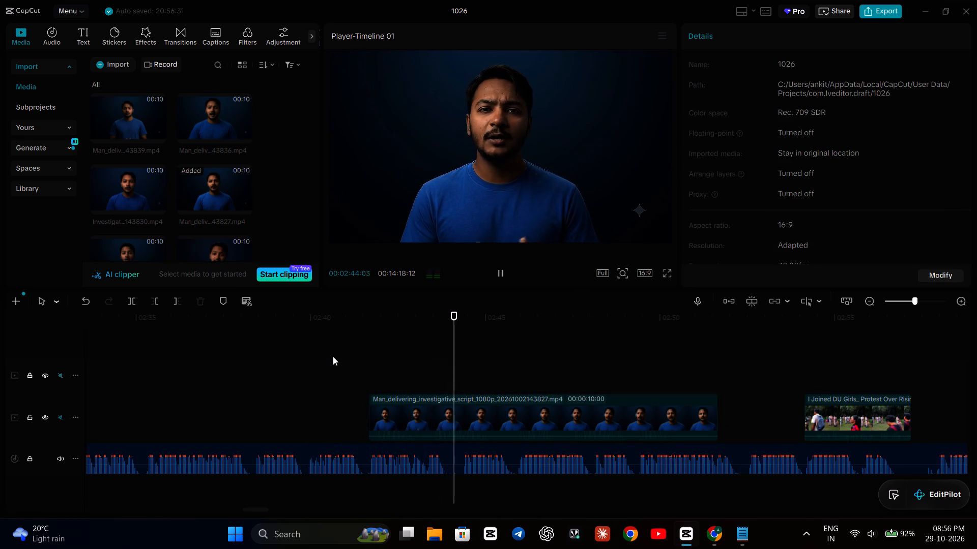
key("space")
left_click_drag(465, 420, 560, 420)
left_click_drag(511, 407, 507, 429)
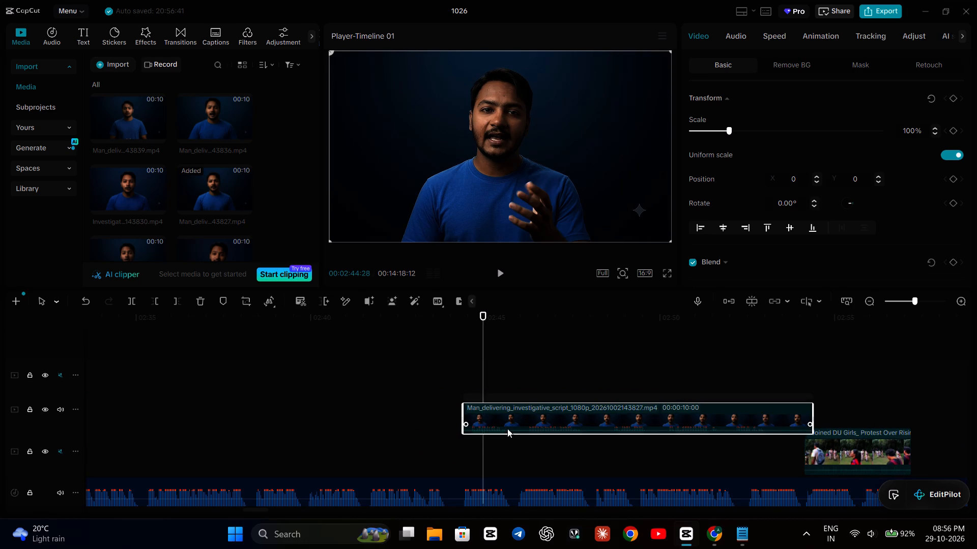
left_click_drag(507, 429, 496, 454)
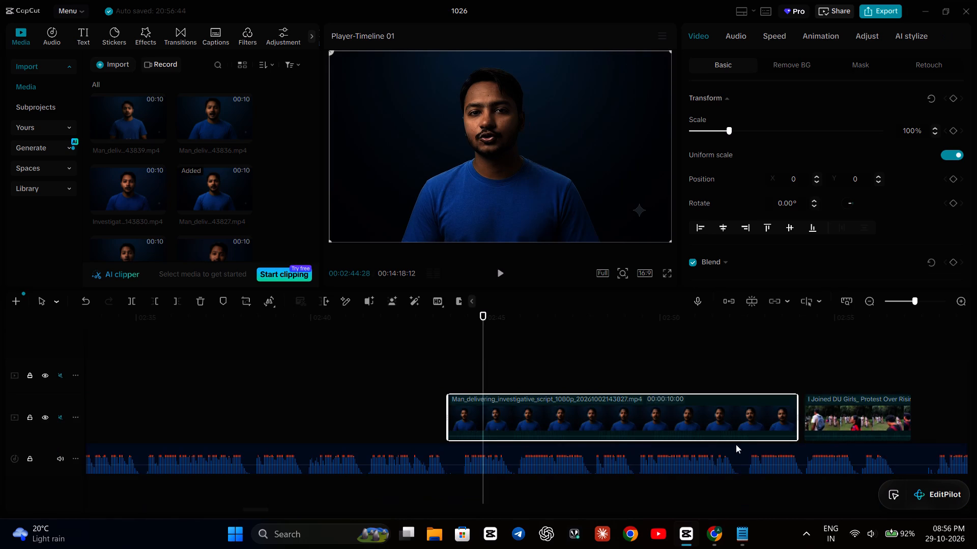
Move the "I Joined DU Girls_ Protest" clip later on its track, starting at about 02:55.
left_click_drag(868, 418, 904, 416)
left_click_drag(904, 416, 913, 416)
Nudge the presenter clip slightly later so it starts just after 02:44, where the next narration phrase begins.
left_click_drag(726, 412, 743, 415)
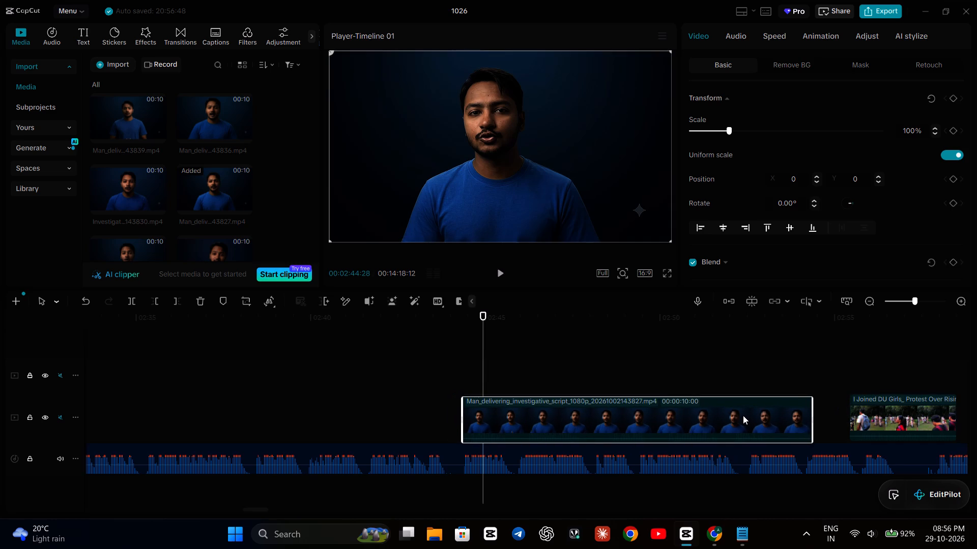
left_click_drag(743, 415, 738, 415)
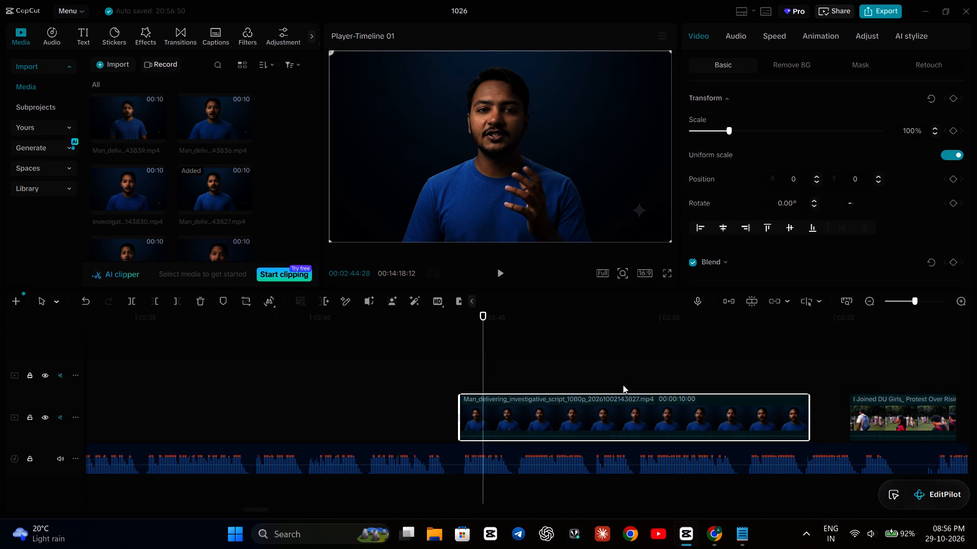
Play back the presenter clip against the narration from about 02:42 to 02:54, then recheck its opening seconds.
left_click(389, 351)
key("space")
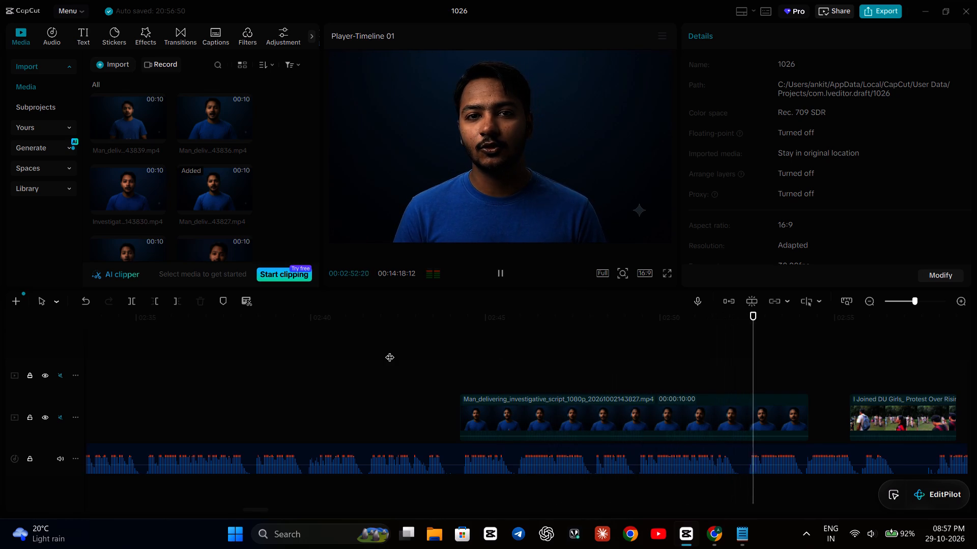
key("space")
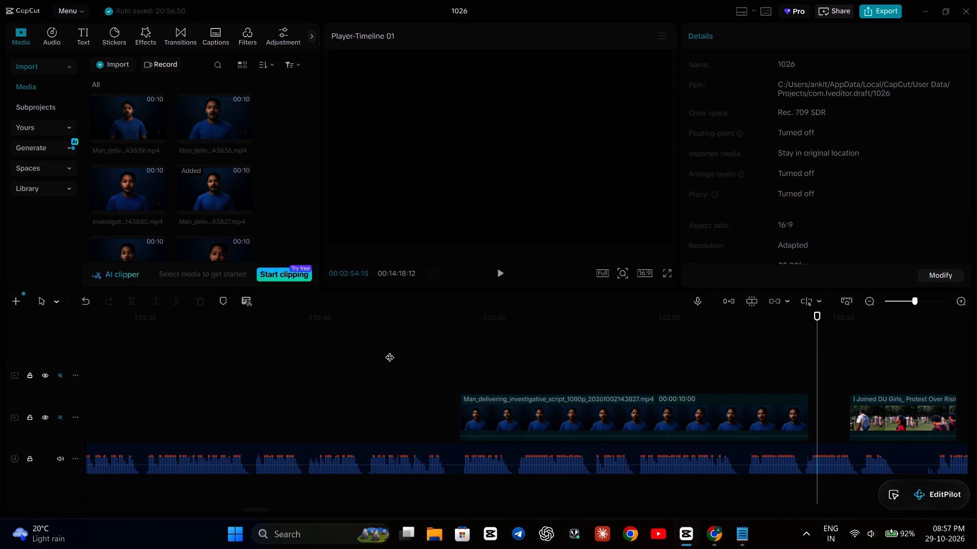
left_click(456, 360)
key("space")
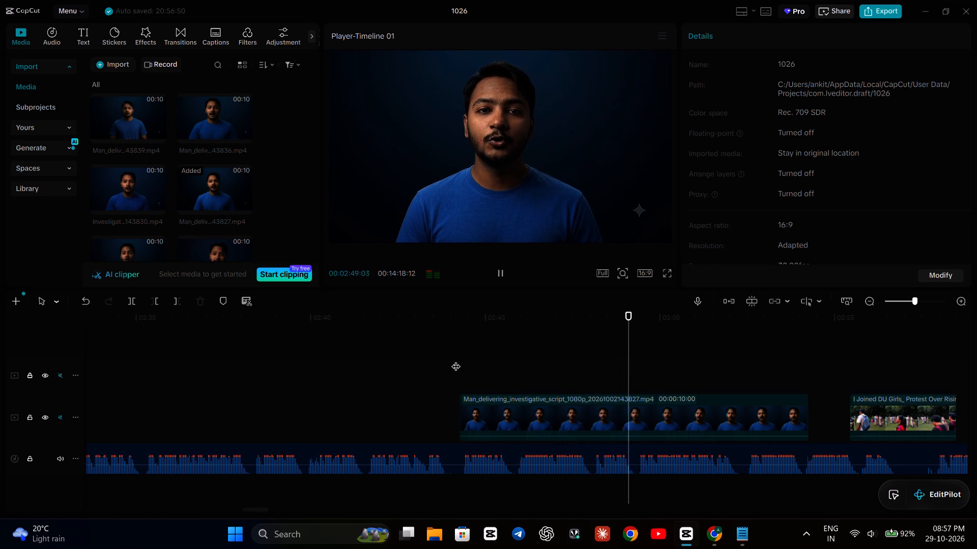
key("space")
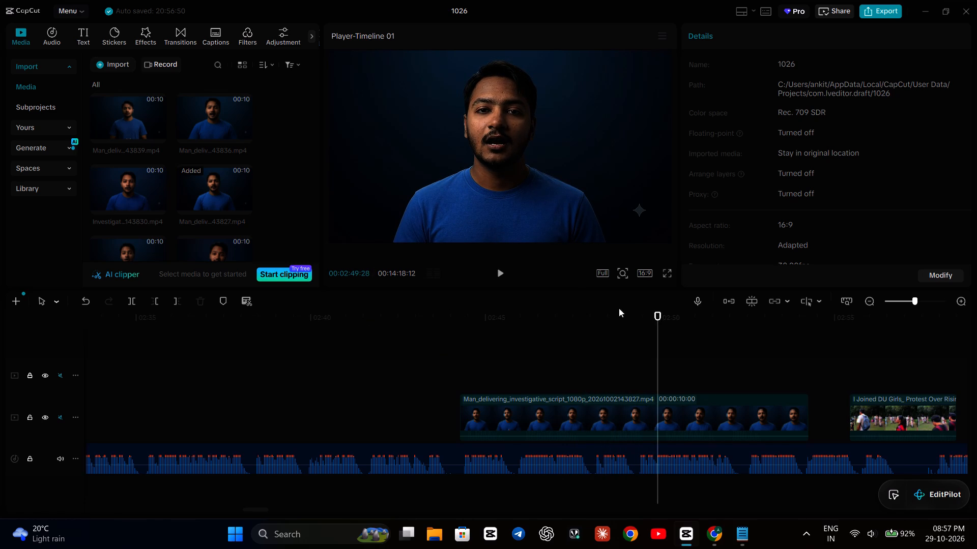
Replay the presenter clip's middle section repeatedly, examining how it fits the narration phrases between about 02:48 and 02:50.
left_click(652, 346)
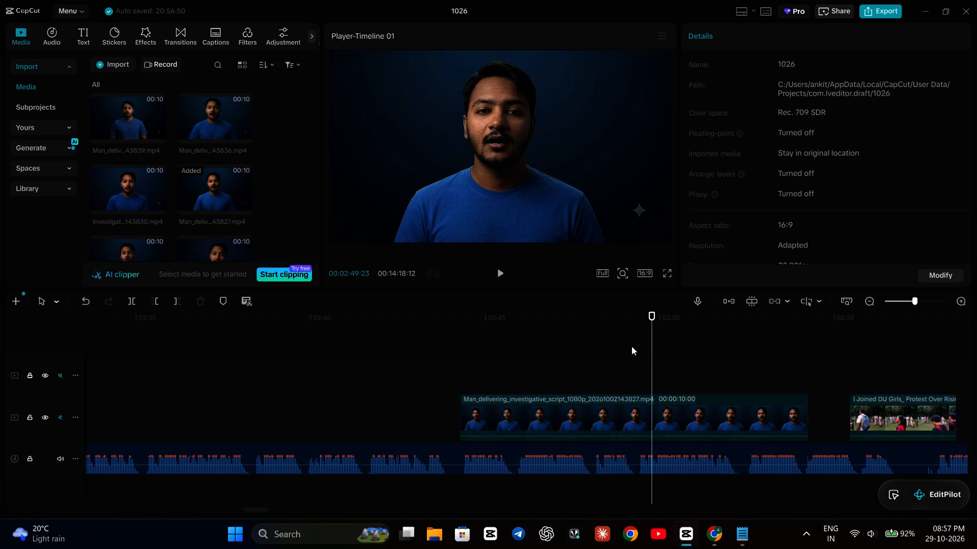
left_click(631, 346)
left_click(480, 372)
key("space")
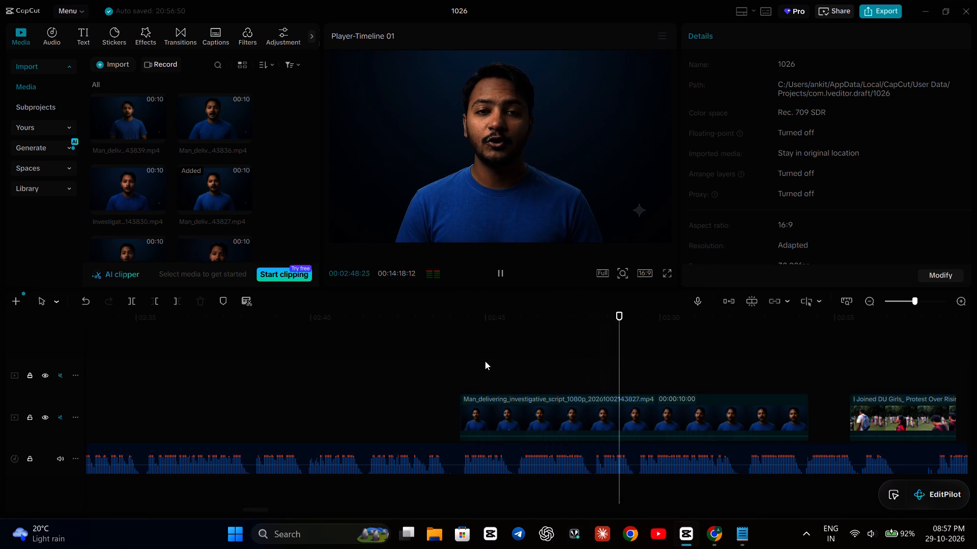
key("space")
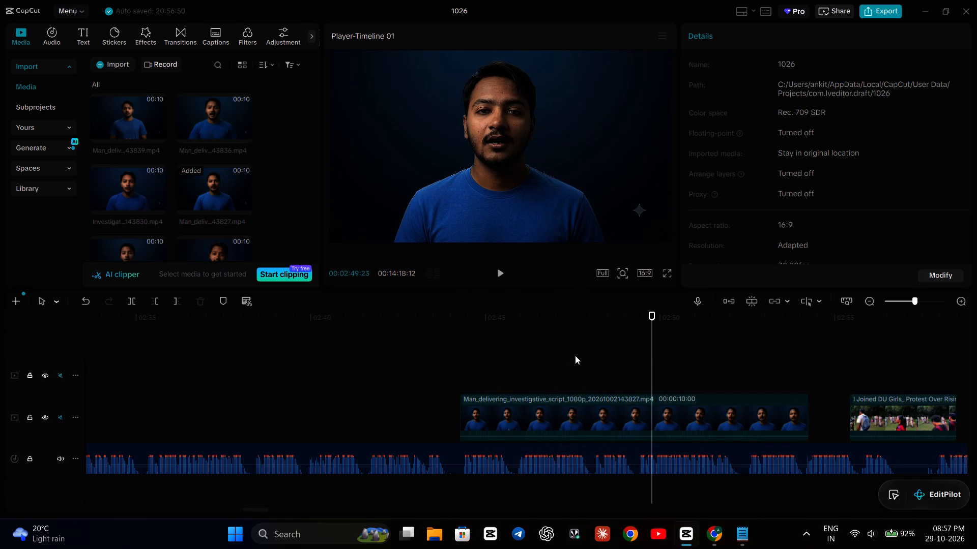
key("space")
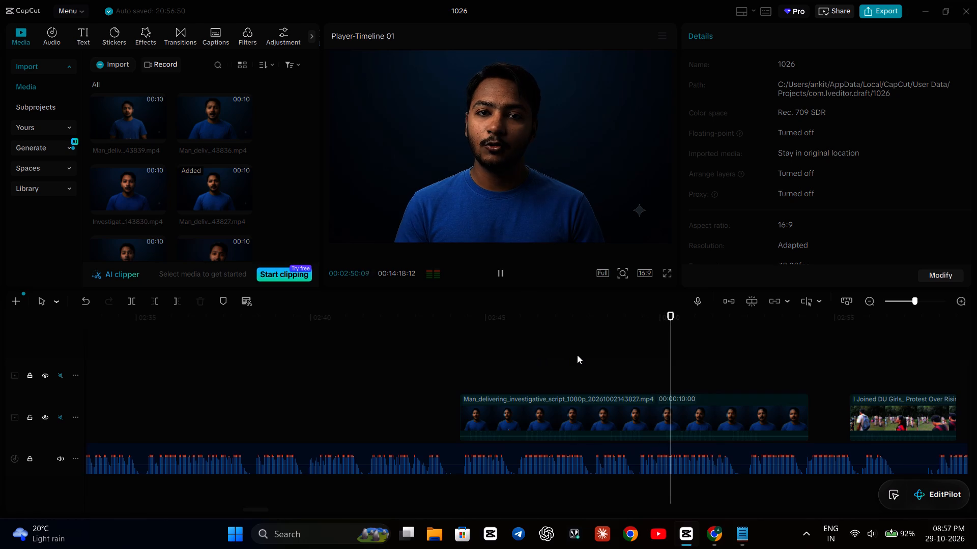
key("space")
left_click(607, 353)
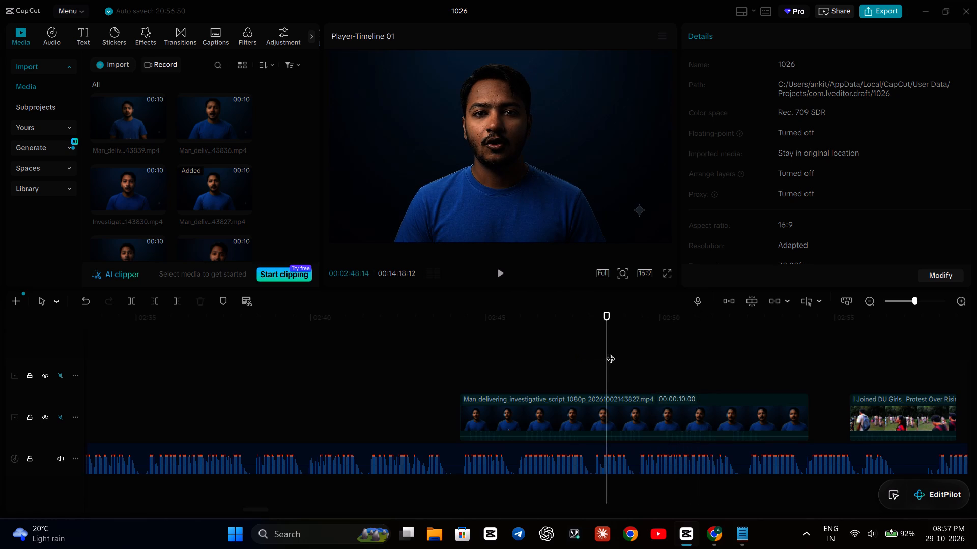
left_click(627, 349)
key("space")
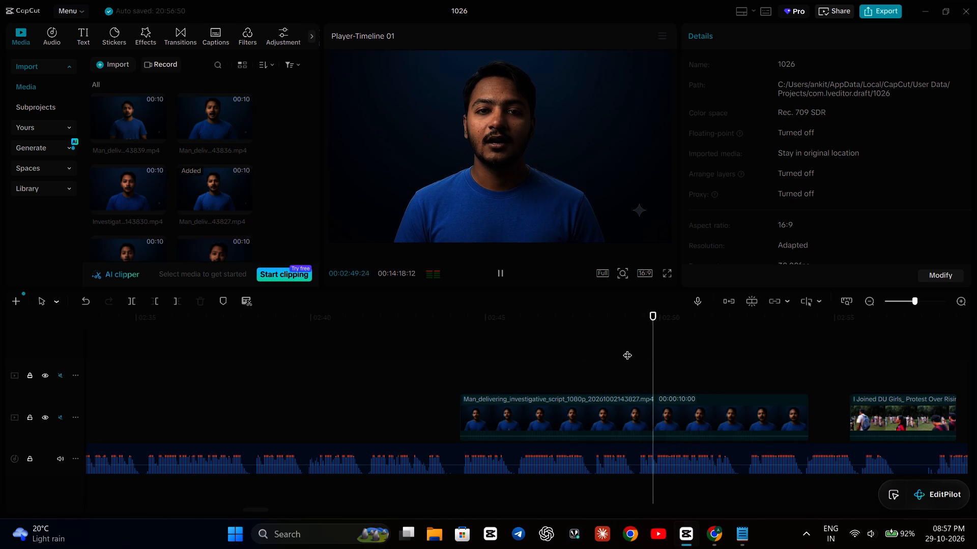
key("space")
left_click(584, 350)
key("space")
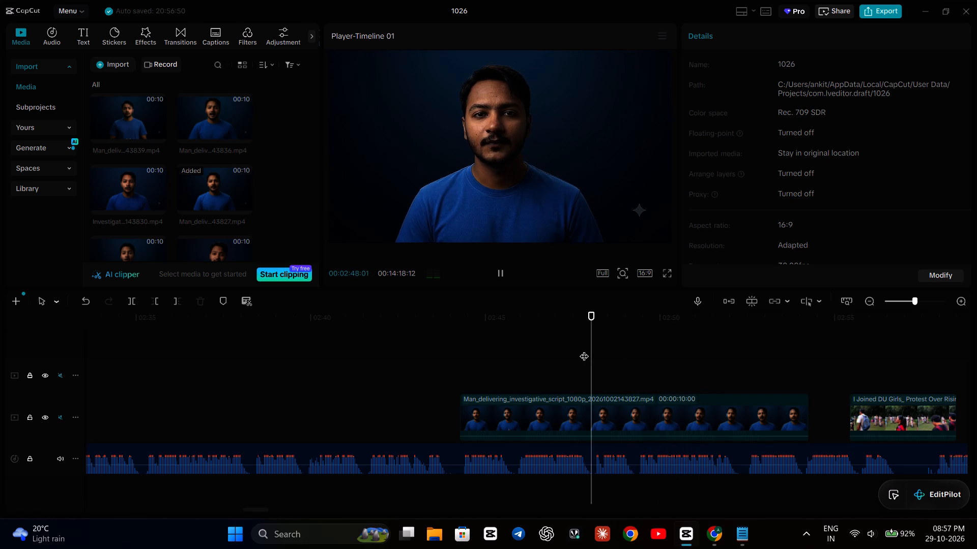
key("space")
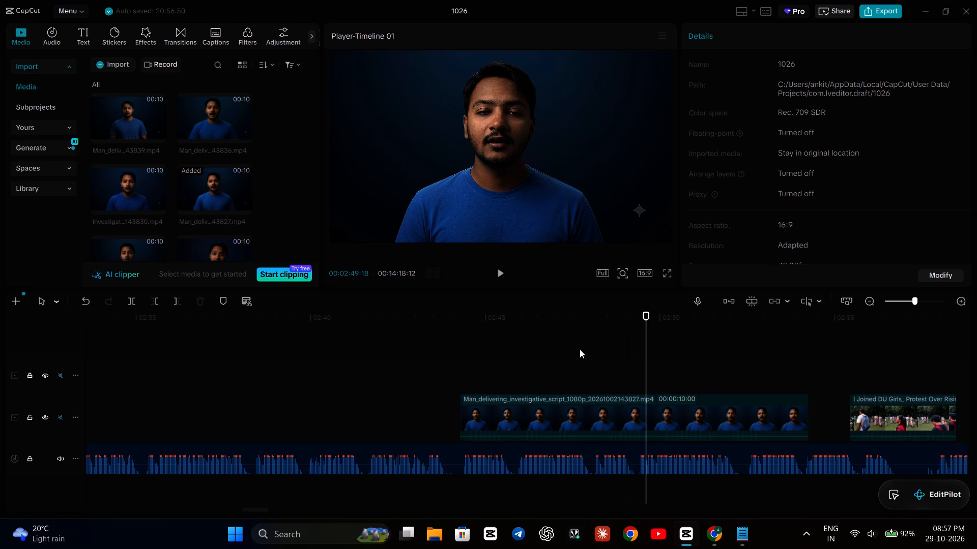
Replay the presenter clip against the narration from about 02:49, and again from about 02:46 to 02:52.
key("Left")
key("Left")
key("Left")
key("Left")
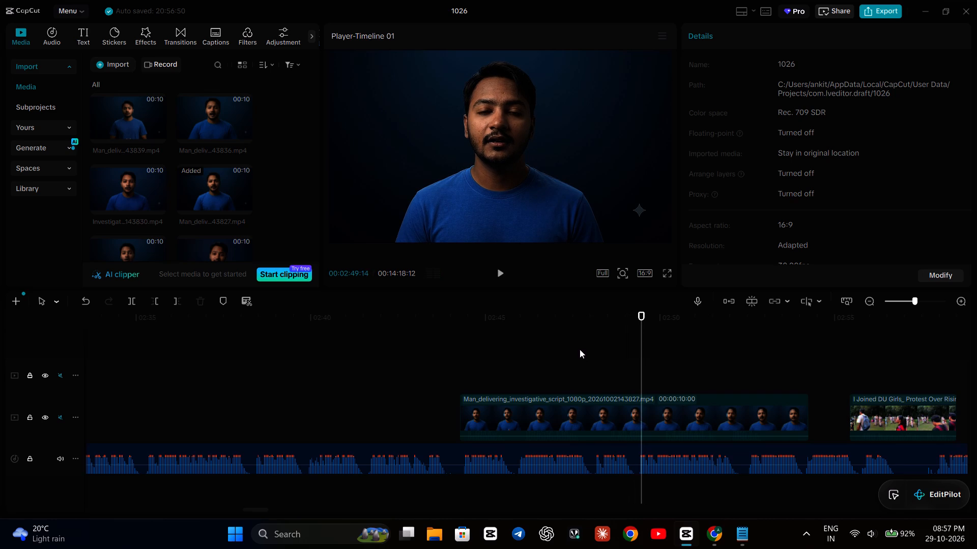
key("Left")
key("Left")
key("Left")
key("Left")
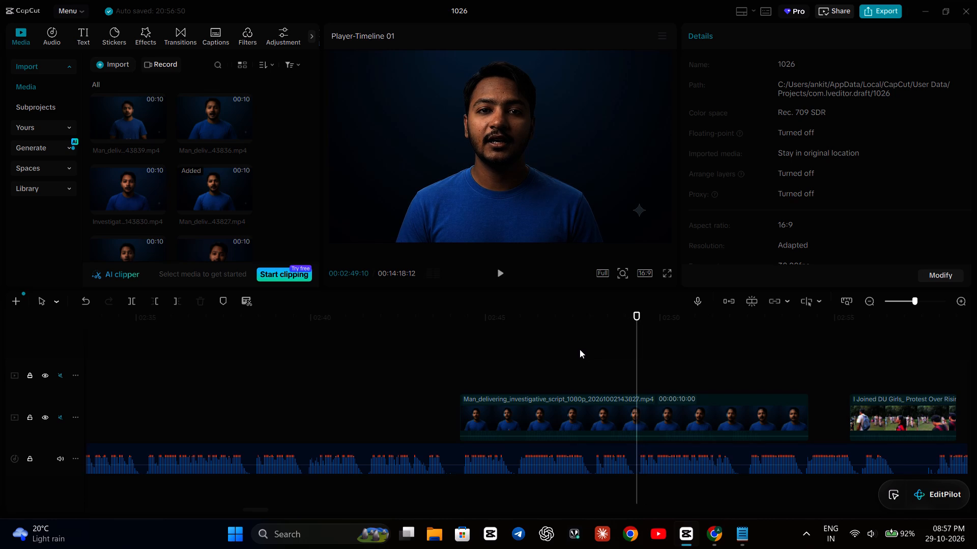
key("space")
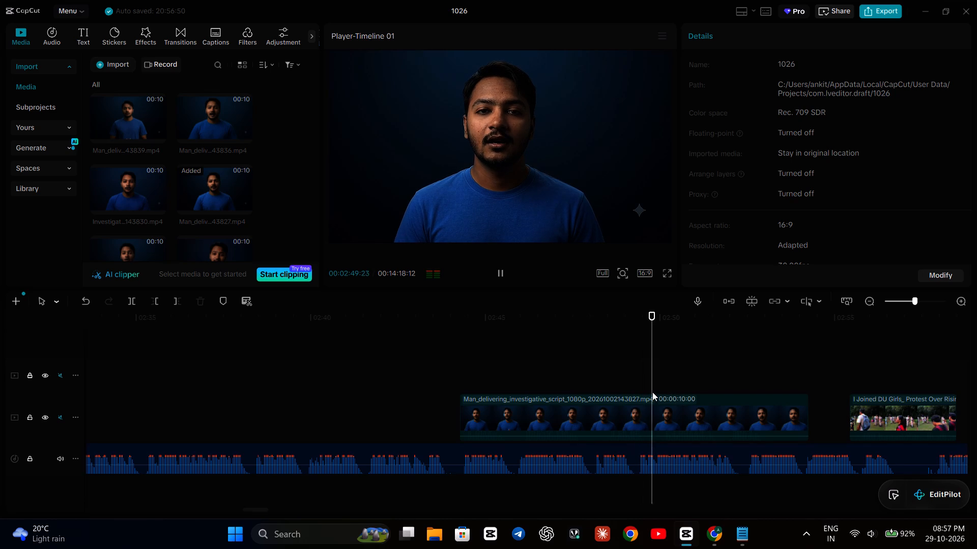
key("space")
left_click(523, 376)
key("space")
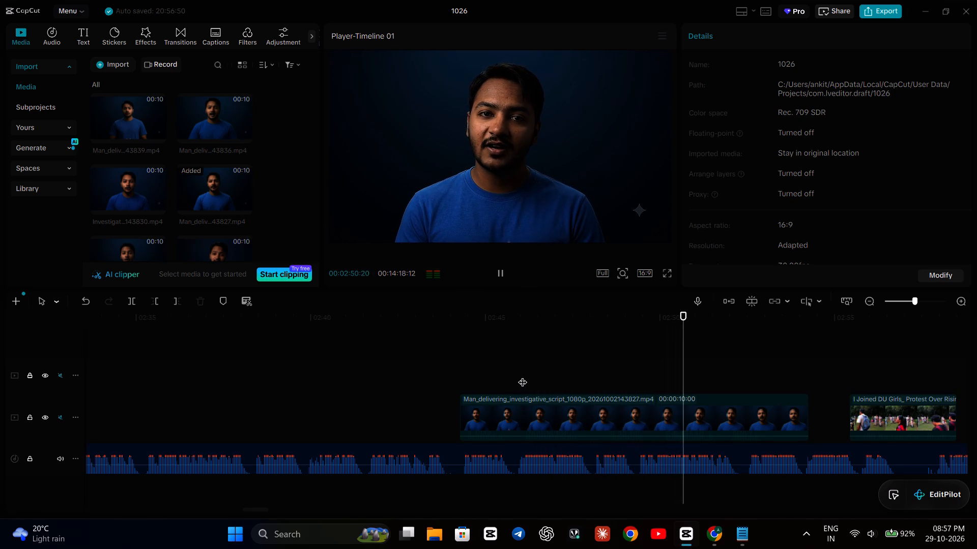
key("space")
key("space")
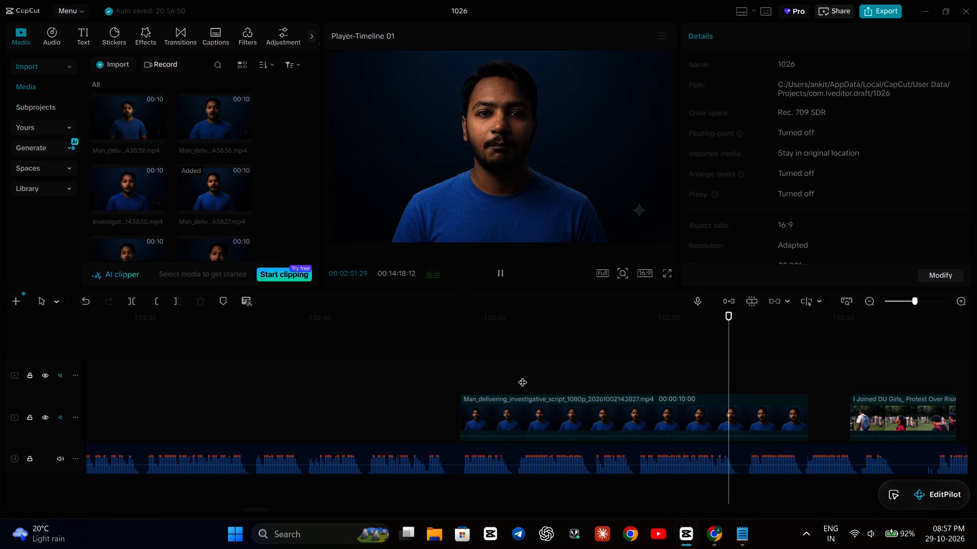
key("space")
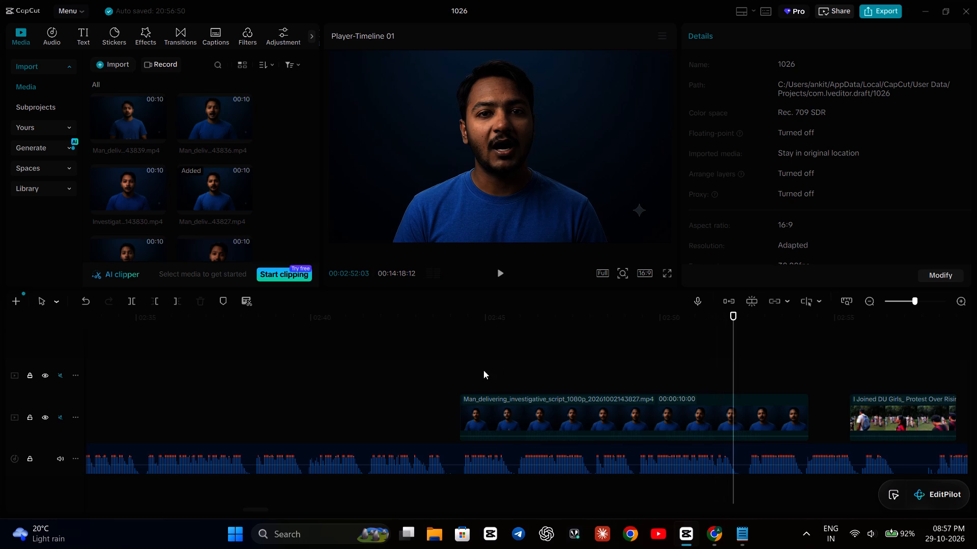
Unmute the video track and listen to the presenter clip's own audio from about 02:47 to 02:49.
left_click(60, 420)
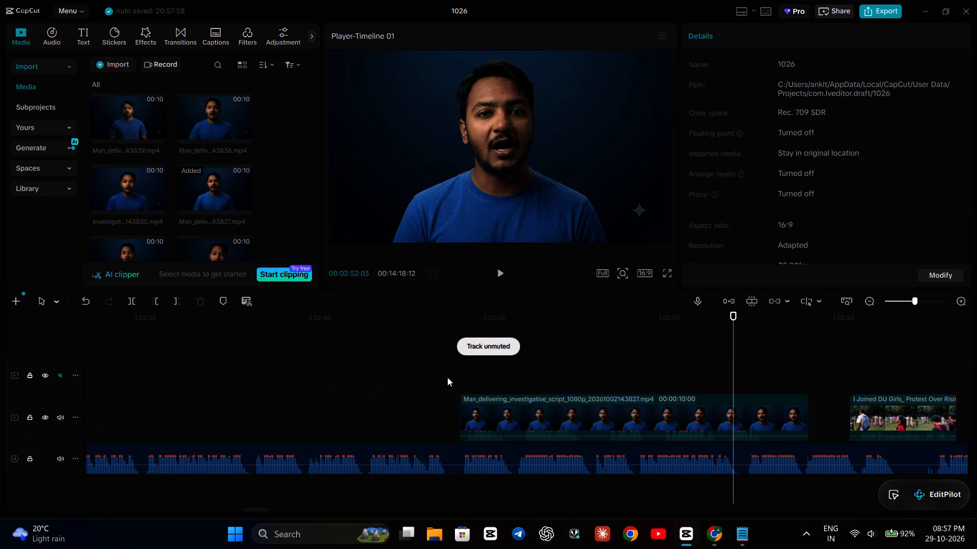
left_click(562, 371)
key("space")
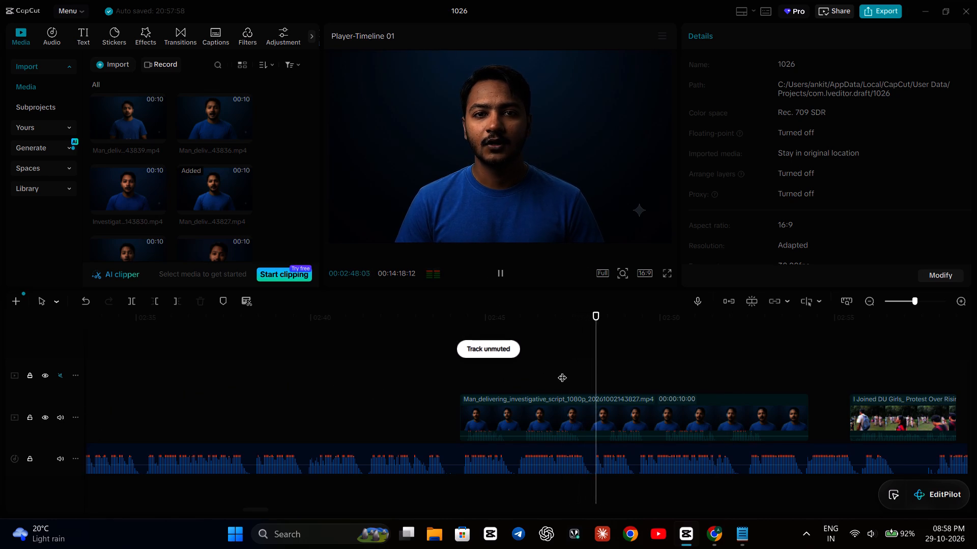
key("space")
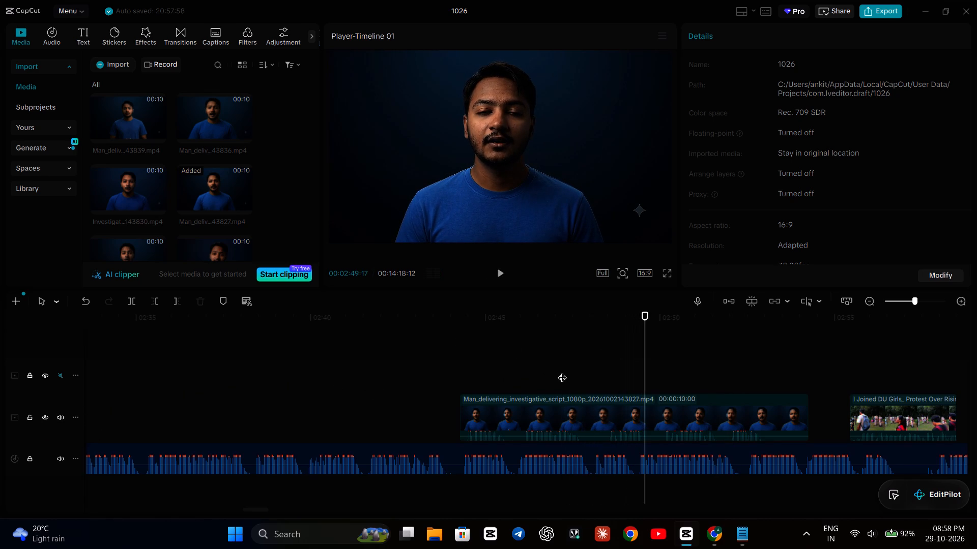
left_click(593, 361)
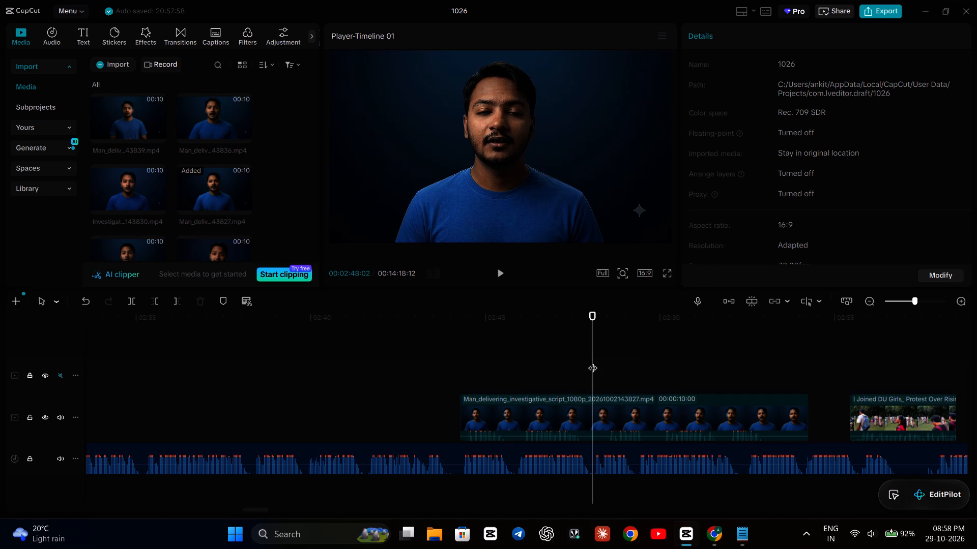
key("space")
key("space")
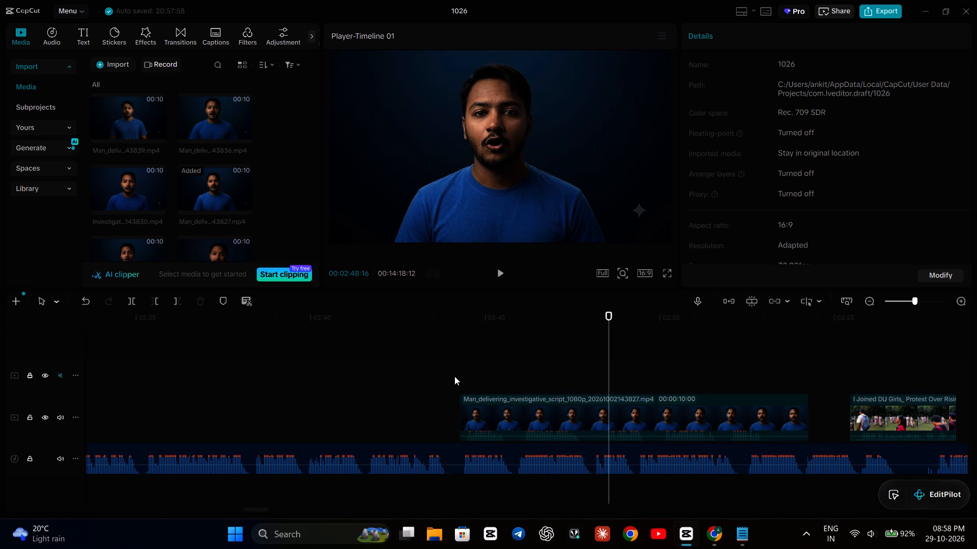
scroll(454, 376, "right", 7)
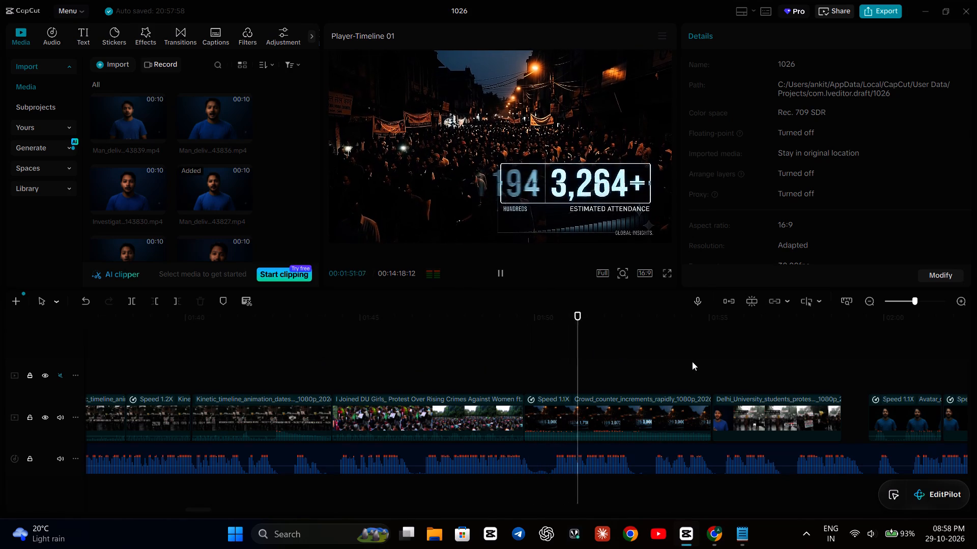
left_click(58, 415)
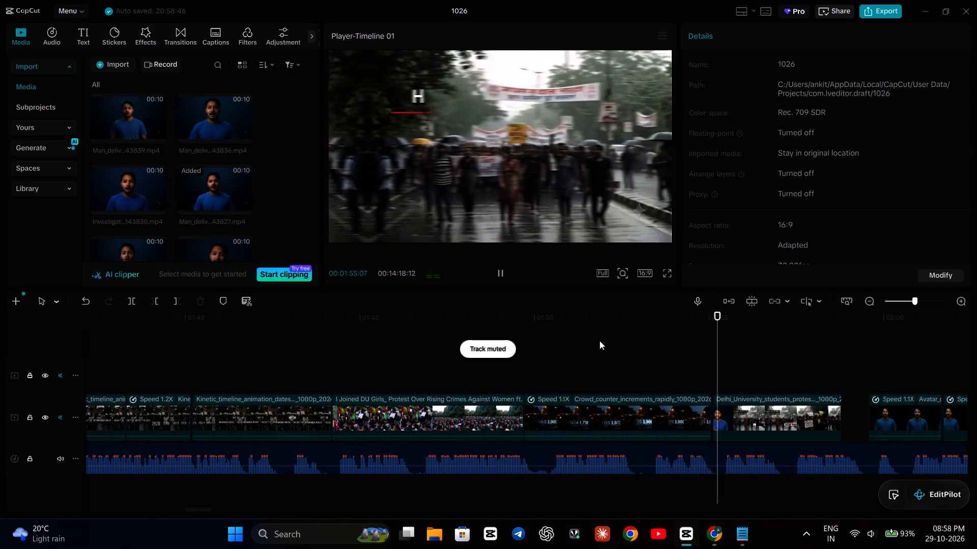
Play back the protest and avatar clips up to about 02:05, then recheck the first avatar clip's opening around 01:59.
scroll(729, 329, "left", 1)
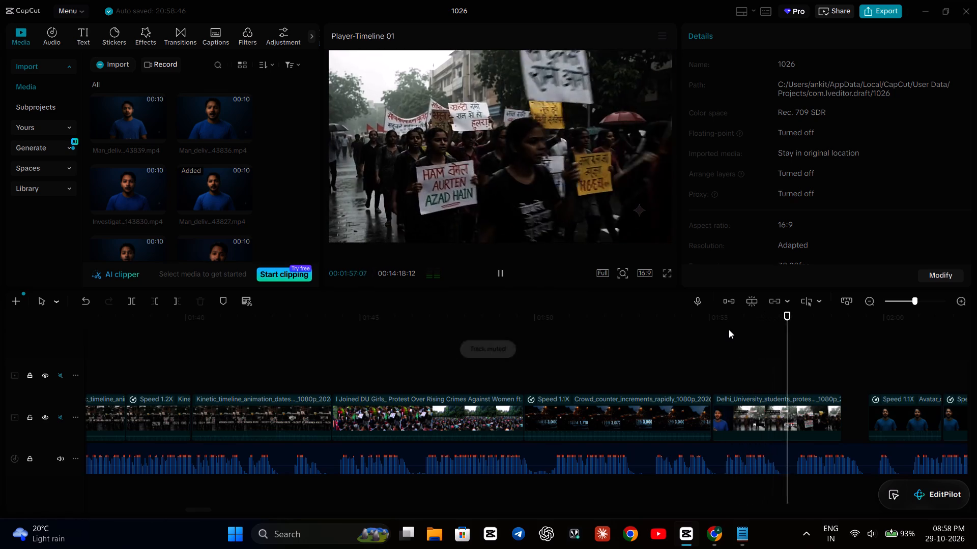
scroll(729, 329, "left", 1)
scroll(774, 361, "left", 1)
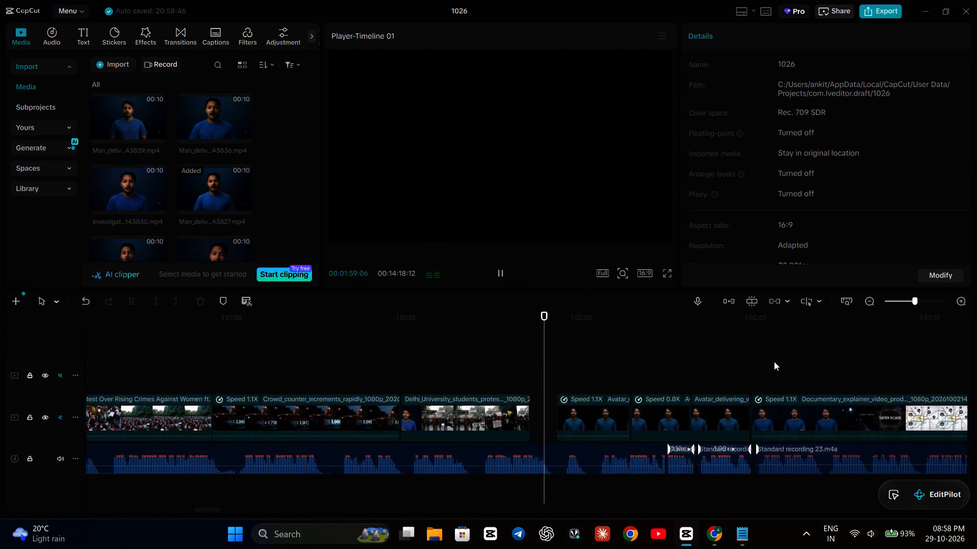
scroll(774, 361, "left", 1)
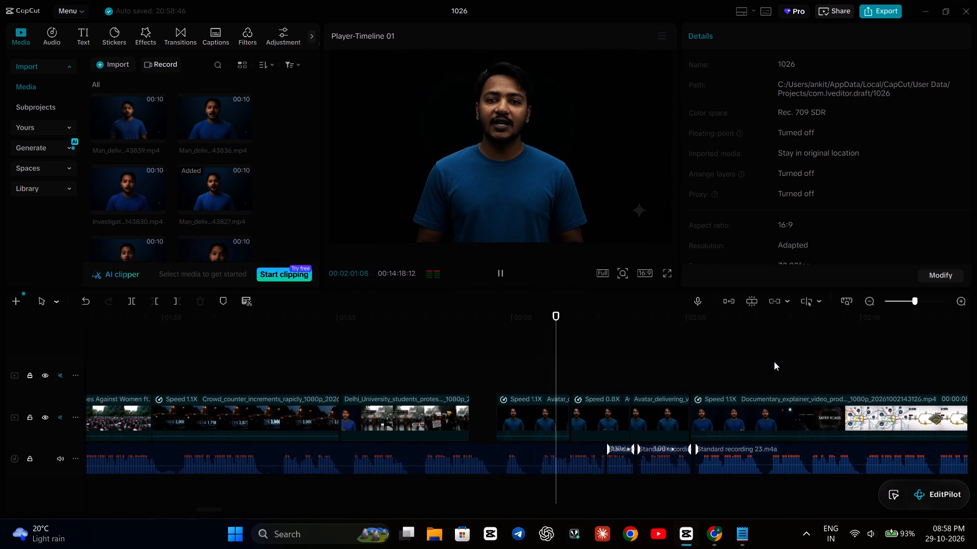
left_click(442, 356)
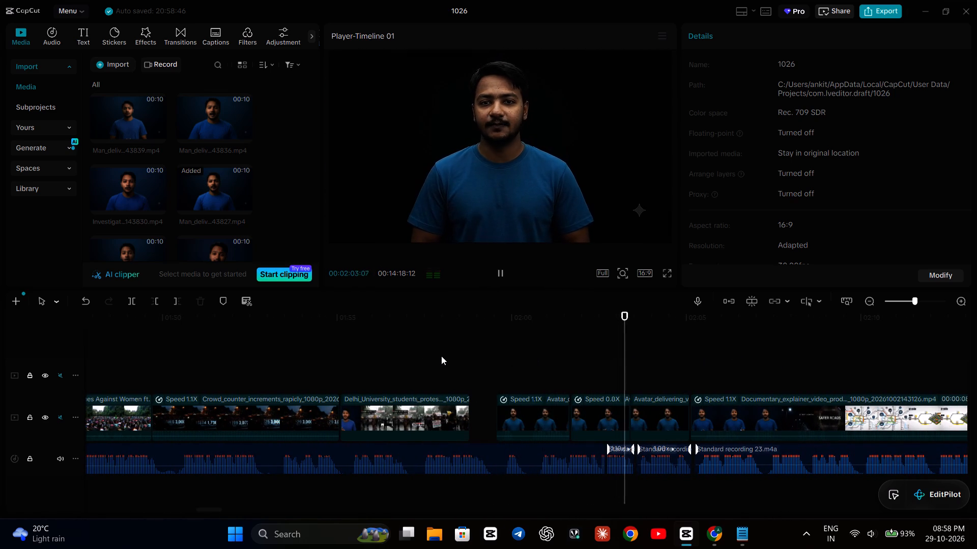
key("space")
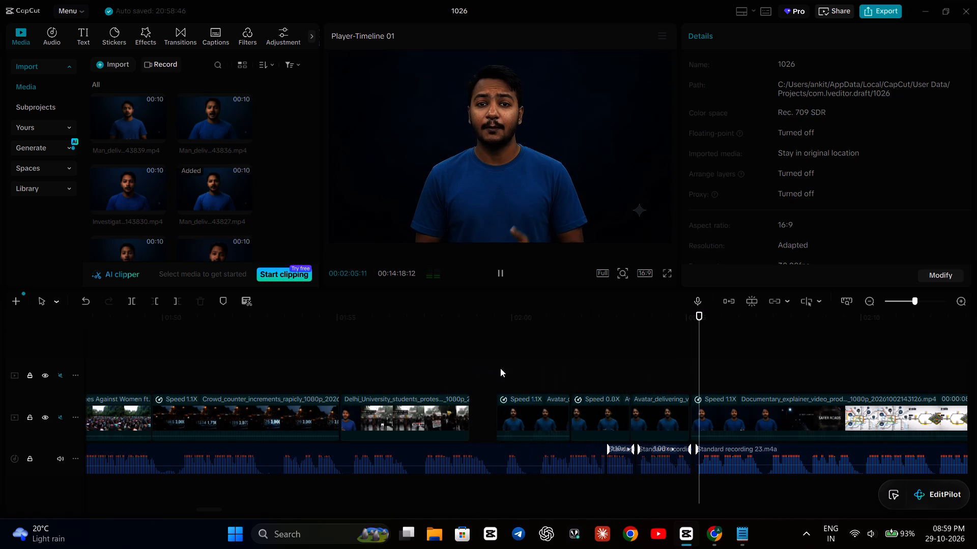
key("space")
left_click(486, 373)
key("space")
key("space")
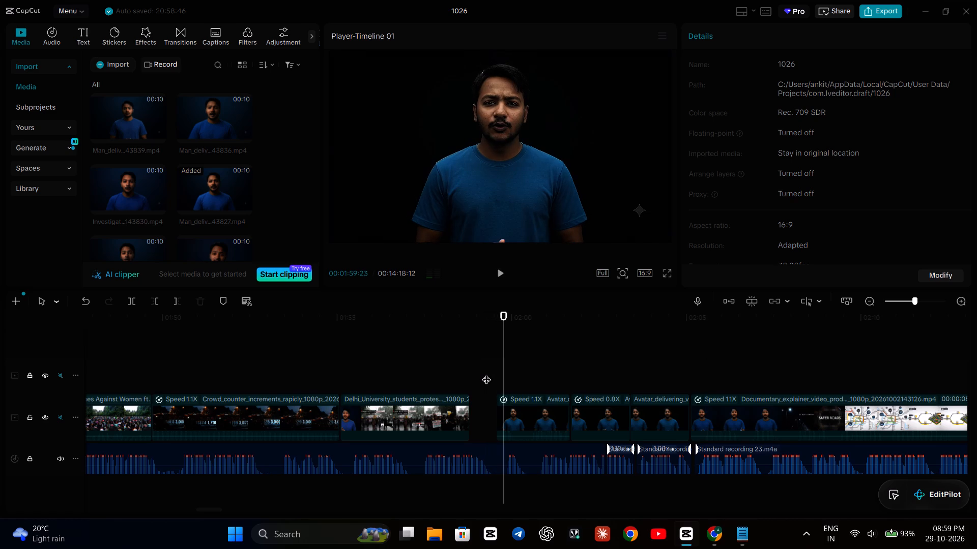
key("space")
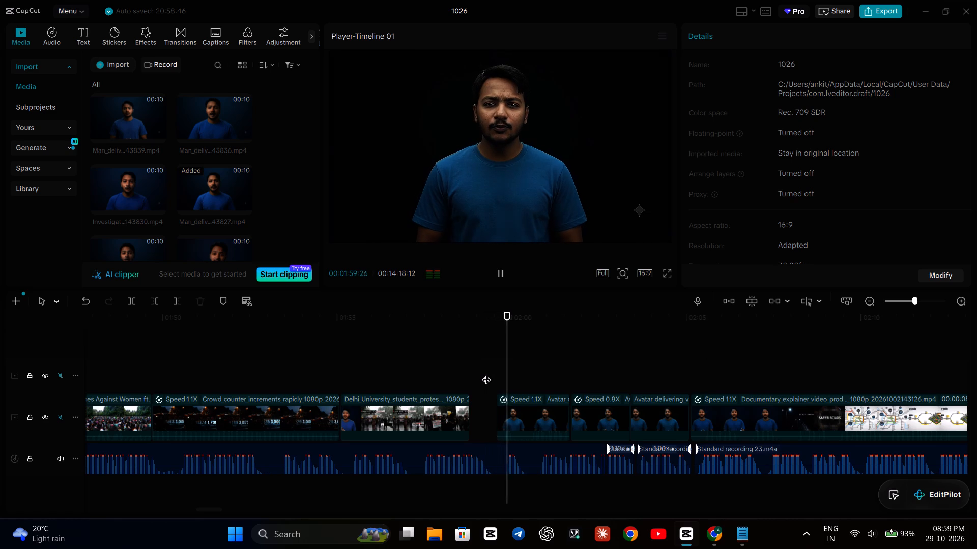
key("space")
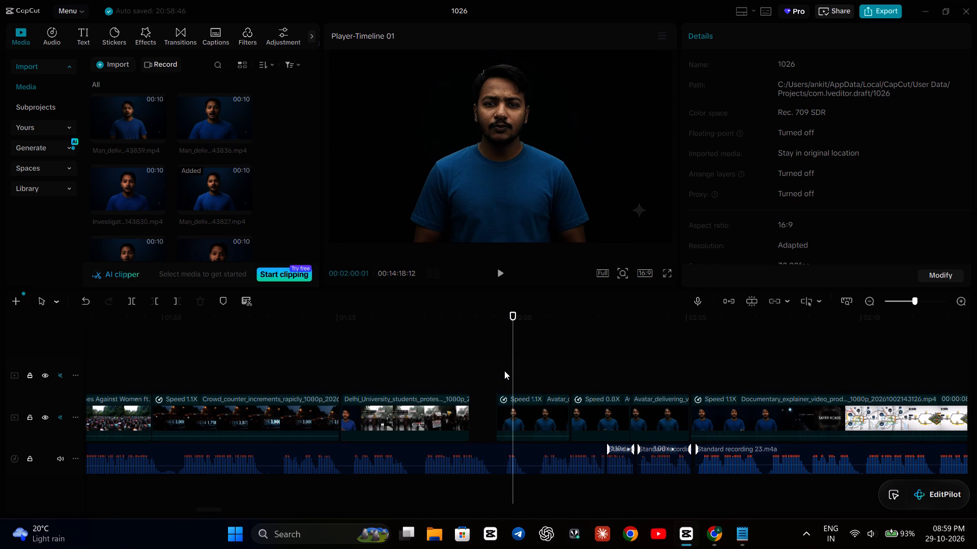
Play the first avatar clip in short bursts from about 02:00 to its end, checking its lip movement against the narration.
left_click(528, 410)
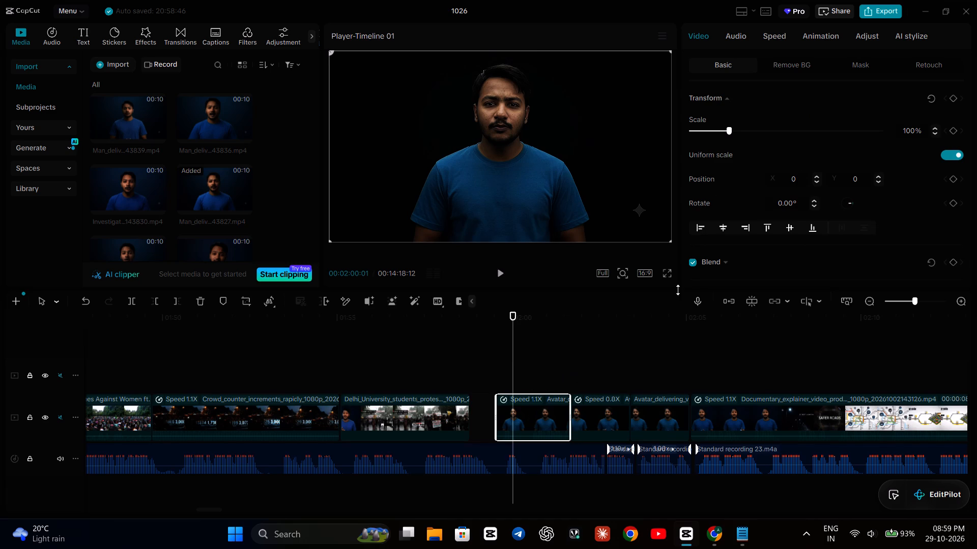
key("space")
key("space")
key("space")
key("space")
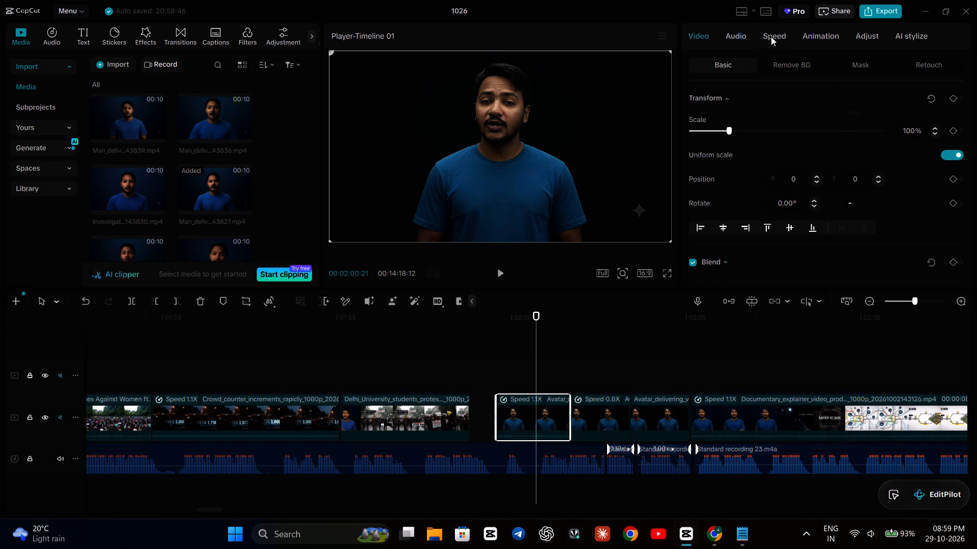
key("space")
key("space")
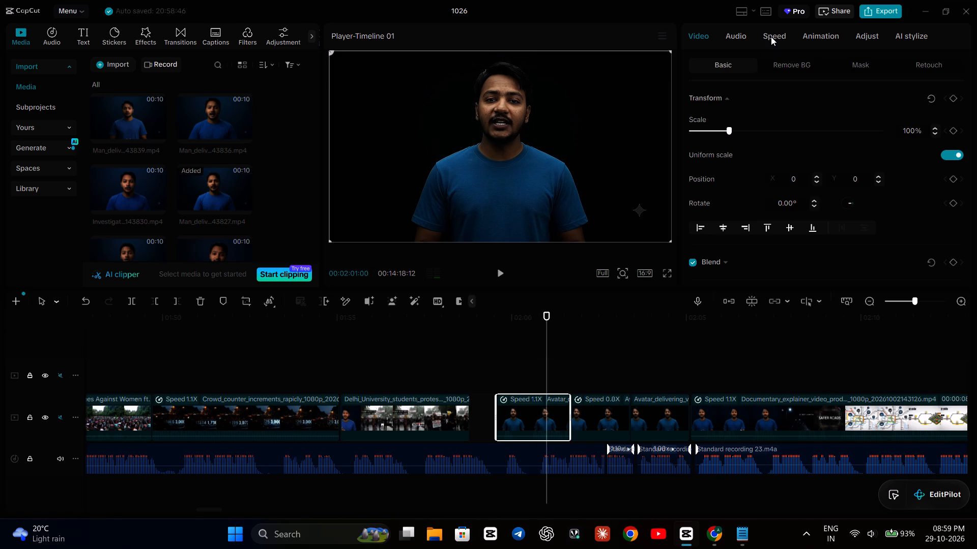
key("space")
key("space")
key("space")
key("space")
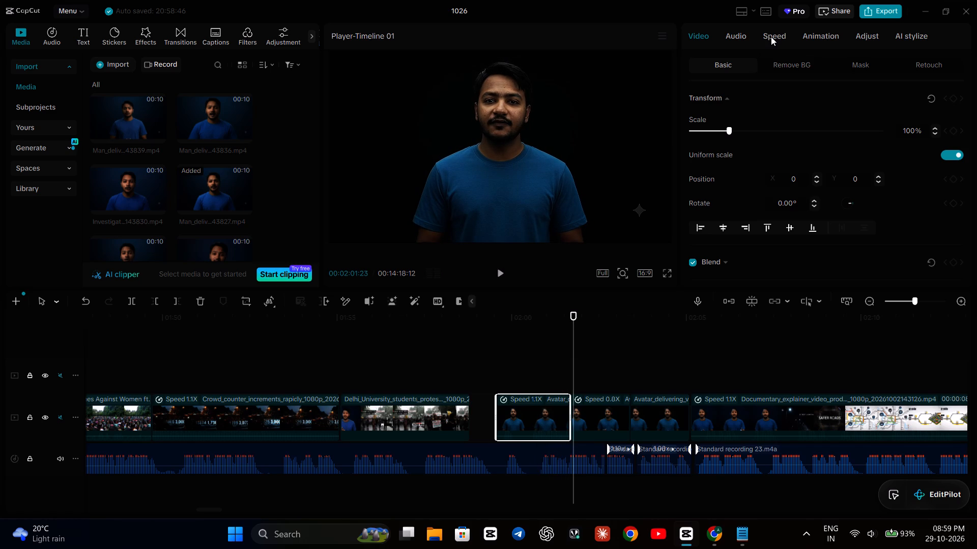
Set the first avatar clip's speed to 1.00x and fit it back on the main video track before the second avatar clip.
left_click(772, 35)
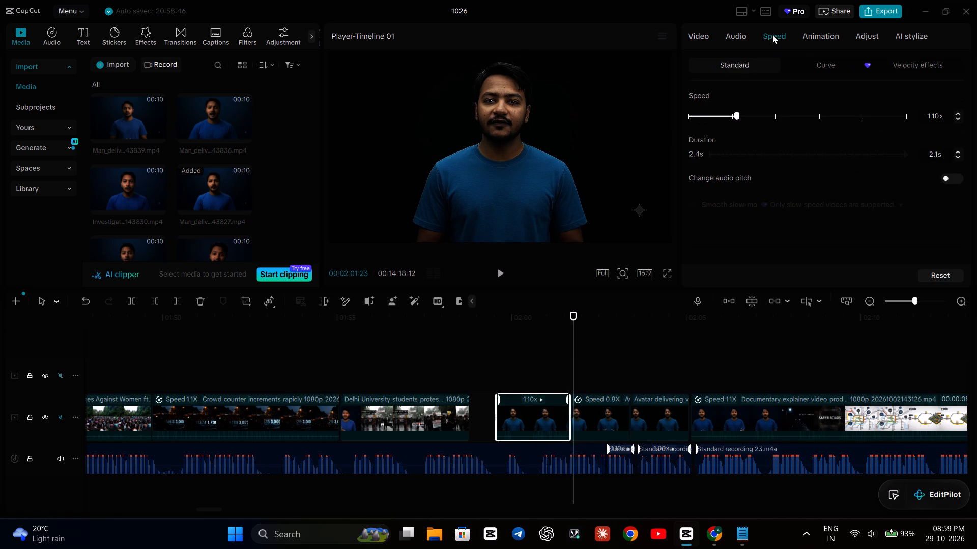
left_click(958, 117)
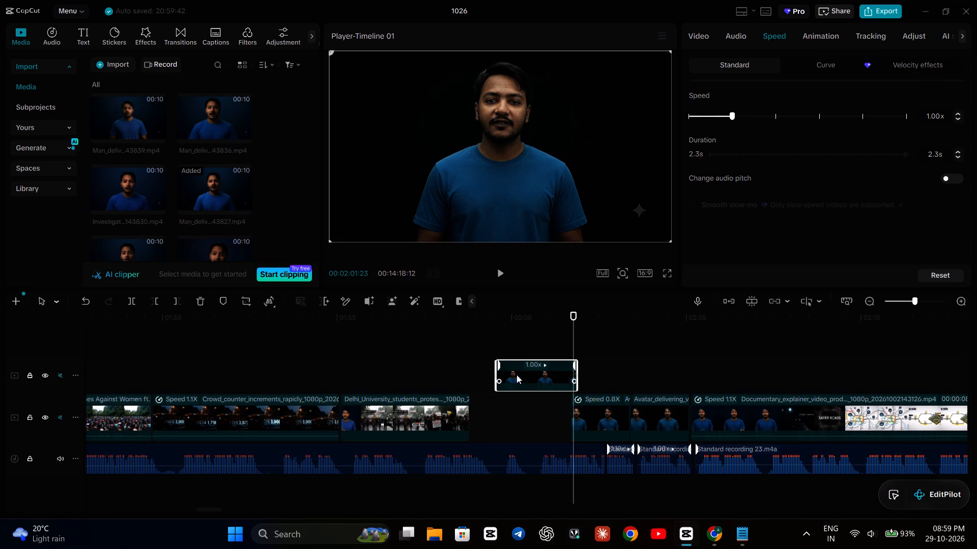
left_click_drag(525, 376, 520, 411)
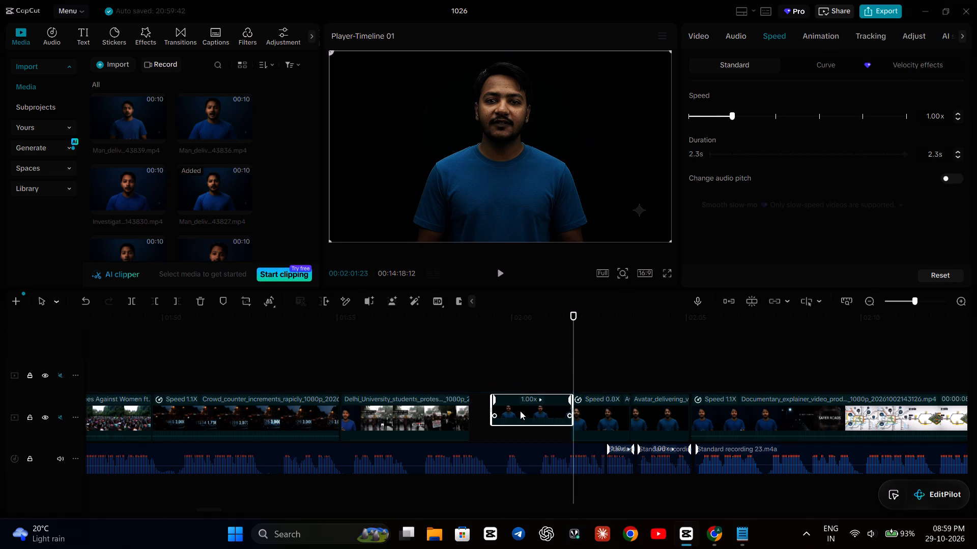
left_click_drag(520, 411, 516, 418)
Replay the first avatar clip, trim its end to about 02:01:09, and move it against the start of the second avatar clip.
left_click(447, 362)
key("space")
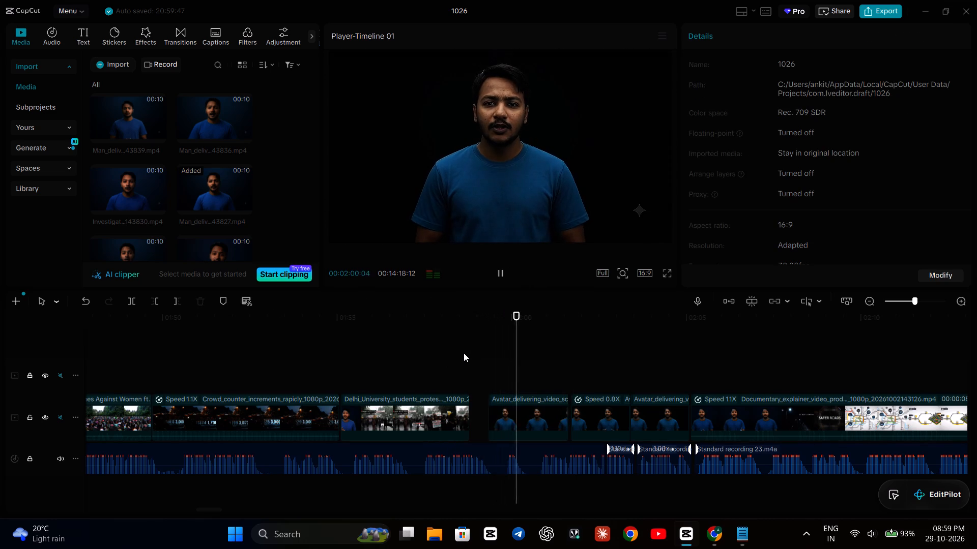
key("space")
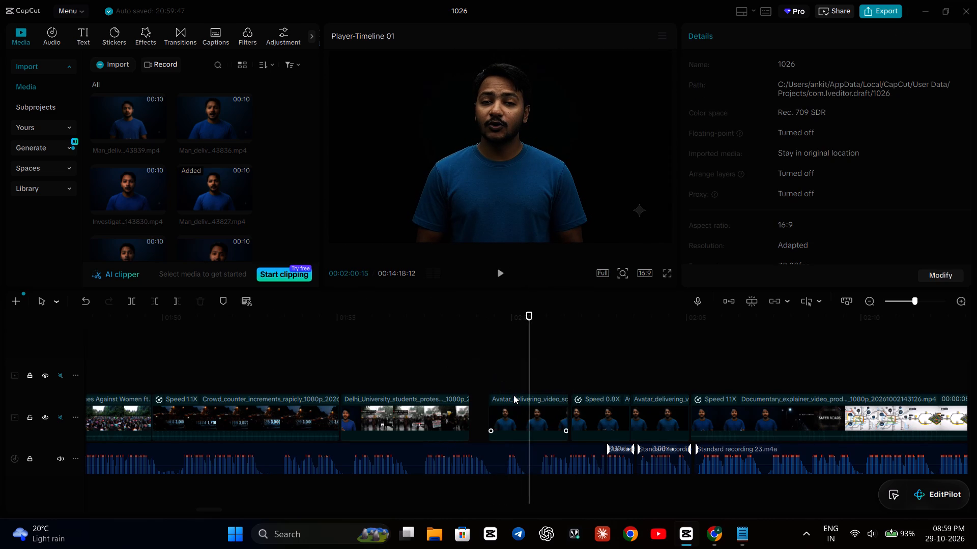
key("space")
key("space")
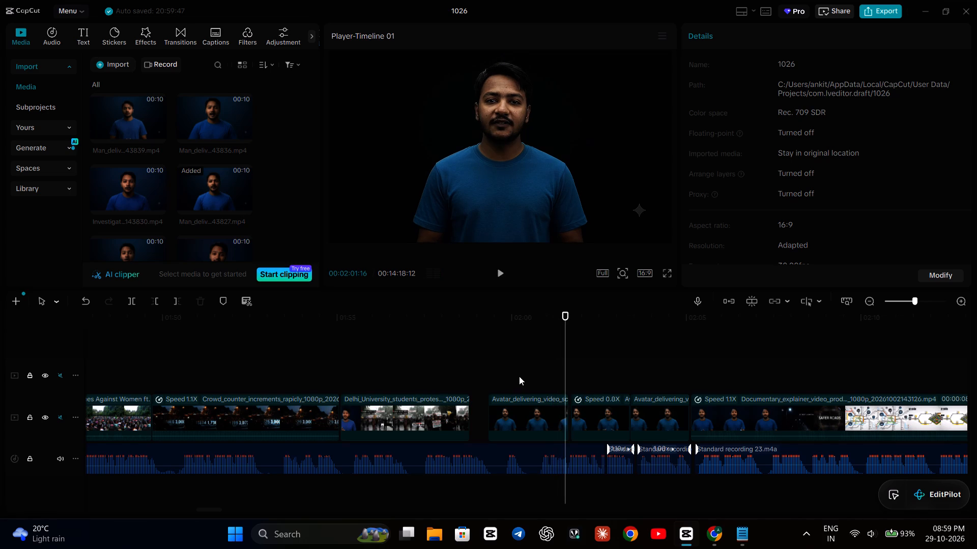
key("space")
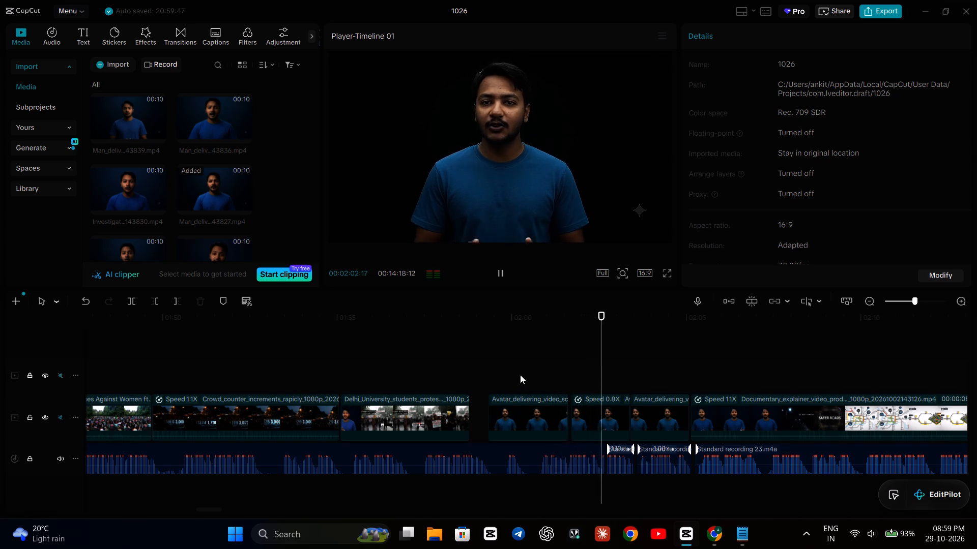
key("space")
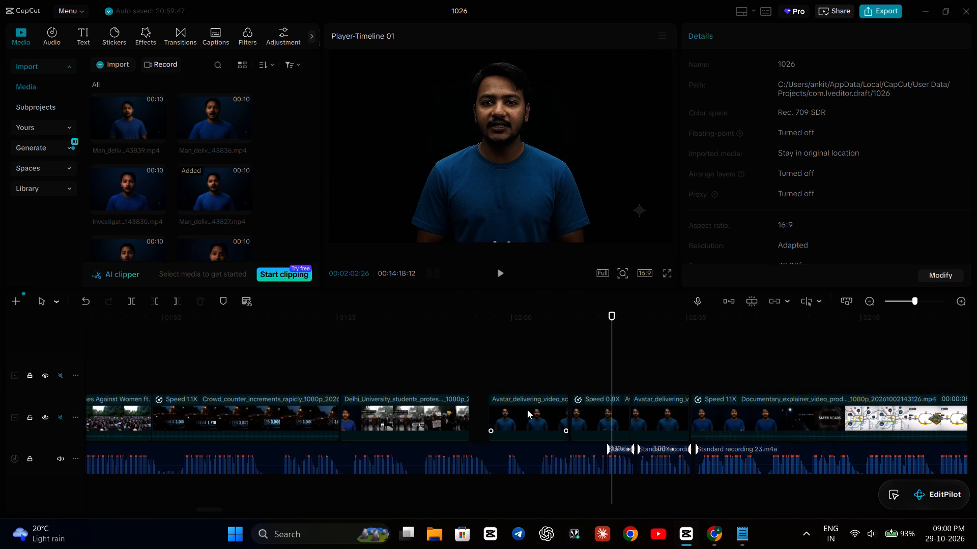
left_click(558, 412)
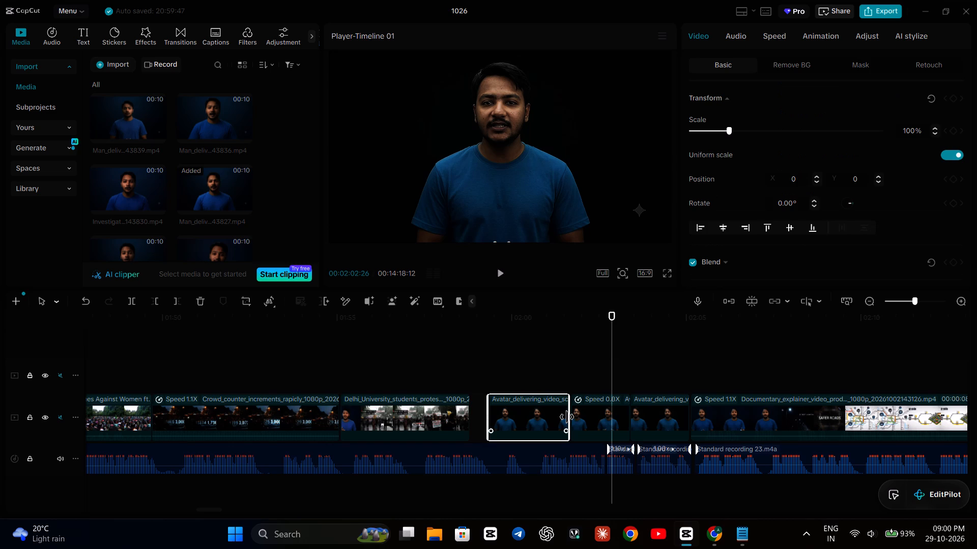
left_click_drag(568, 417, 553, 427)
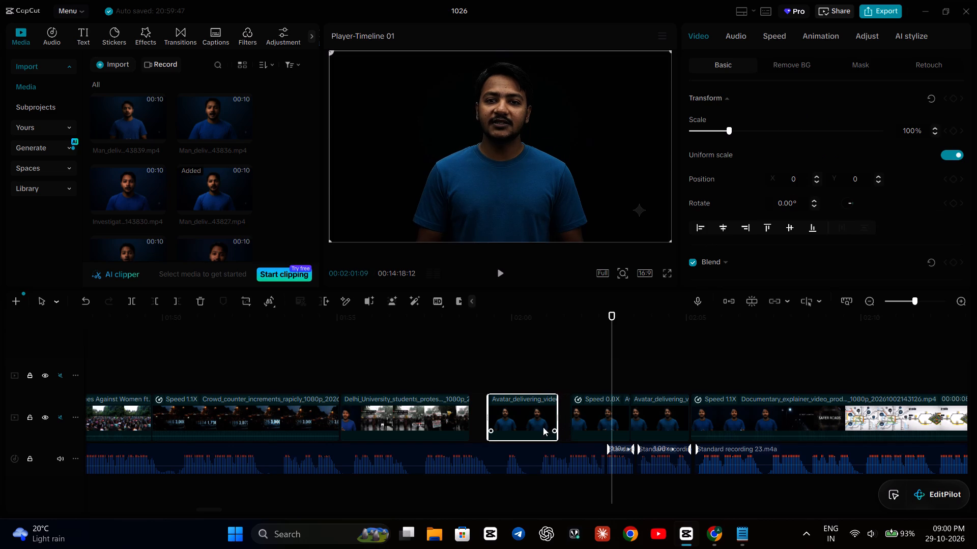
left_click_drag(532, 419, 549, 420)
left_click_drag(544, 417, 540, 446)
Play back the first and second avatar clips between about 01:59 and 02:04 to check their sync with the narration.
left_click(464, 356)
key("space")
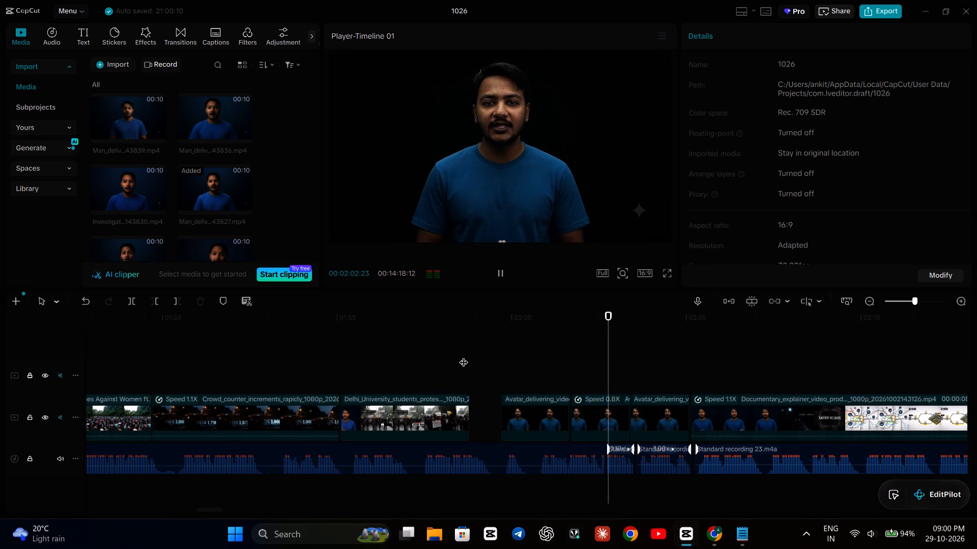
key("space")
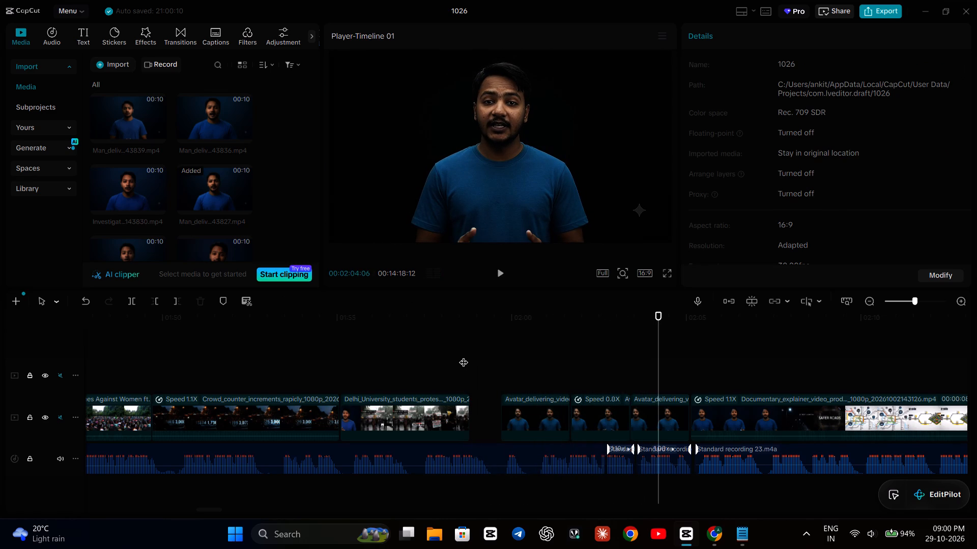
left_click(568, 371)
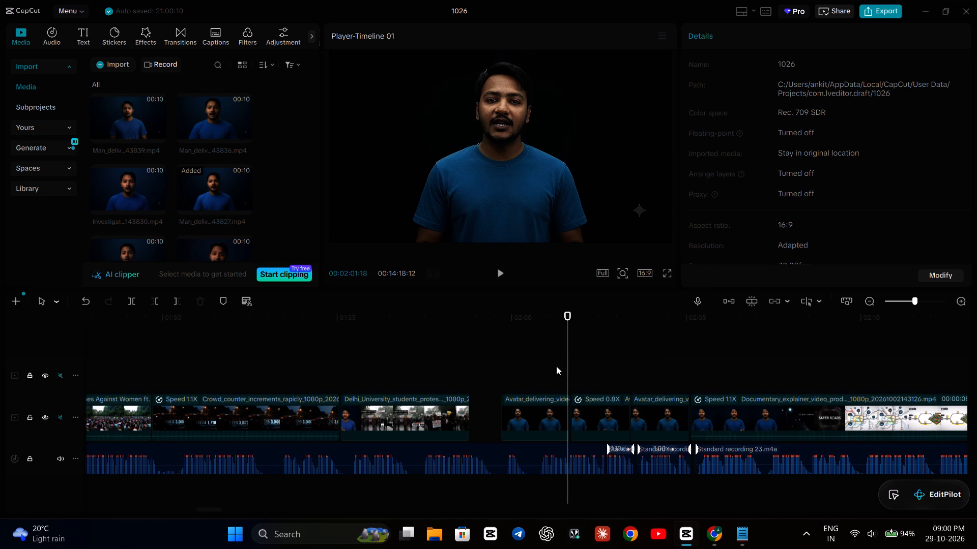
key("space")
key("space")
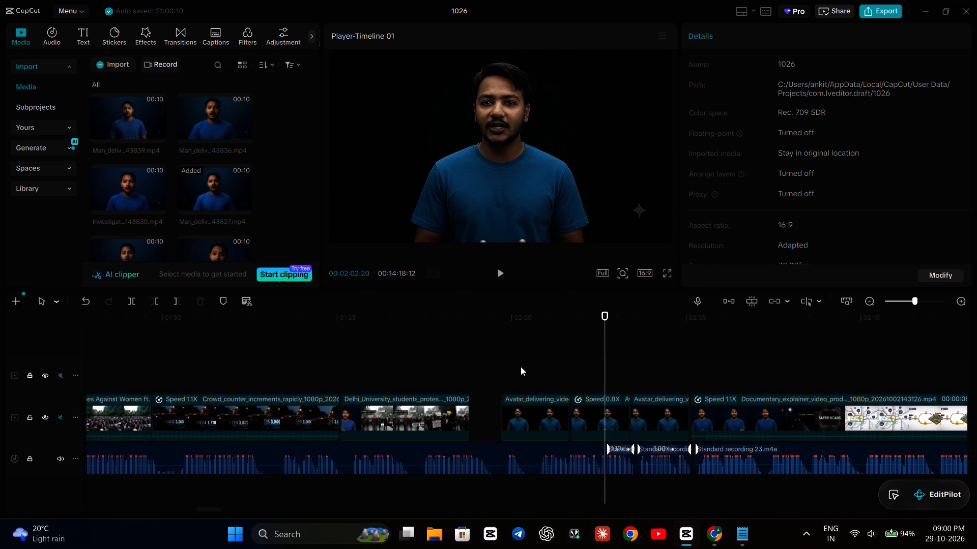
left_click(498, 367)
key("space")
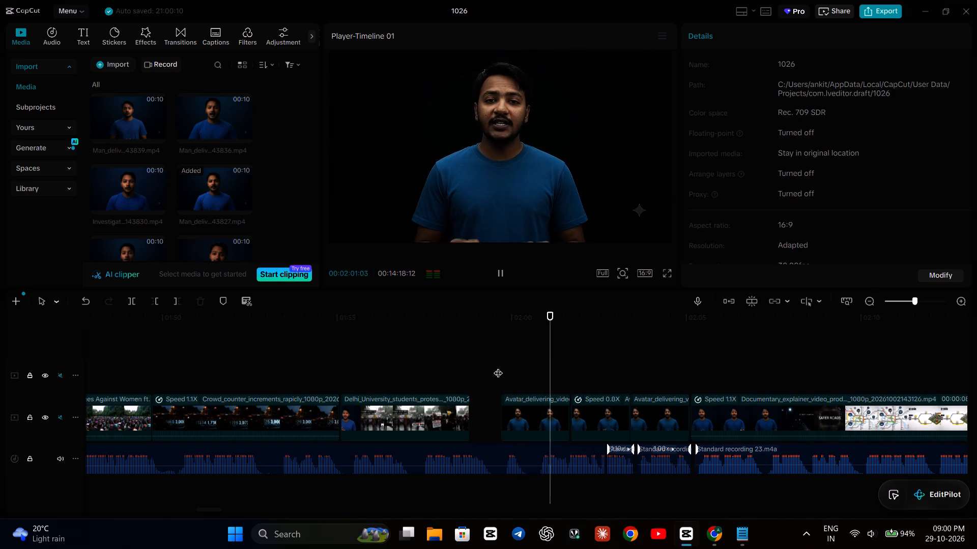
key("space")
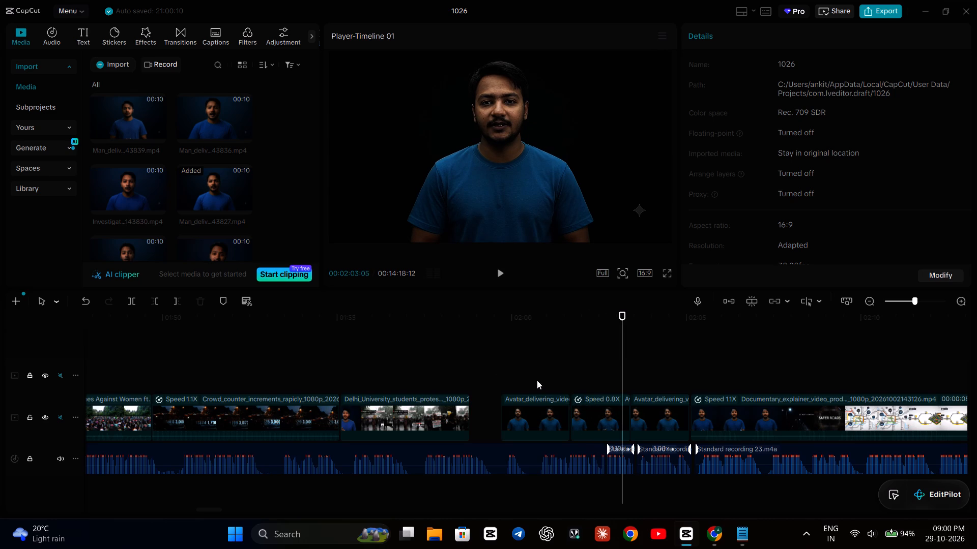
Look through the imported media, then play the sequence from about 01:50 through the crowd counter, protest and avatar clips to about 02:03.
left_click(392, 403)
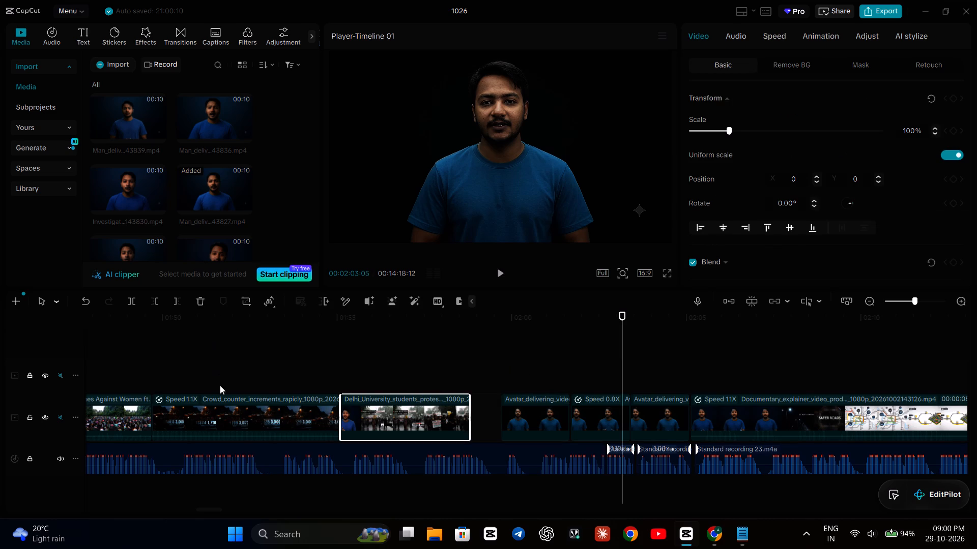
left_click(514, 362)
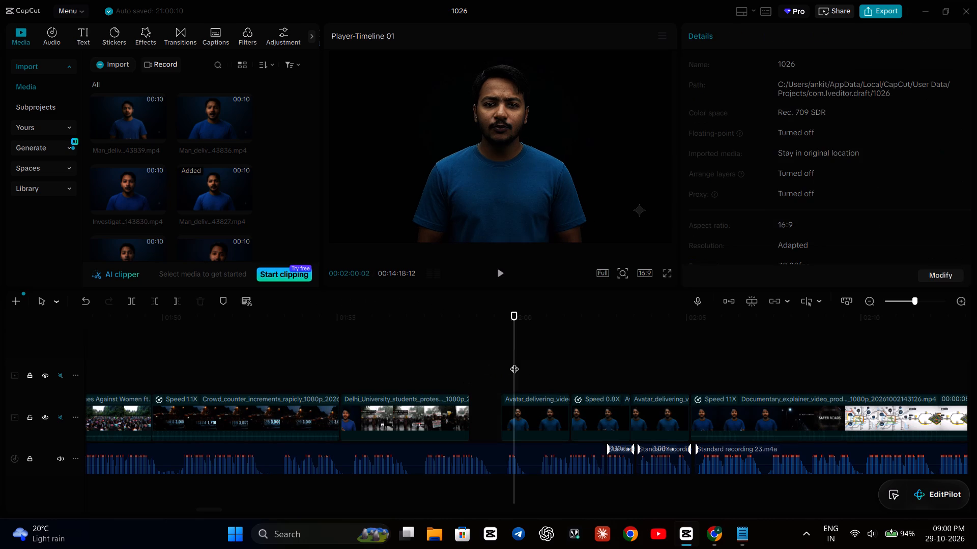
left_click(206, 347)
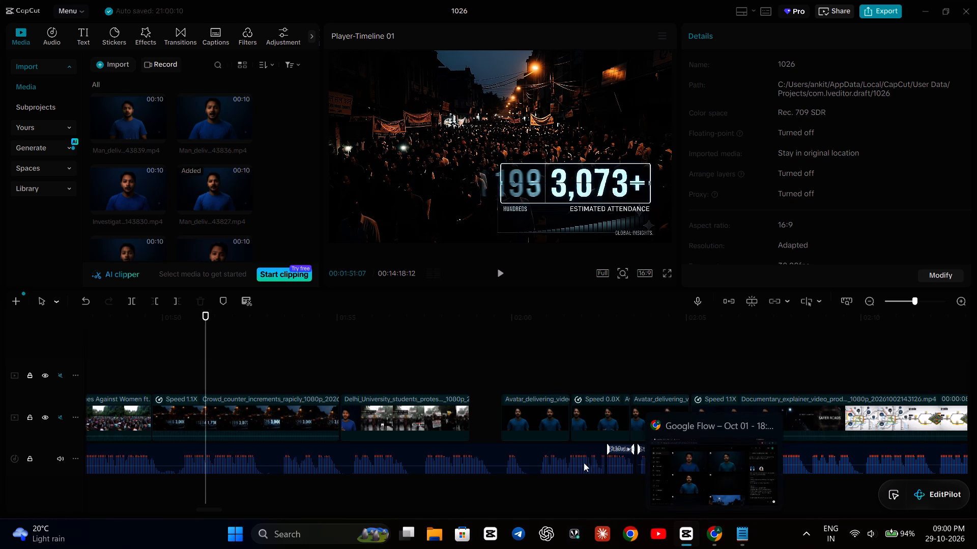
scroll(291, 212, "down", 2)
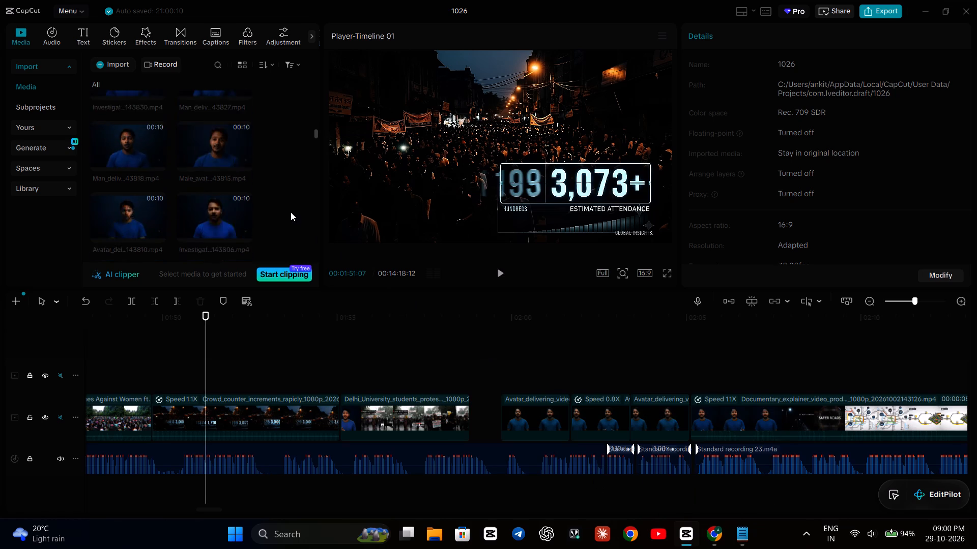
scroll(291, 212, "down", 7)
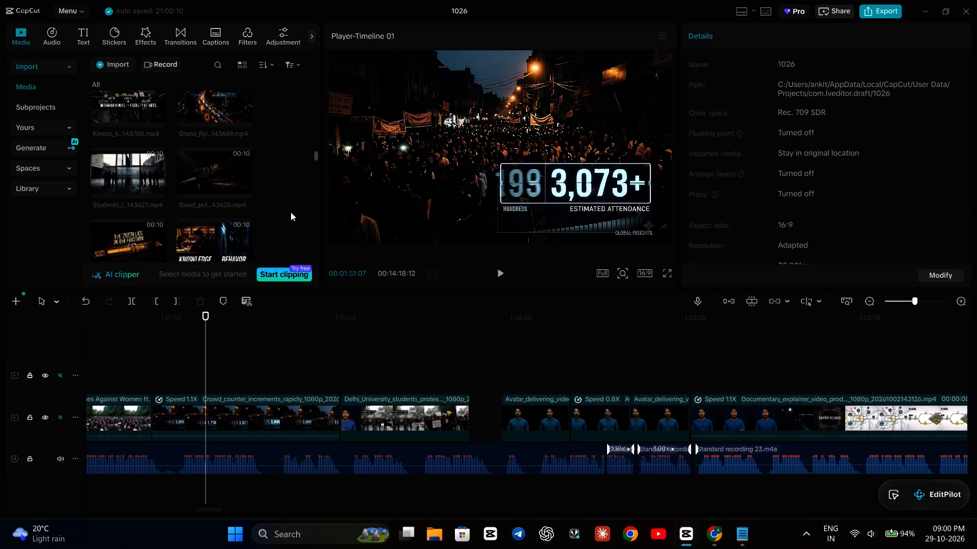
left_click(171, 366)
key("space")
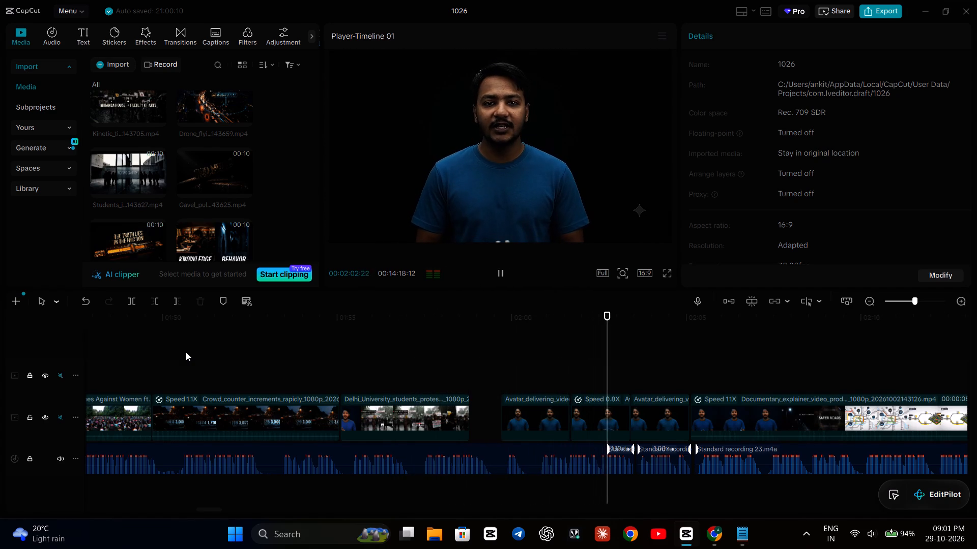
key("space")
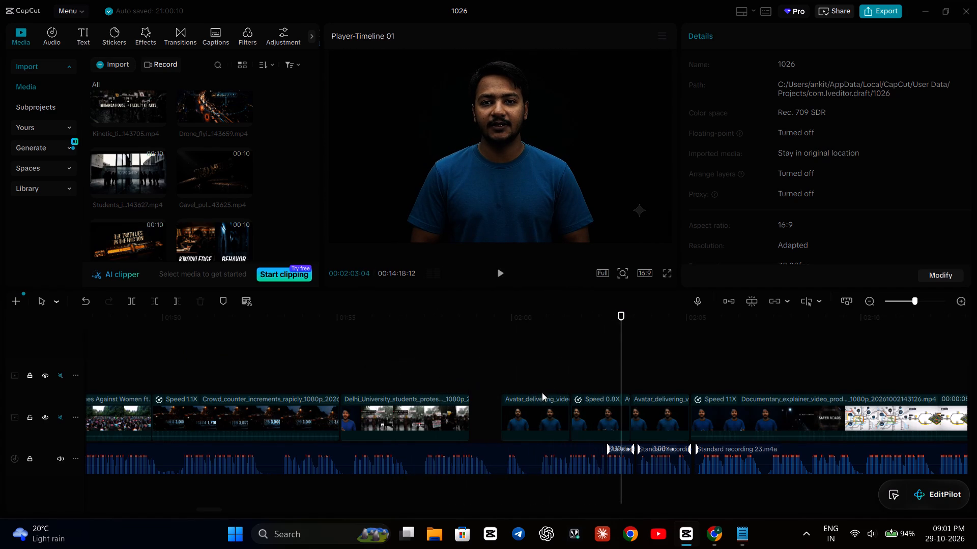
Replay the second avatar clip, set its speed to 0.85x, and refit it on the main track between the neighbouring avatar clips.
left_click(568, 371)
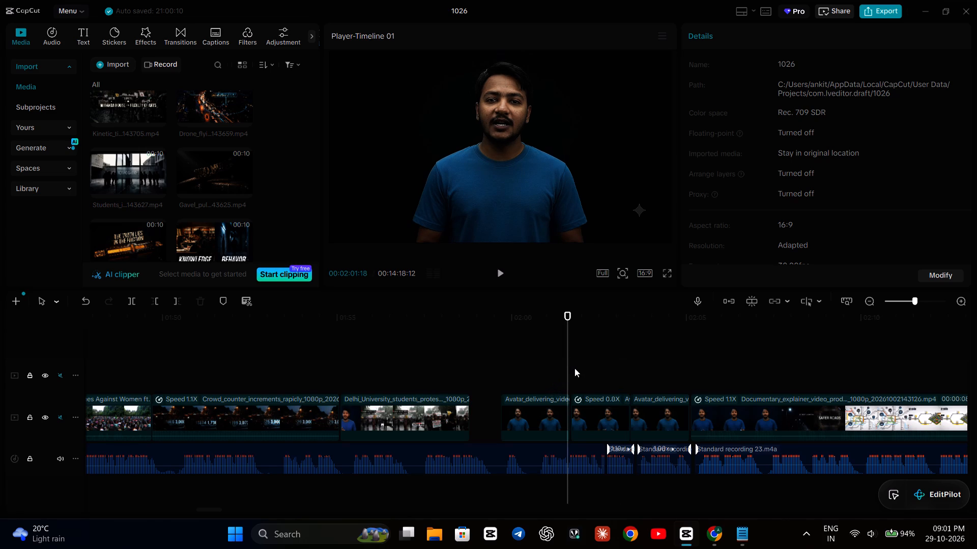
key("space")
key("space")
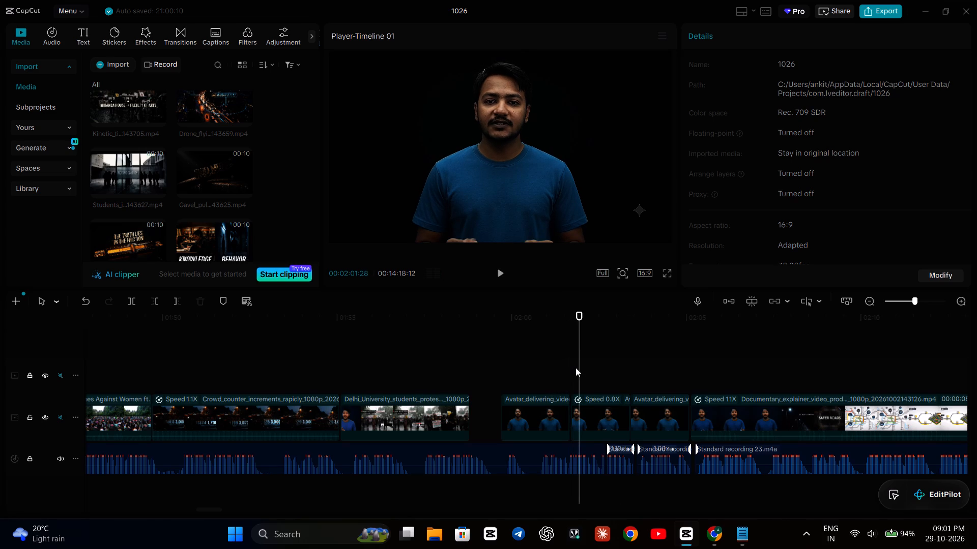
key("space")
key("space")
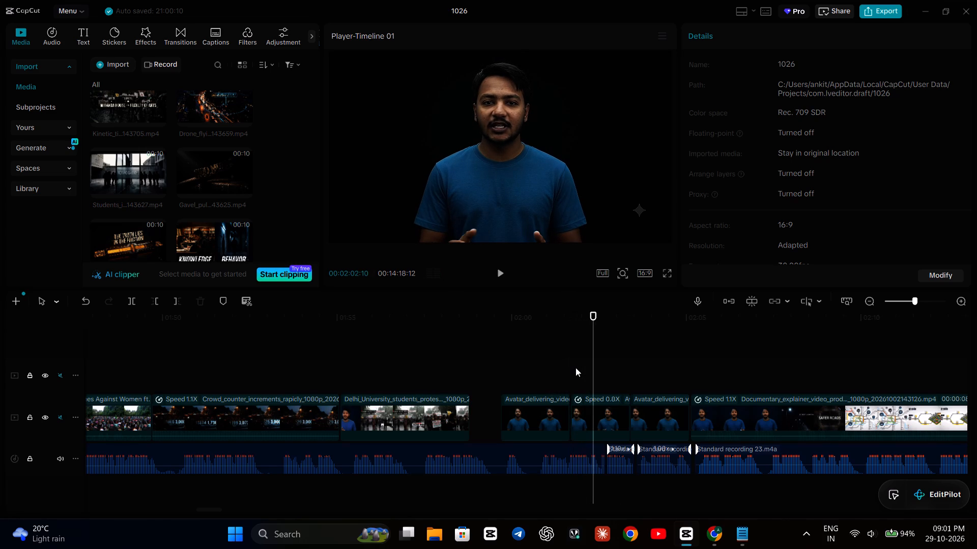
key("space")
key("space")
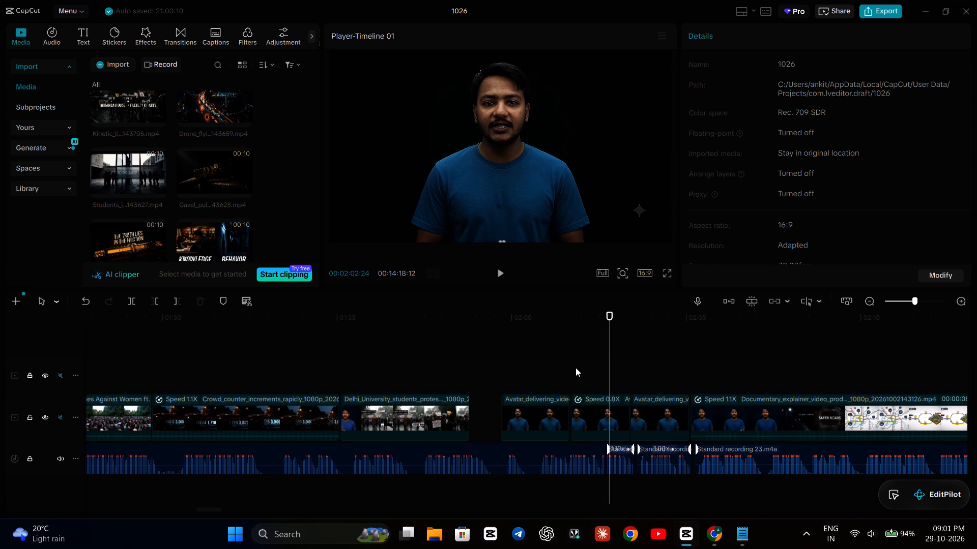
left_click(587, 412)
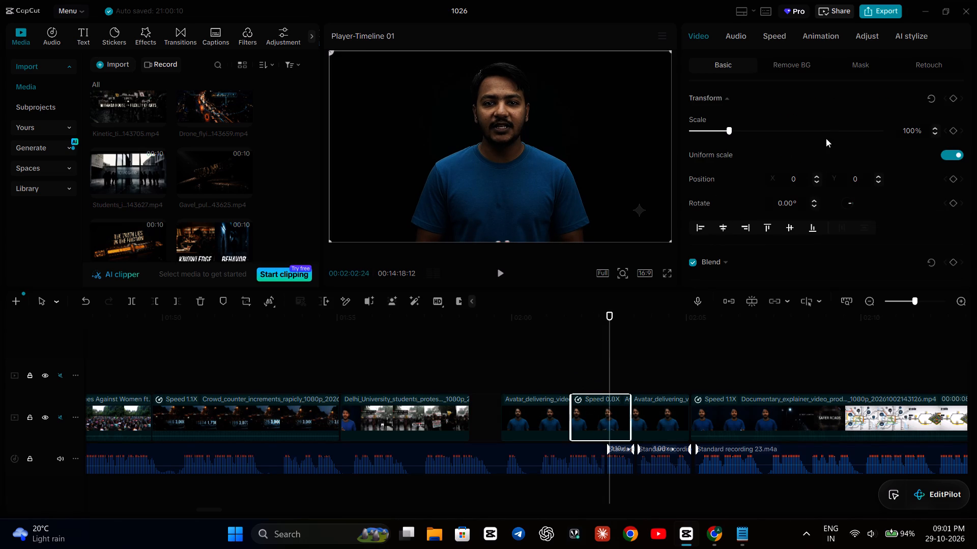
left_click(775, 38)
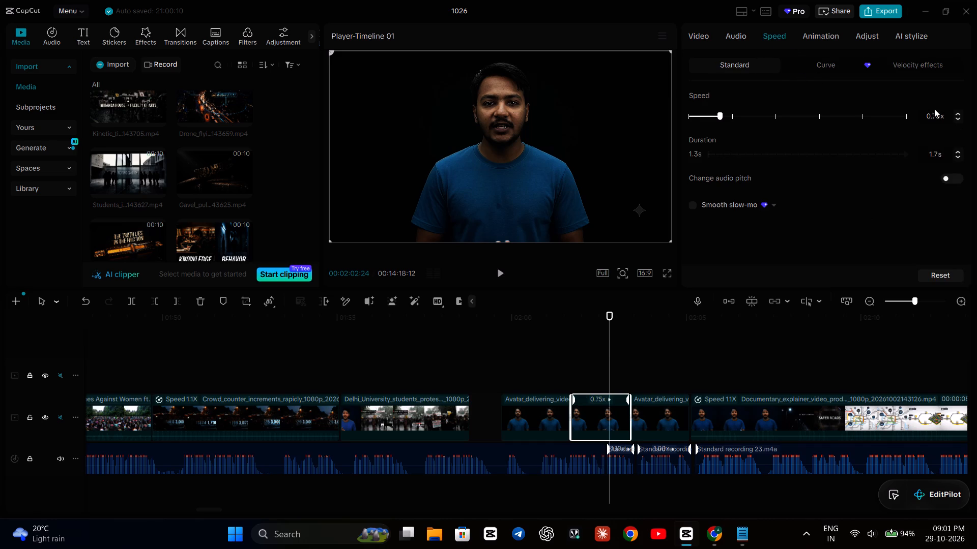
left_click(957, 113)
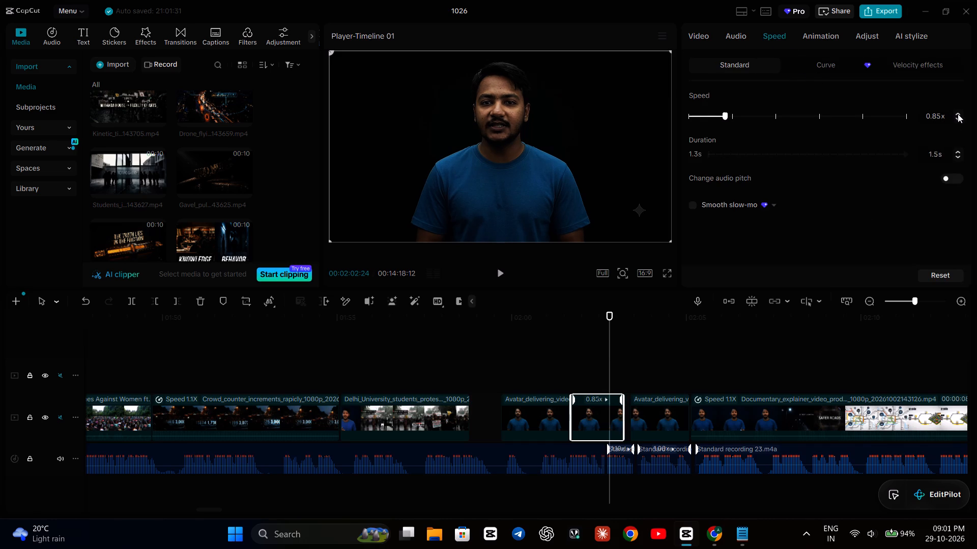
left_click_drag(594, 419, 606, 419)
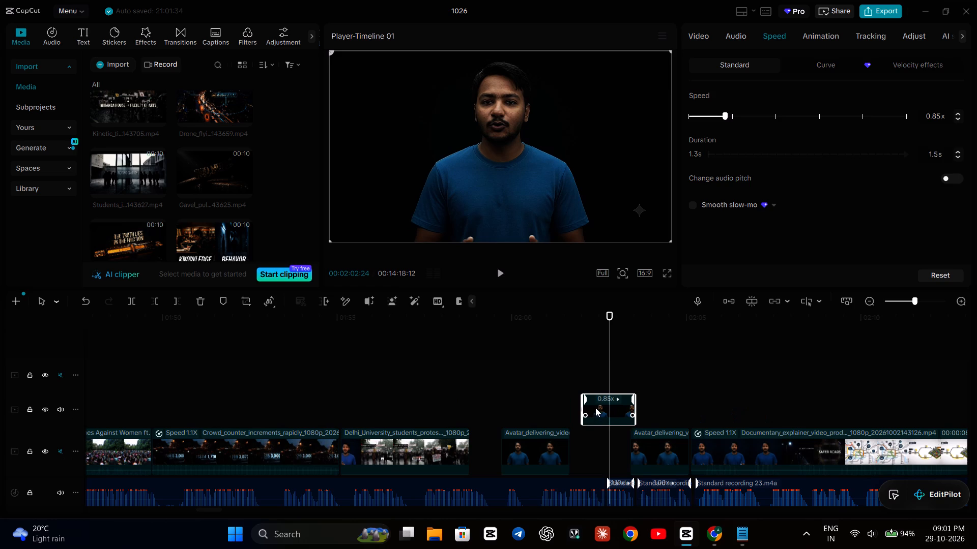
left_click_drag(590, 408, 582, 439)
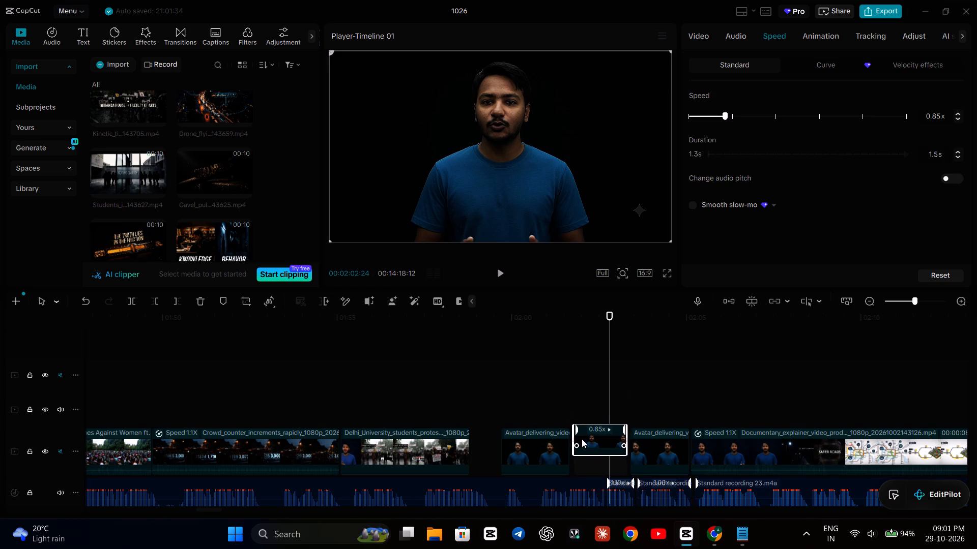
left_click_drag(582, 439, 586, 440)
left_click_drag(578, 420, 567, 424)
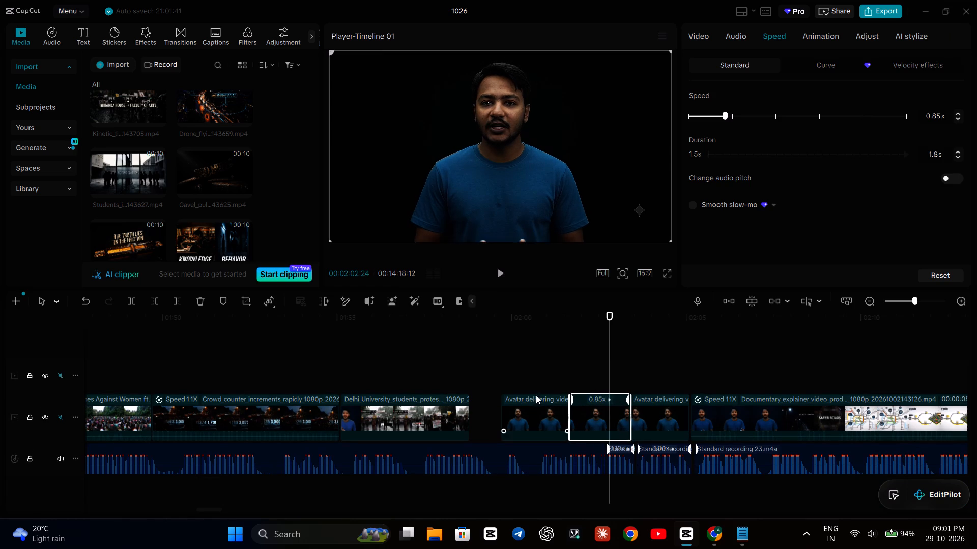
Play back the Delhi University protest clip, the gap after it and the avatar clips between about 01:56 and 02:03.
left_click(514, 373)
left_click(420, 356)
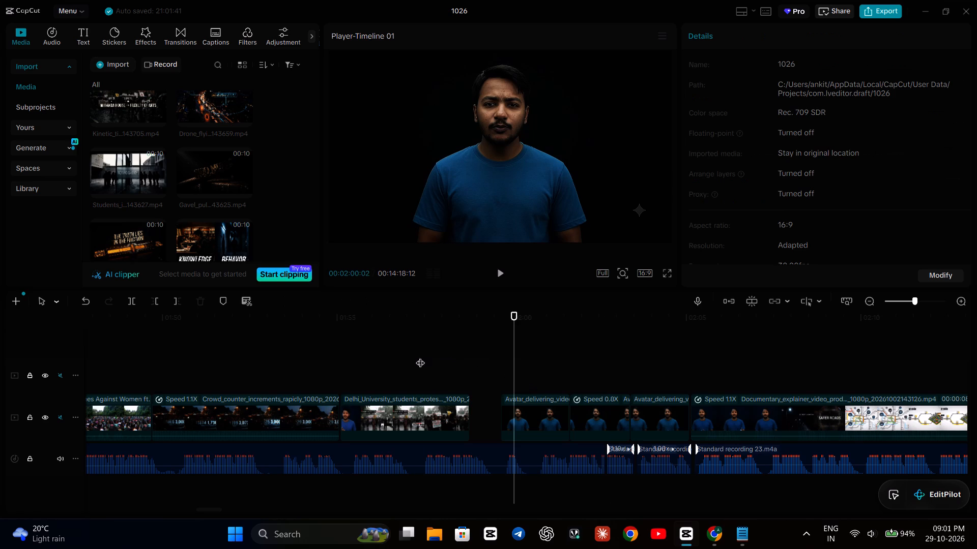
left_click(714, 538)
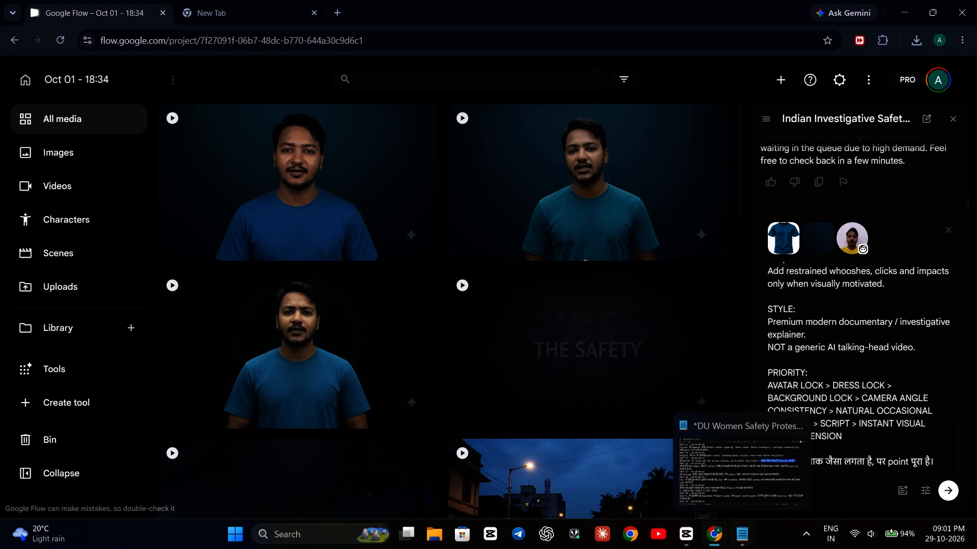
left_click(688, 538)
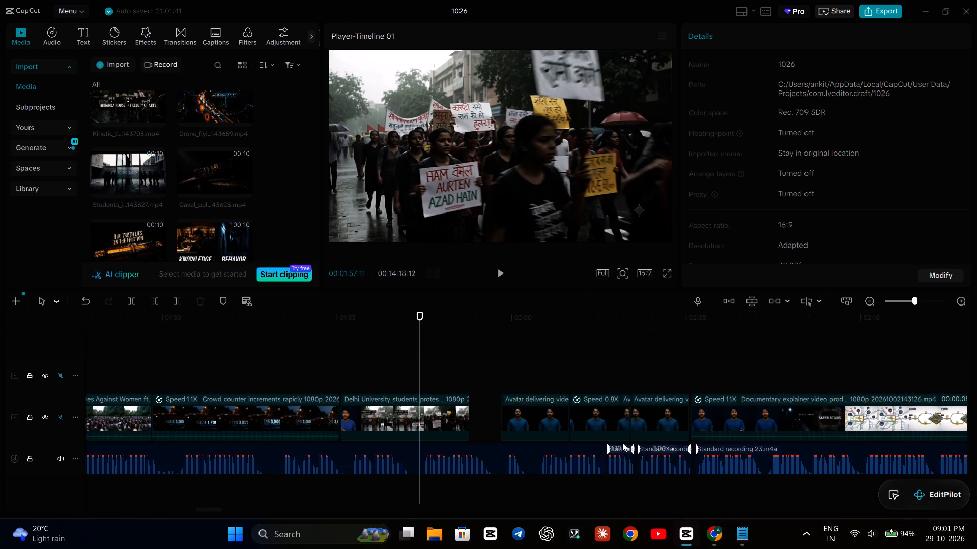
left_click(471, 362)
key("space")
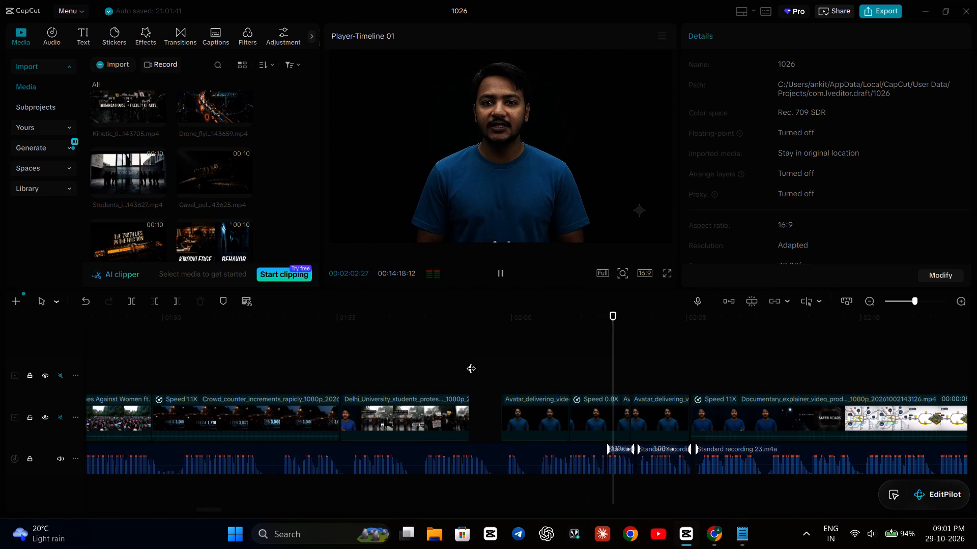
left_click(440, 357)
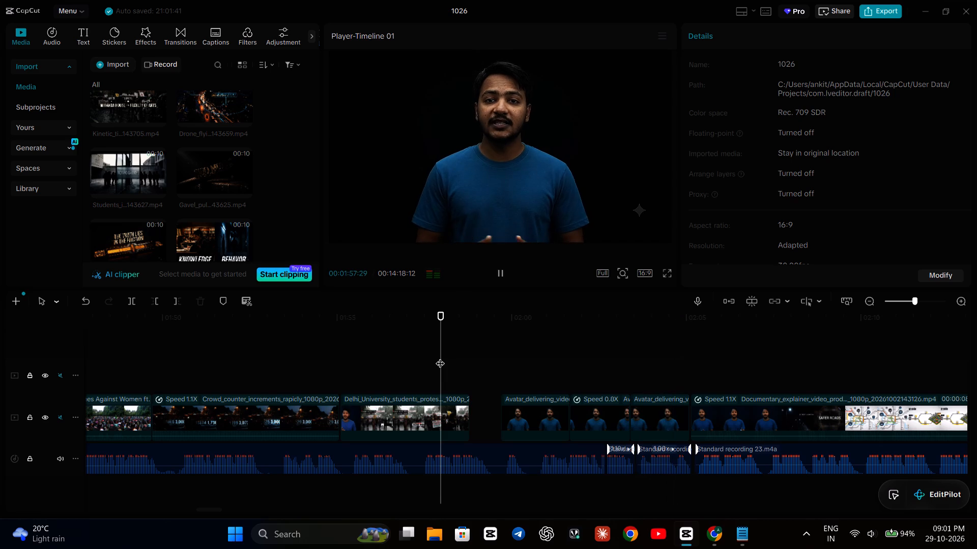
left_click(422, 407)
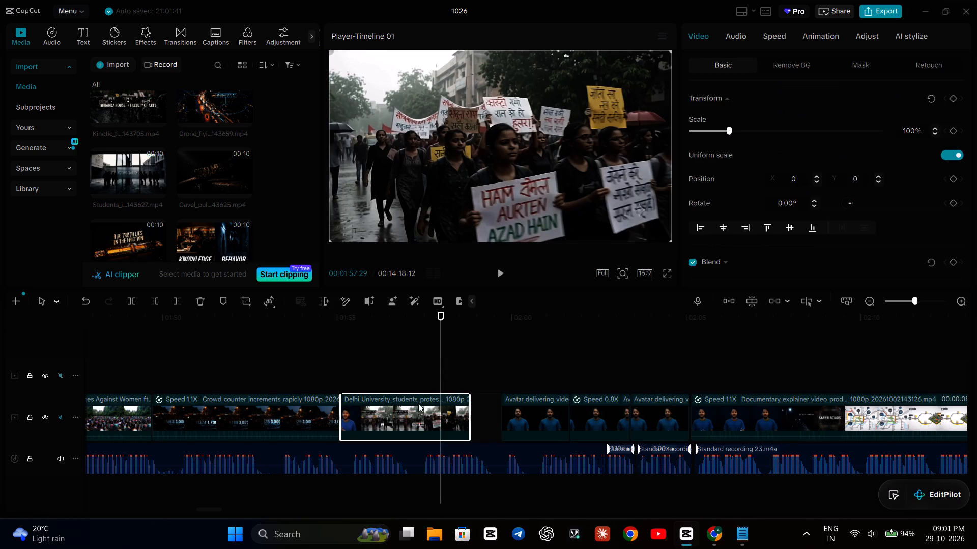
left_click(364, 348)
key("space")
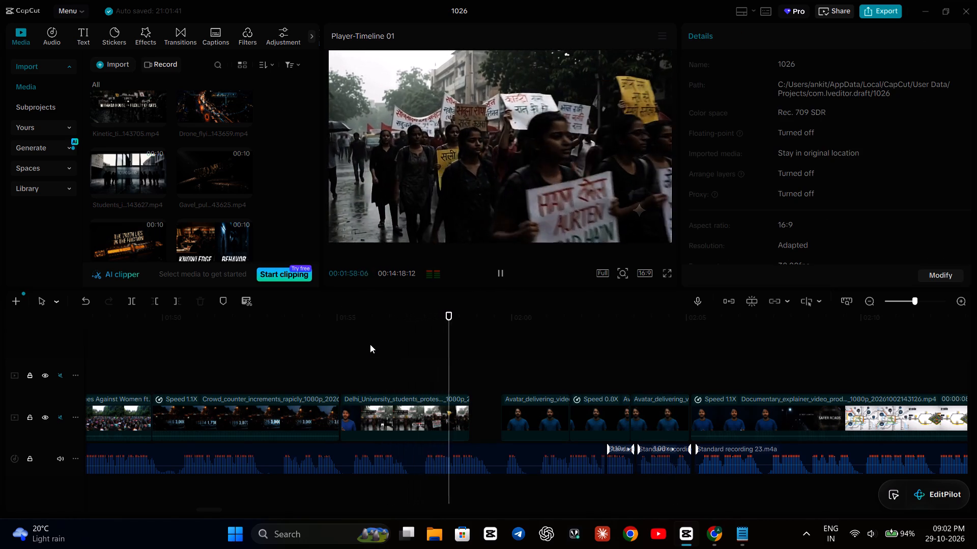
key("space")
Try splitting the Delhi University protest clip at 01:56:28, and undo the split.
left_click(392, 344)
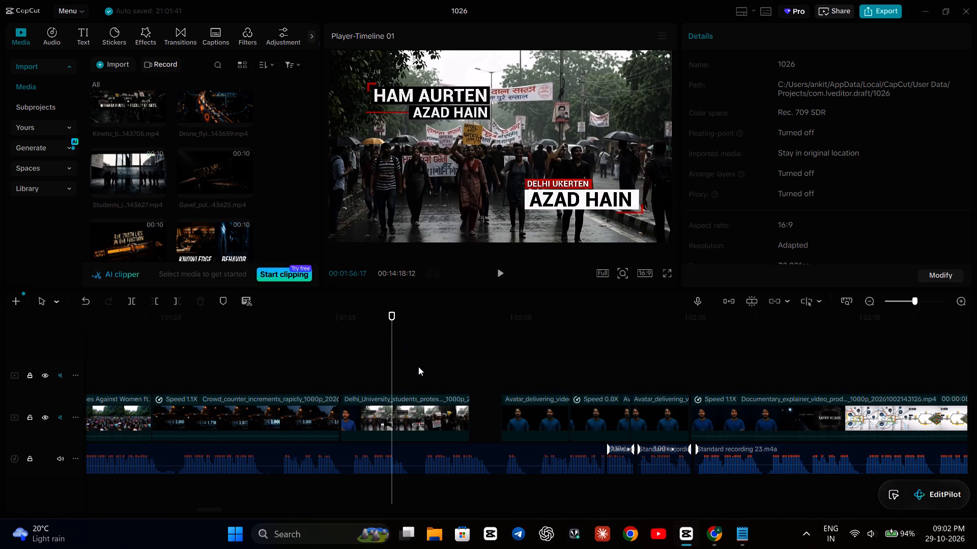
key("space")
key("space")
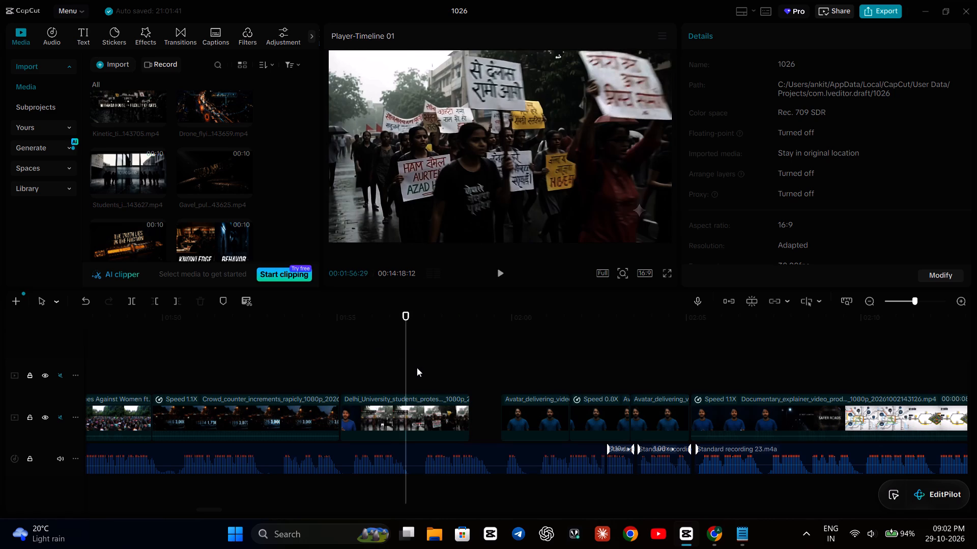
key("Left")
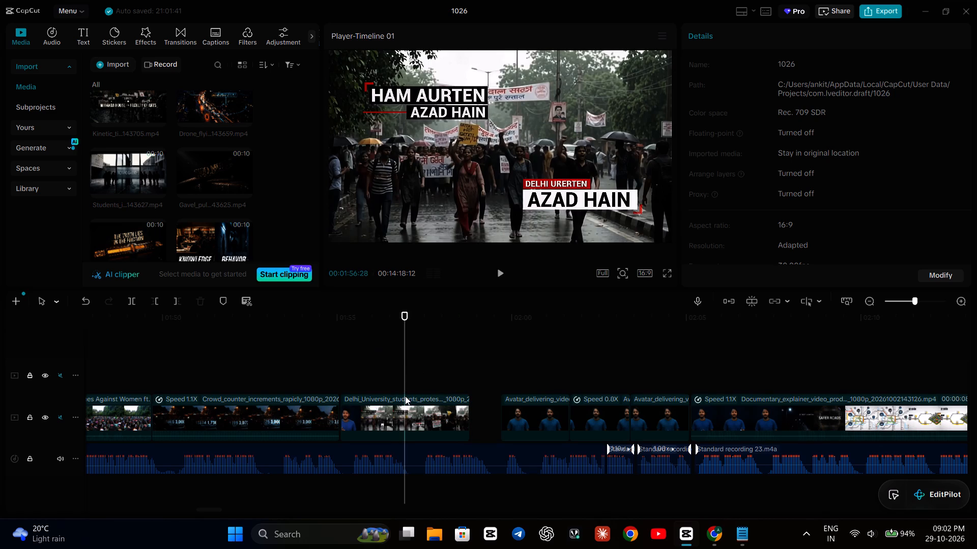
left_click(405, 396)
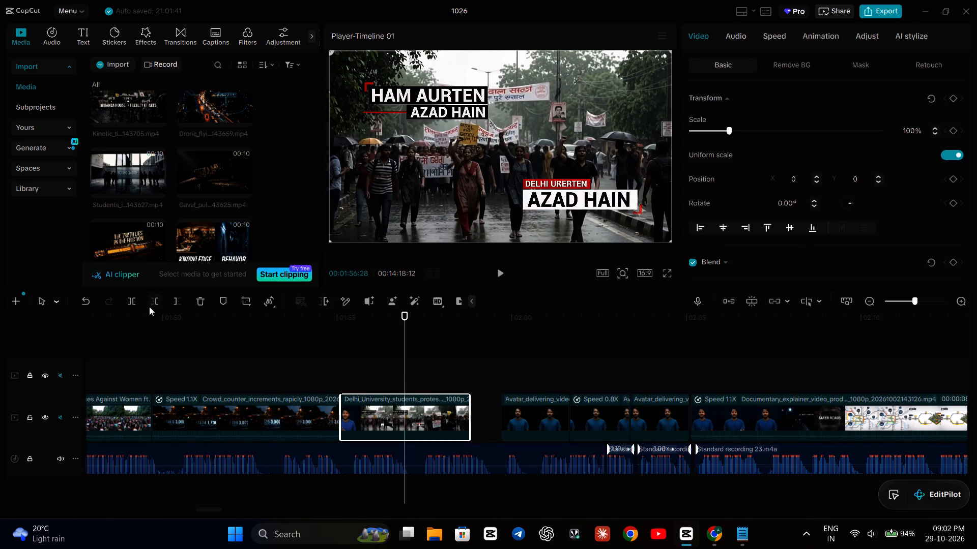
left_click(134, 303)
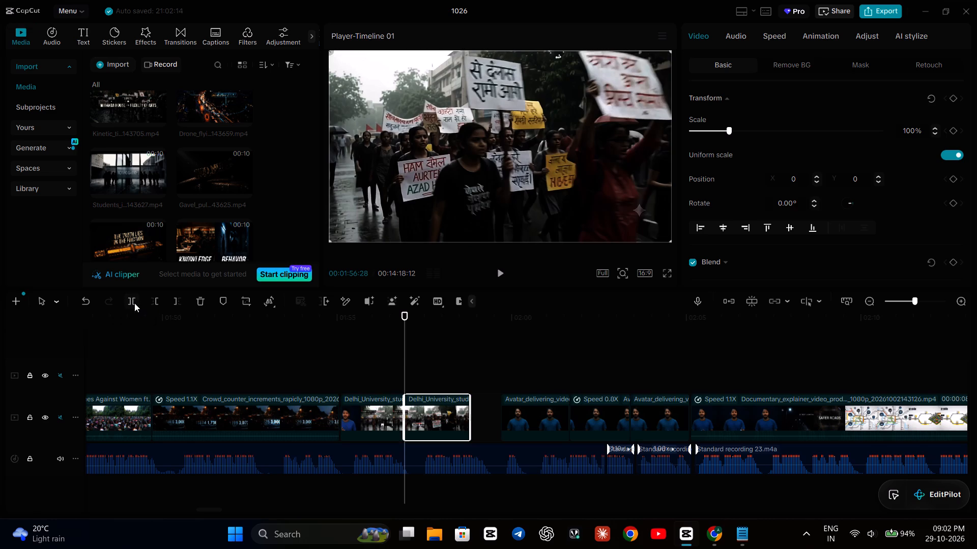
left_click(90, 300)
Set the Delhi University protest clip's speed to 0.80x so it fills the gap before the first avatar clip.
left_click(322, 358)
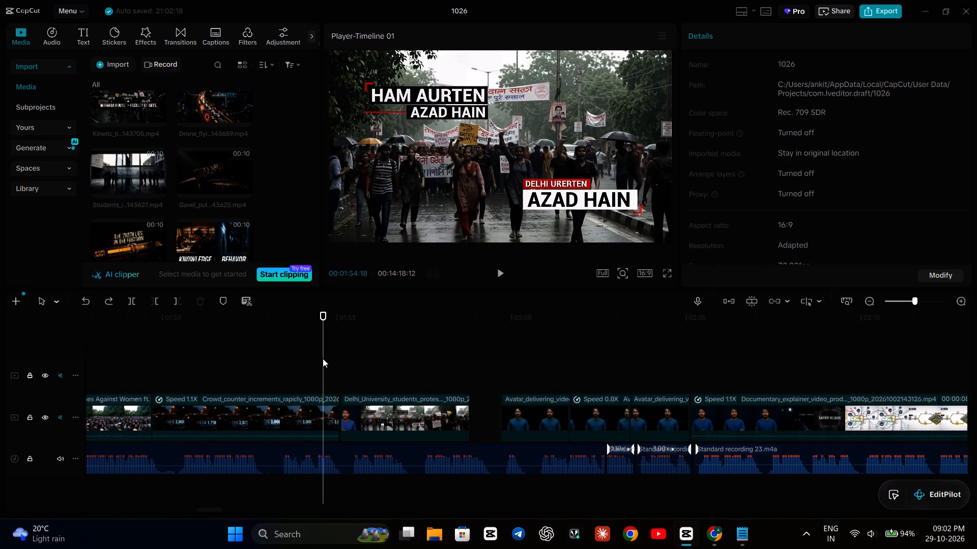
key("space")
key("space")
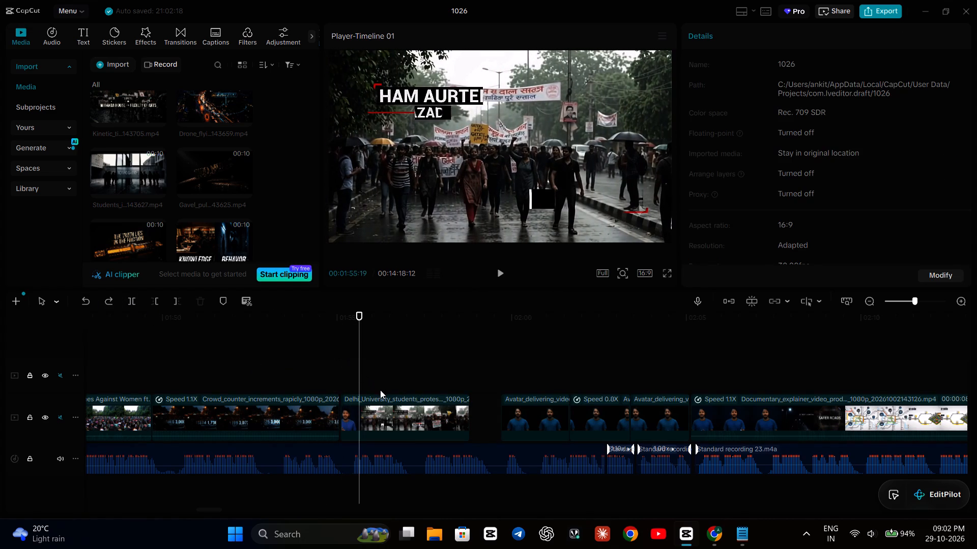
left_click(381, 414)
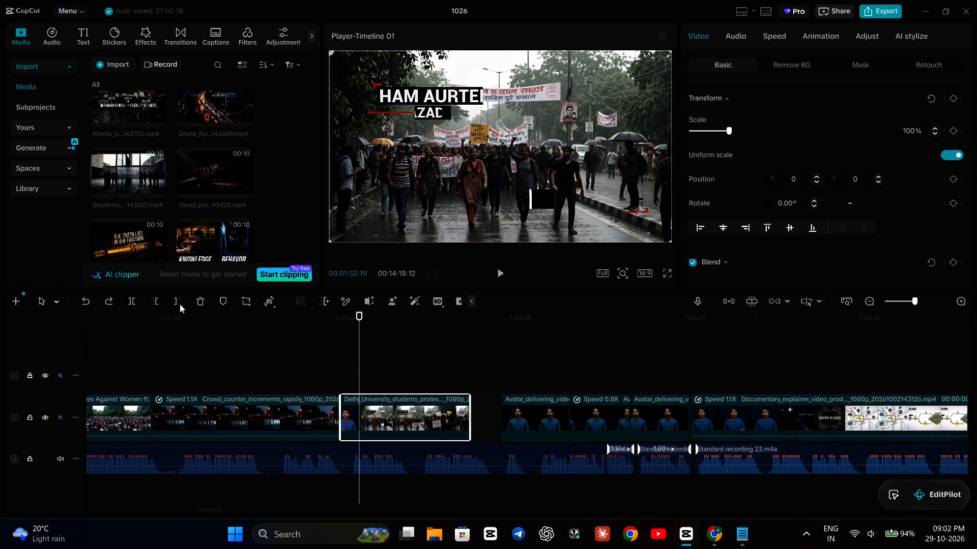
left_click(778, 39)
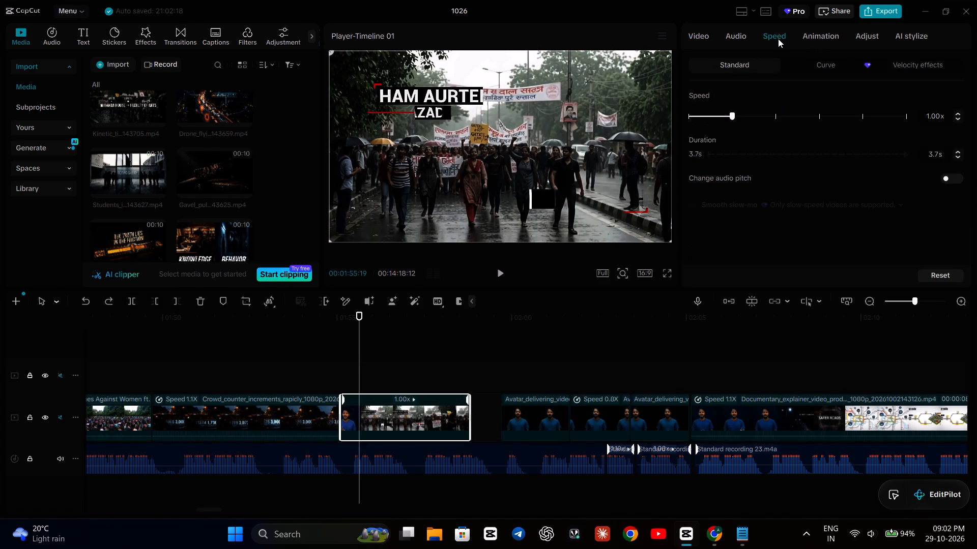
left_click(959, 118)
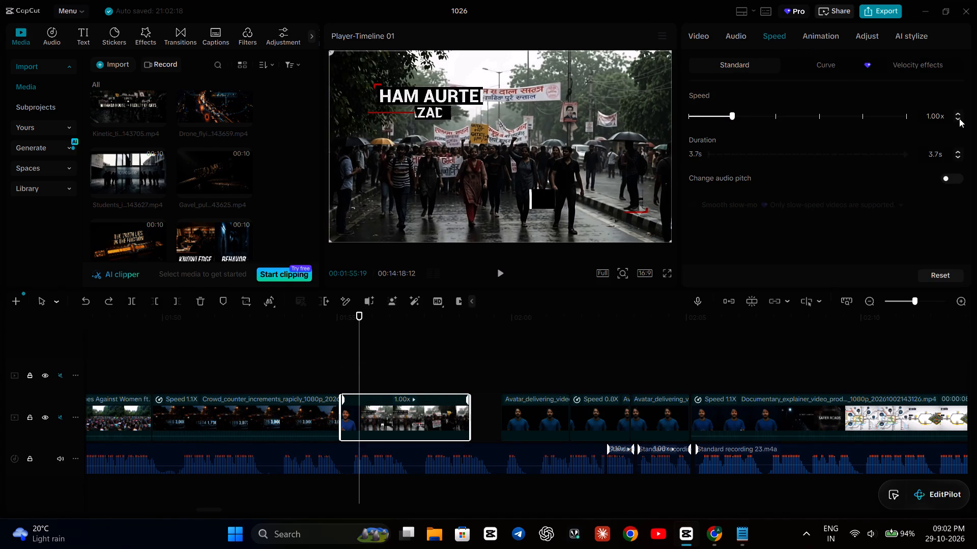
left_click(959, 118)
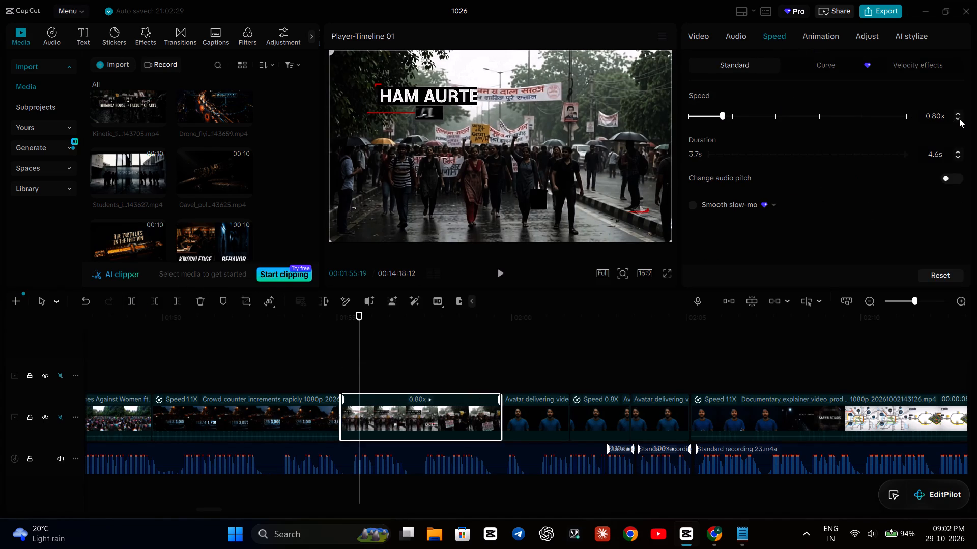
Play back the timeline from about 01:54 to 02:22, checking the retimed protest, avatar and urban explainer clips against the narration.
left_click(298, 350)
key("space")
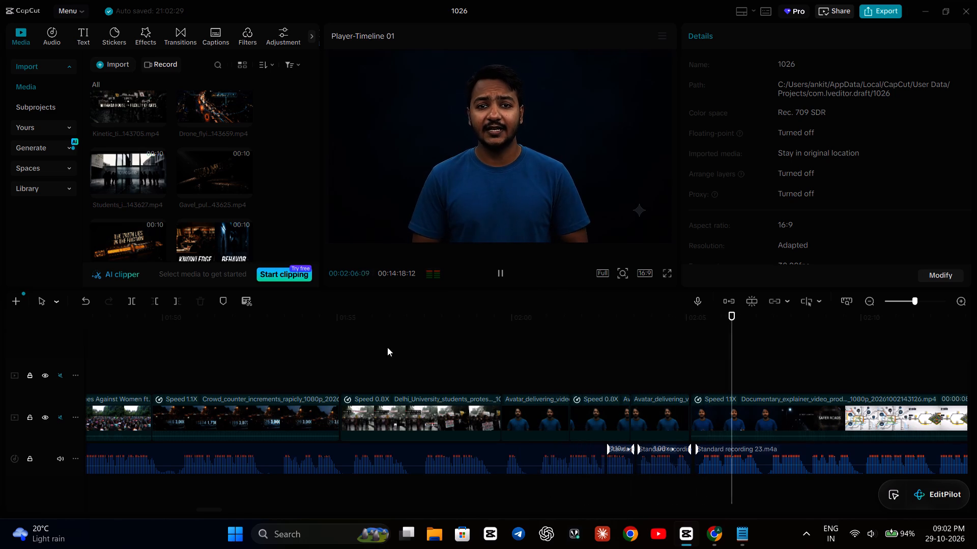
scroll(529, 377, "left", 1)
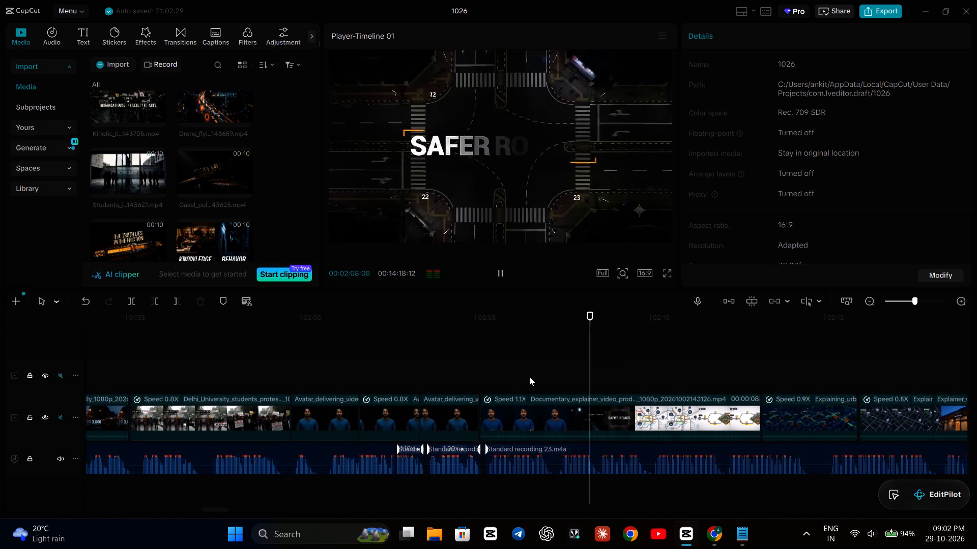
scroll(529, 377, "left", 2)
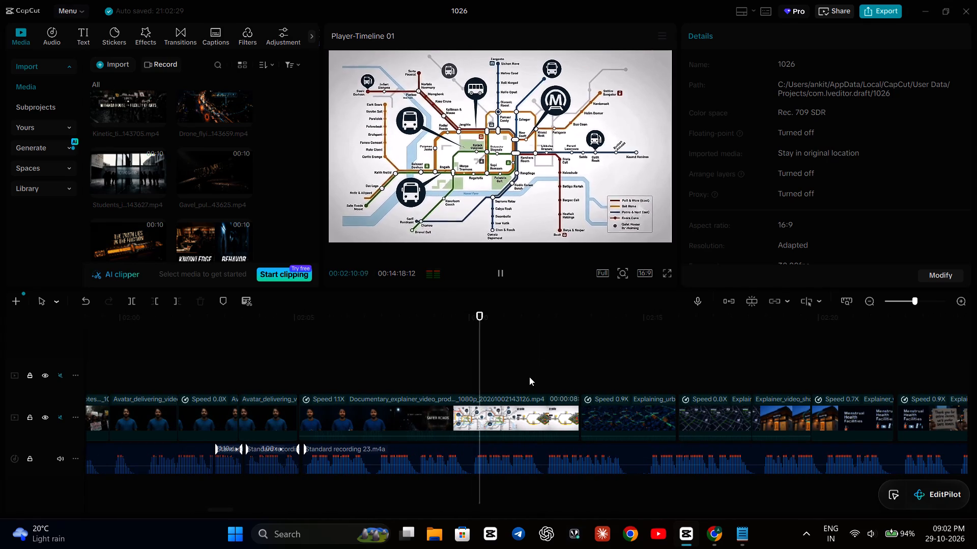
scroll(529, 377, "left", 1)
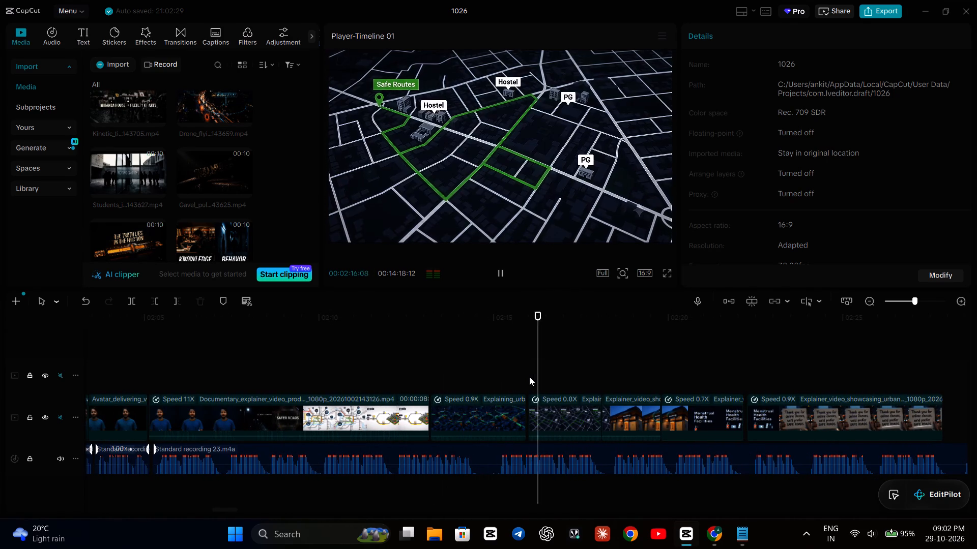
scroll(529, 377, "left", 1)
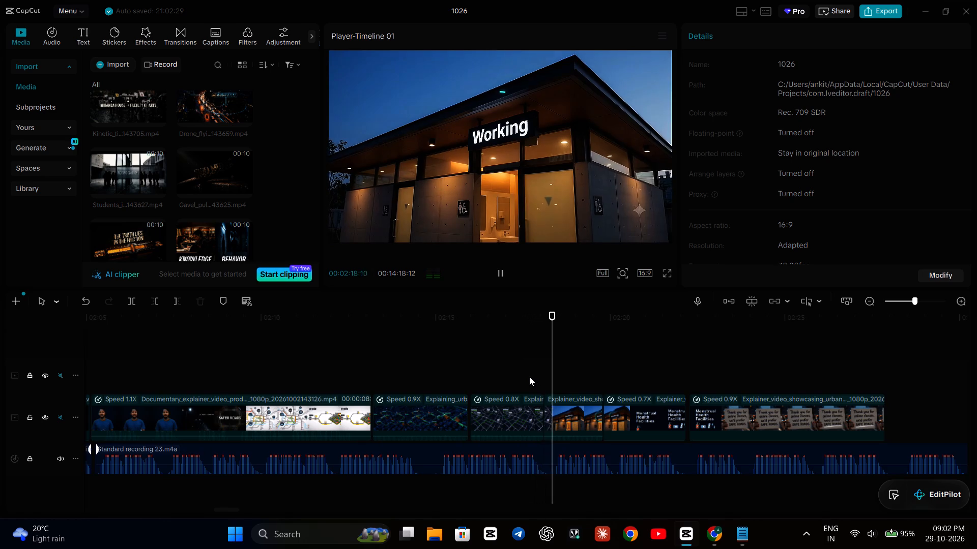
scroll(529, 377, "left", 1)
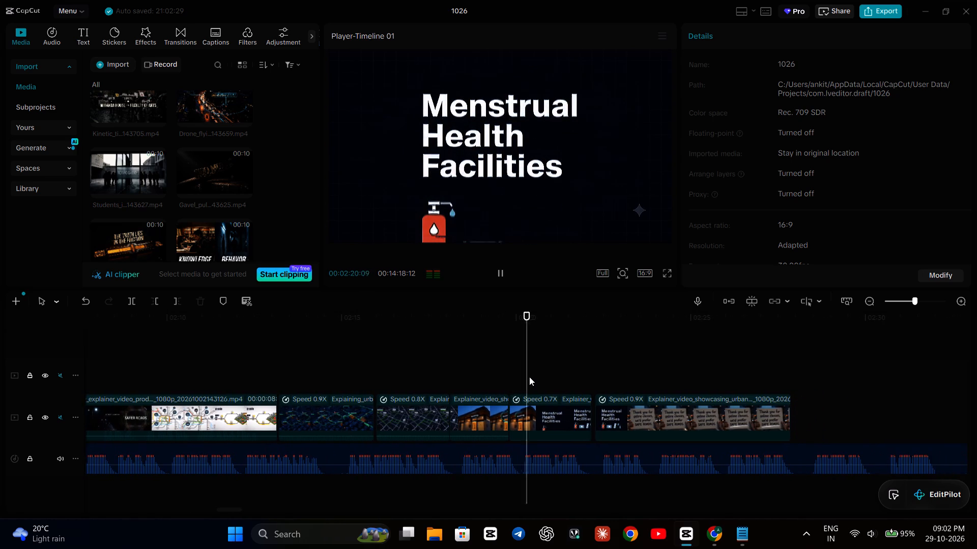
scroll(529, 377, "left", 1)
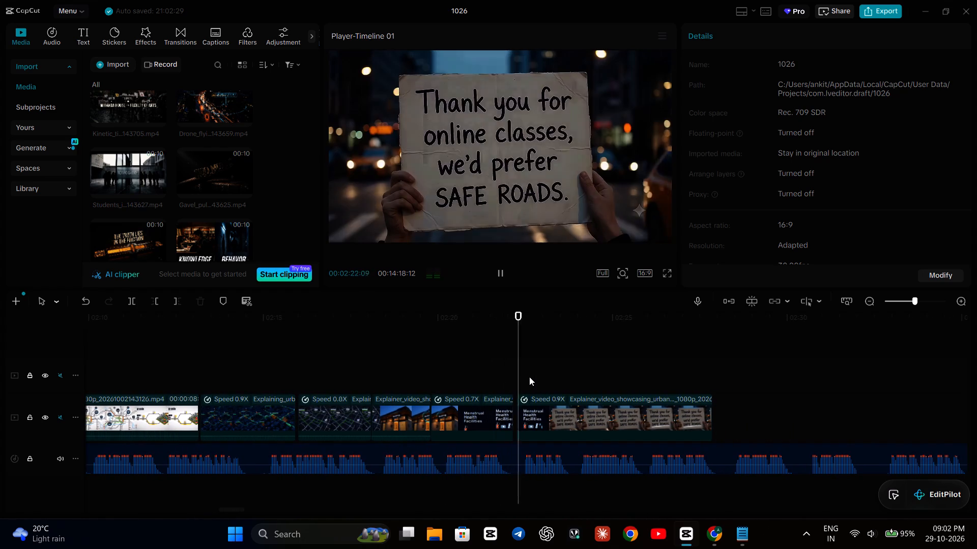
Shift the "Thank you for online classes" sign clip slightly earlier to close the small gap after the 0.7x menstrual health clip.
left_click(519, 387)
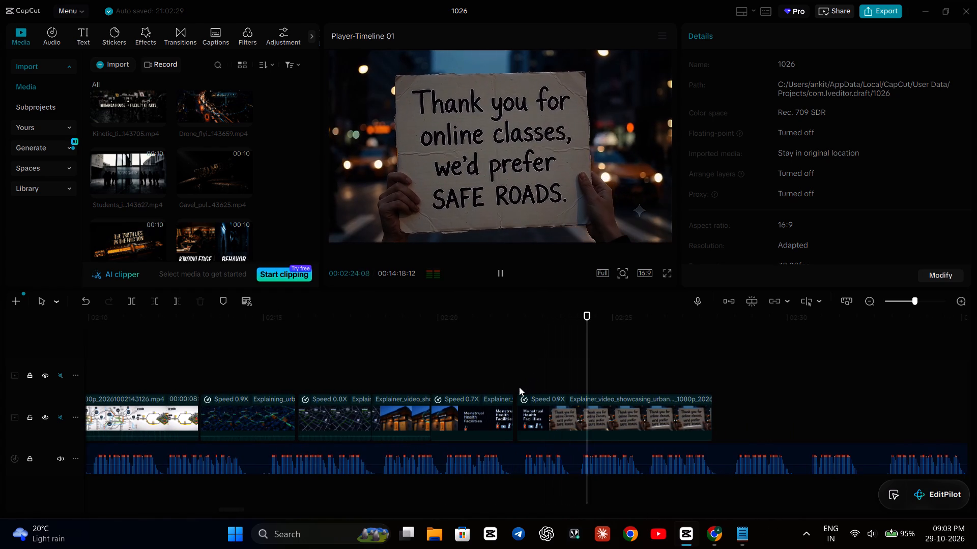
key("Left")
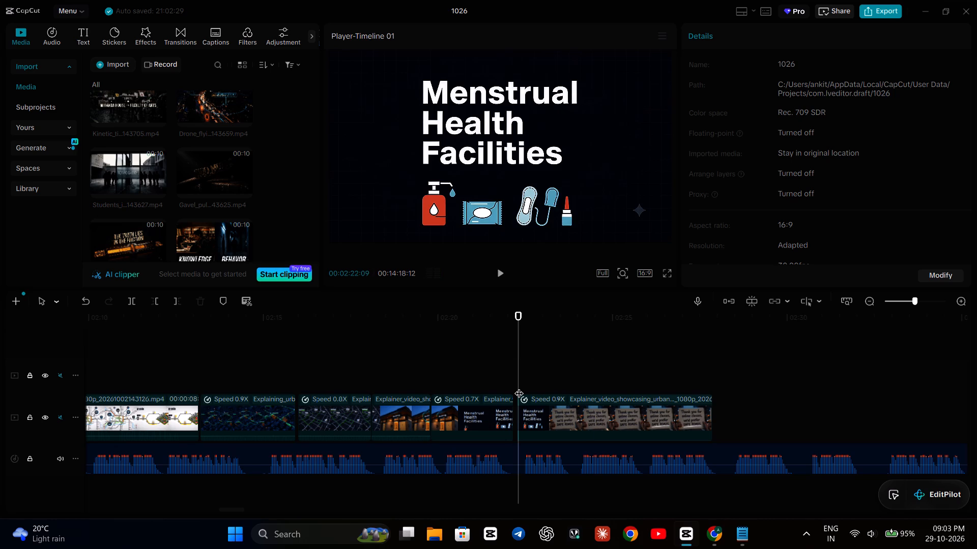
left_click(583, 408)
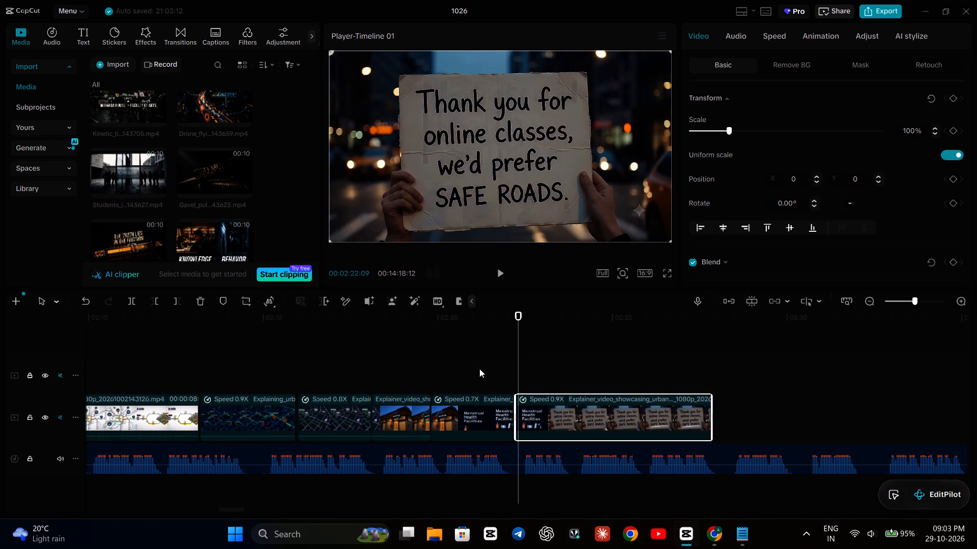
left_click(395, 355)
key("space")
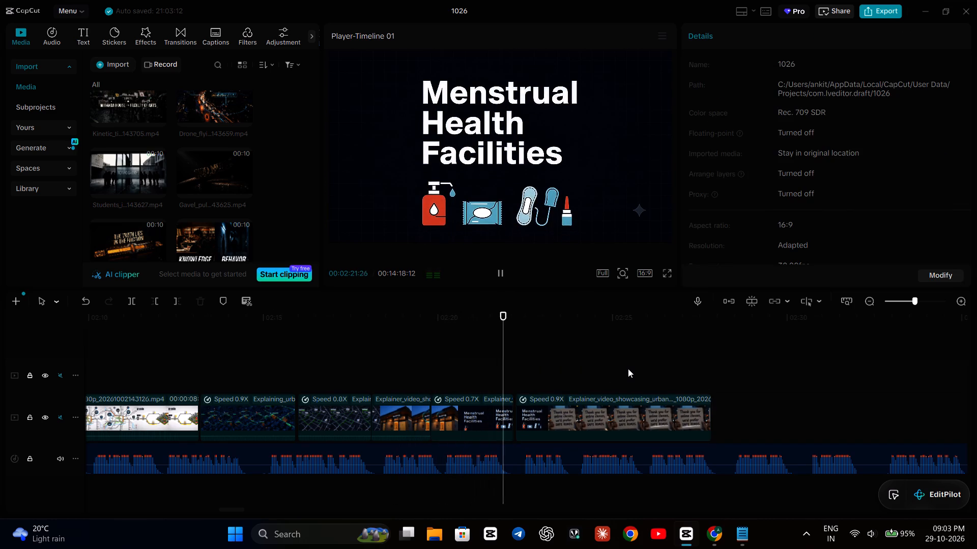
key("space")
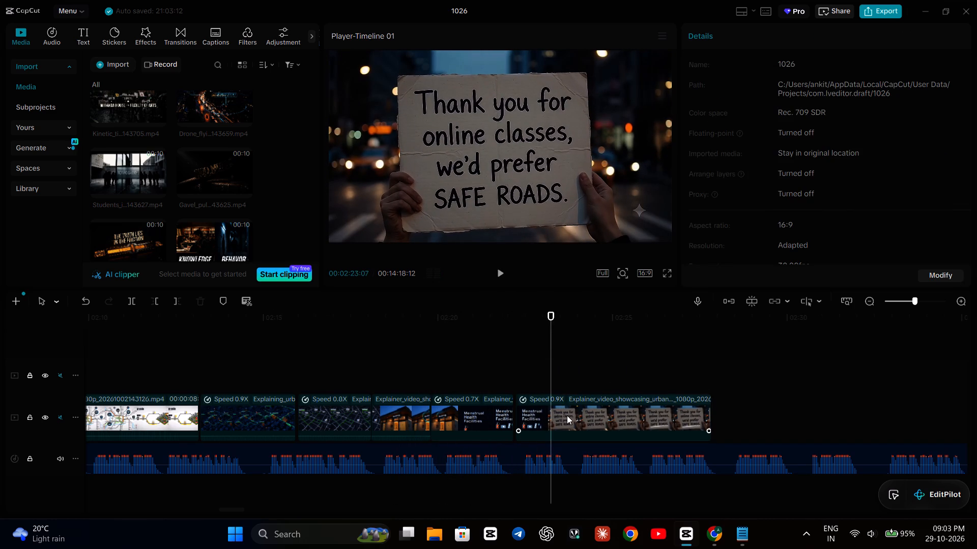
left_click(567, 415)
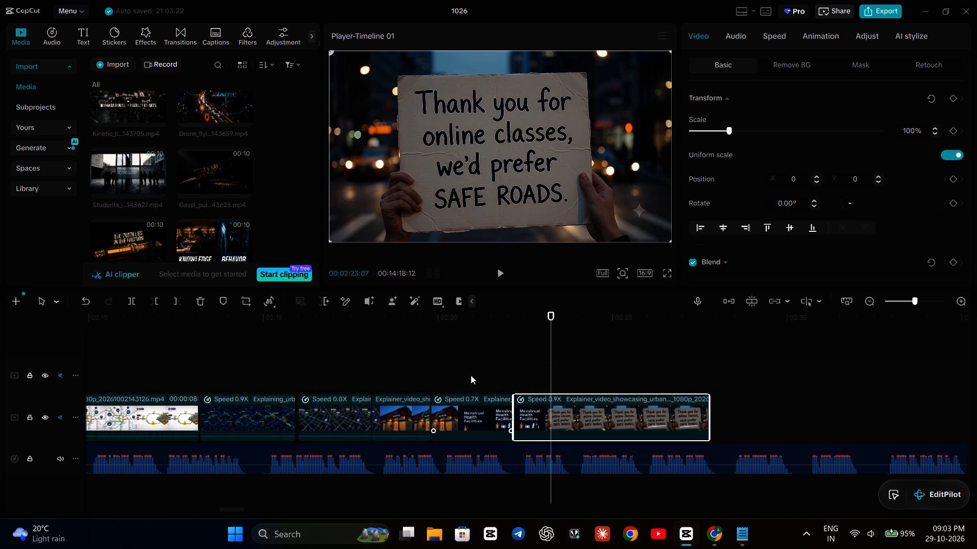
Play back the "Thank you for online classes" sign clip to about 02:27 and open its speed settings.
left_click(441, 358)
key("space")
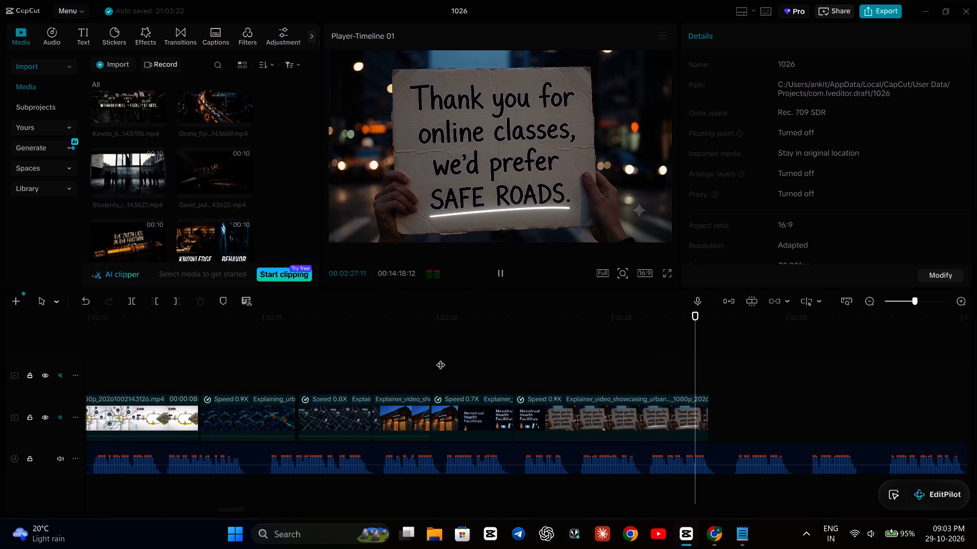
key("space")
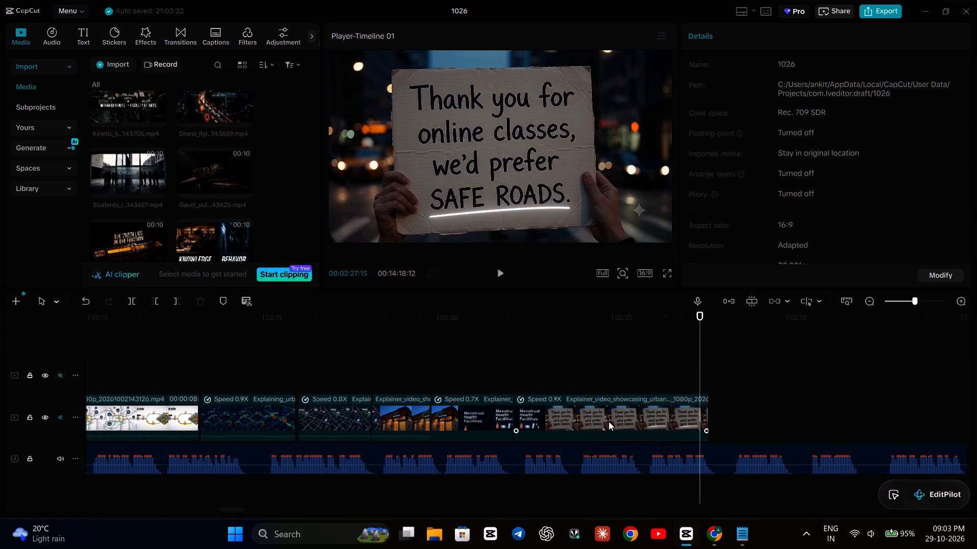
left_click(609, 421)
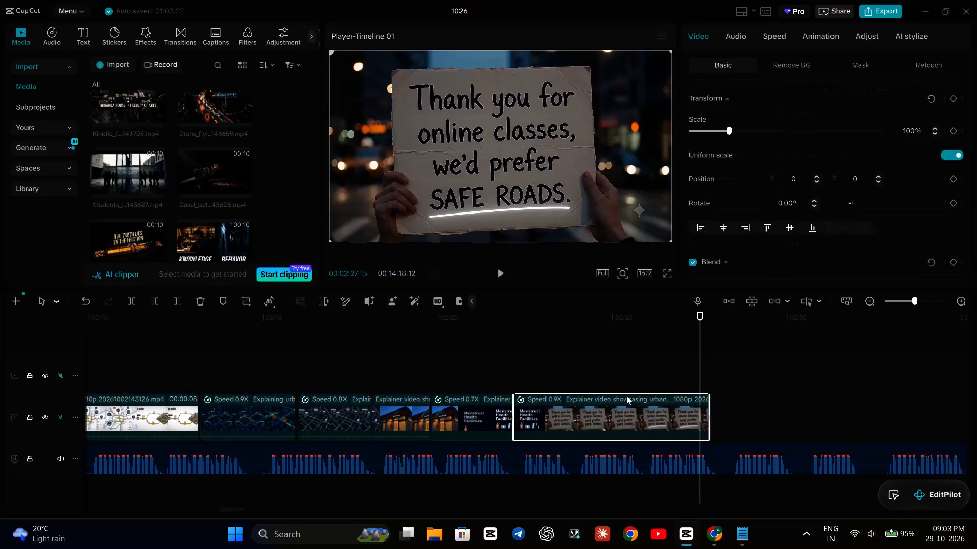
left_click(776, 44)
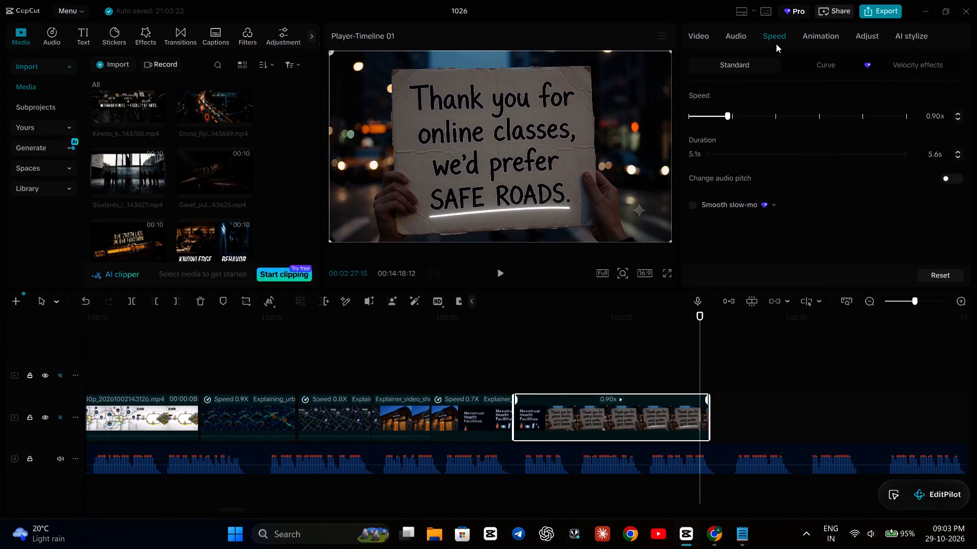